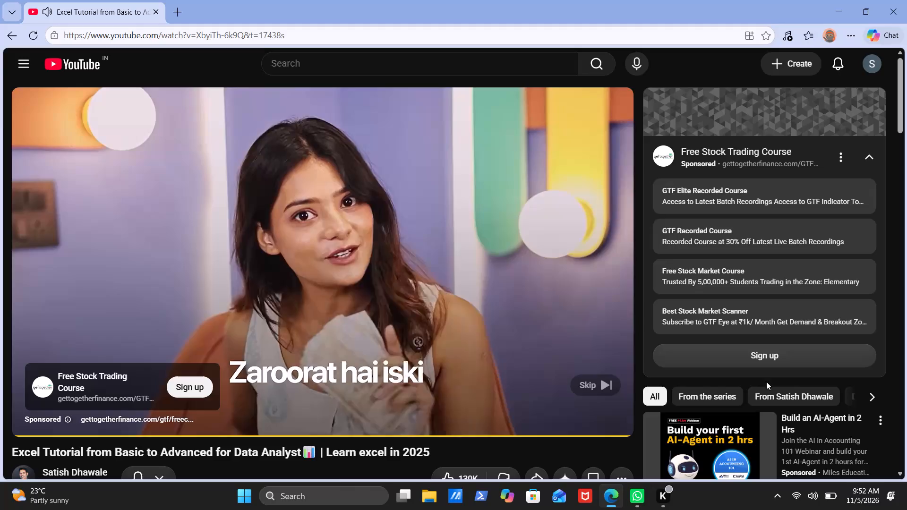
pyautogui.hscroll(-1, 660, 387)
pyautogui.click(593, 386)
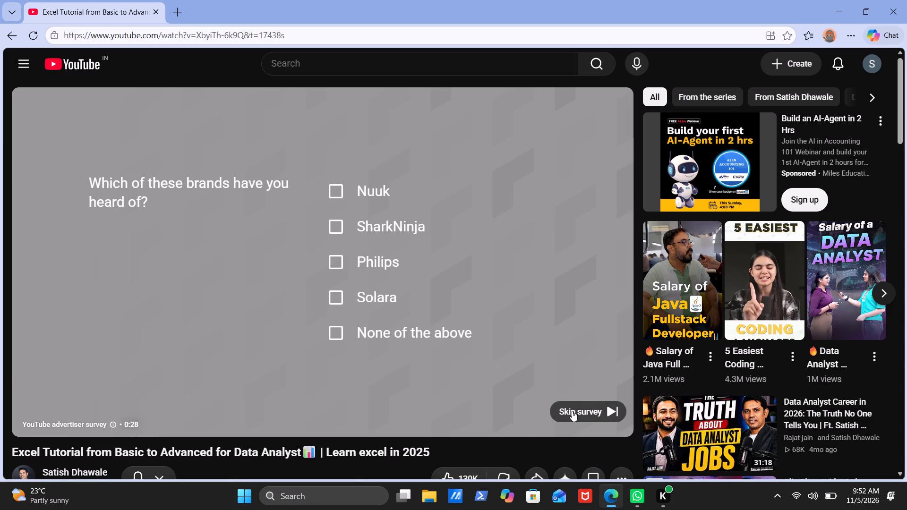
pyautogui.click(574, 411)
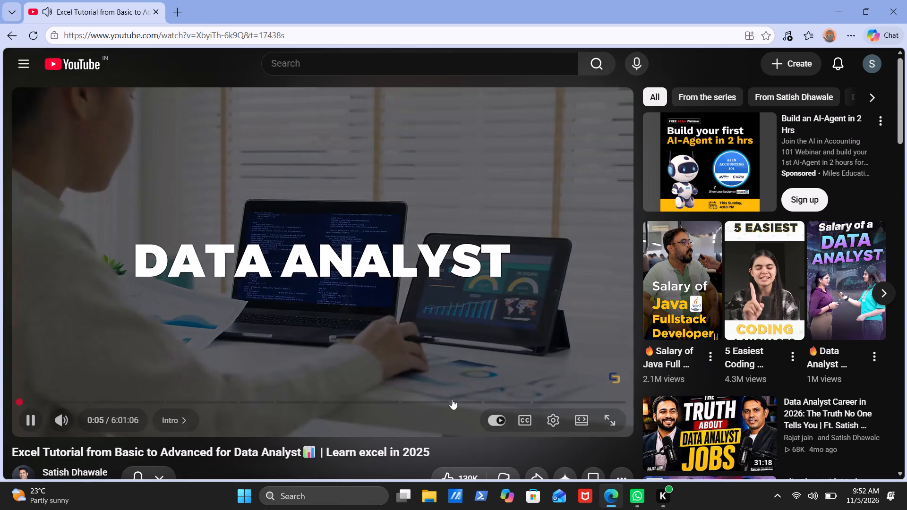
# Jump the tutorial playback to the "Dashboard project in excel" chapter, at about 5:05:30.
pyautogui.click(547, 406)
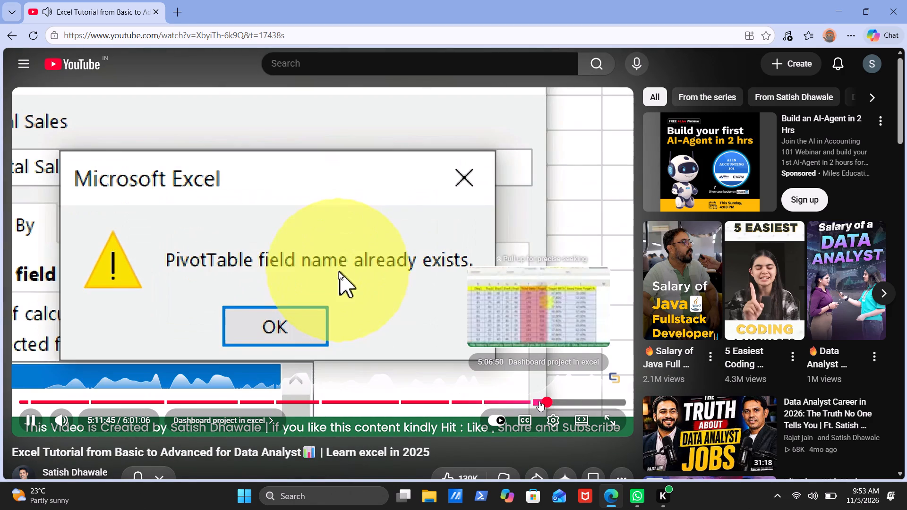
pyautogui.click(537, 402)
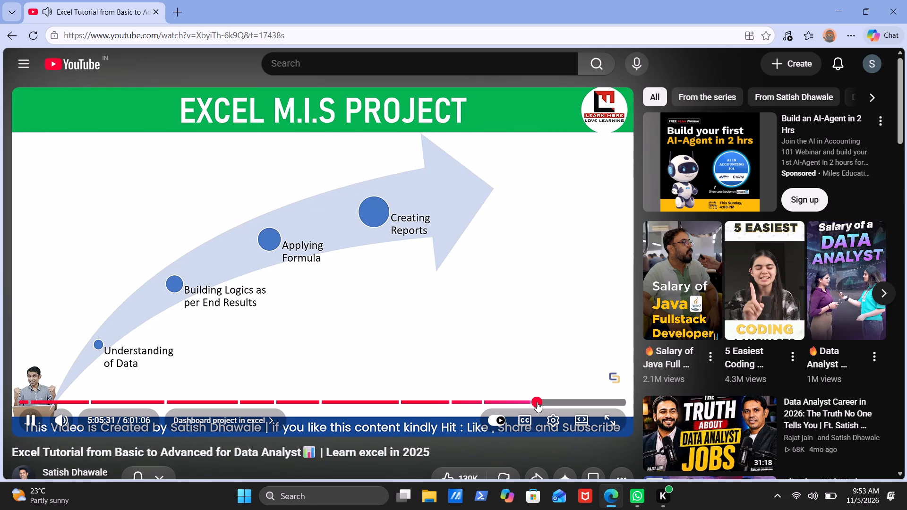
# Rewind the tutorial in five-second increments to about 5:03 in the "Dashboard project in excel" chapter.
pyautogui.press('Left')
pyautogui.press('Left')
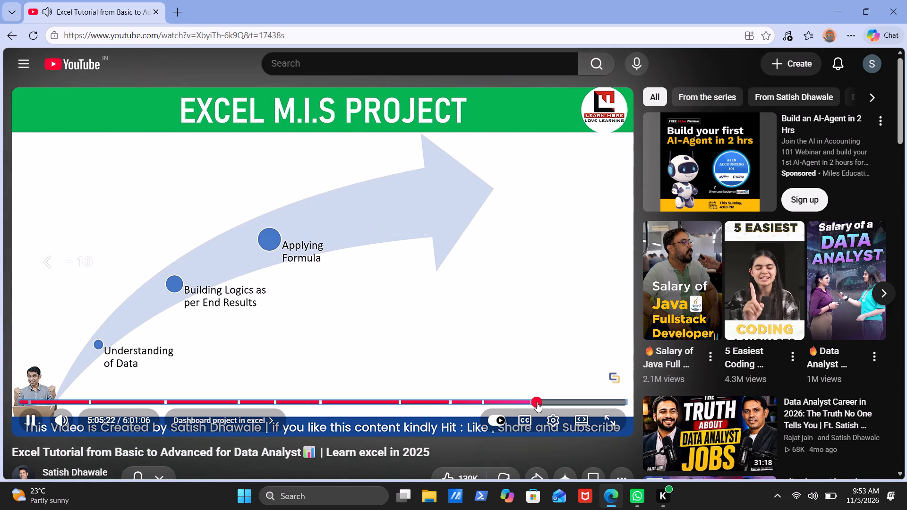
pyautogui.press('Left')
pyautogui.press('Left')
pyautogui.press('Left')
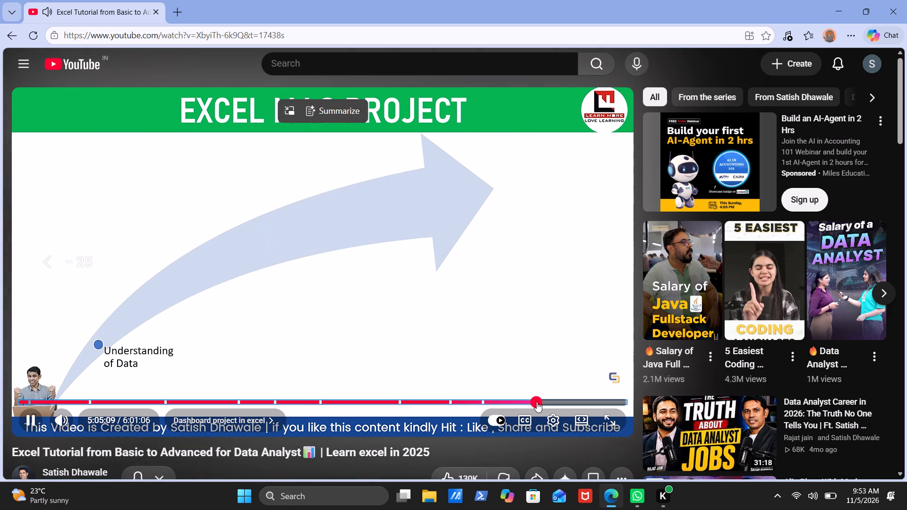
pyautogui.press('Left')
pyautogui.press('Left')
pyautogui.press('Left')
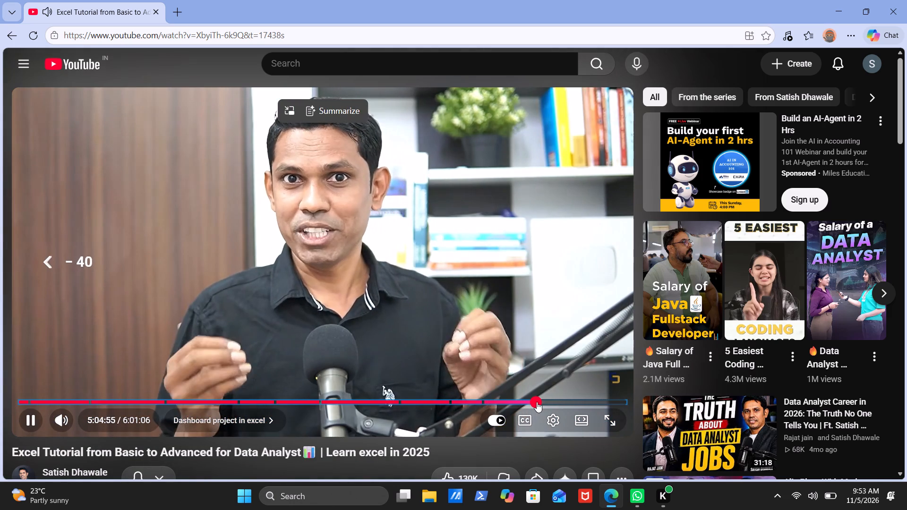
pyautogui.press('Left')
pyautogui.press('Left')
pyautogui.press('Left')
pyautogui.press('Left')
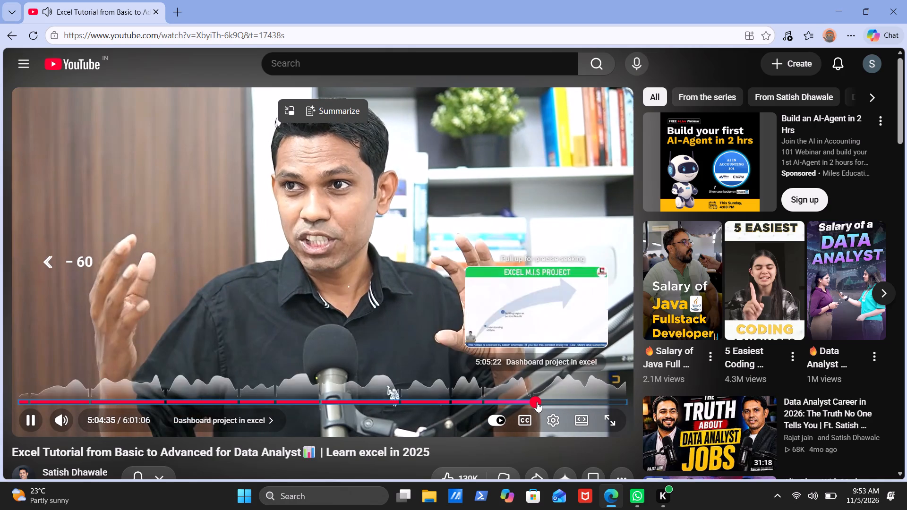
pyautogui.press('Left')
pyautogui.press('Left')
pyautogui.press('Left')
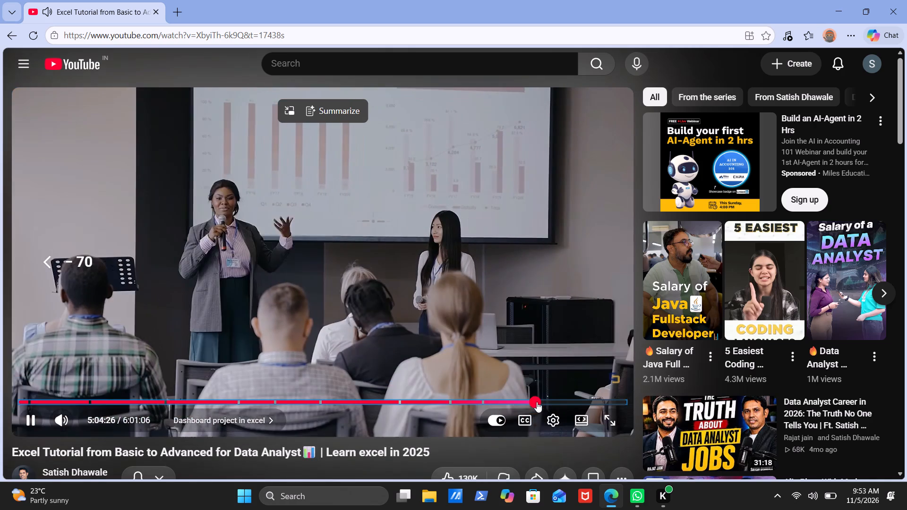
pyautogui.press('Left')
pyautogui.press('Left')
pyautogui.press('Left')
pyautogui.press('Left')
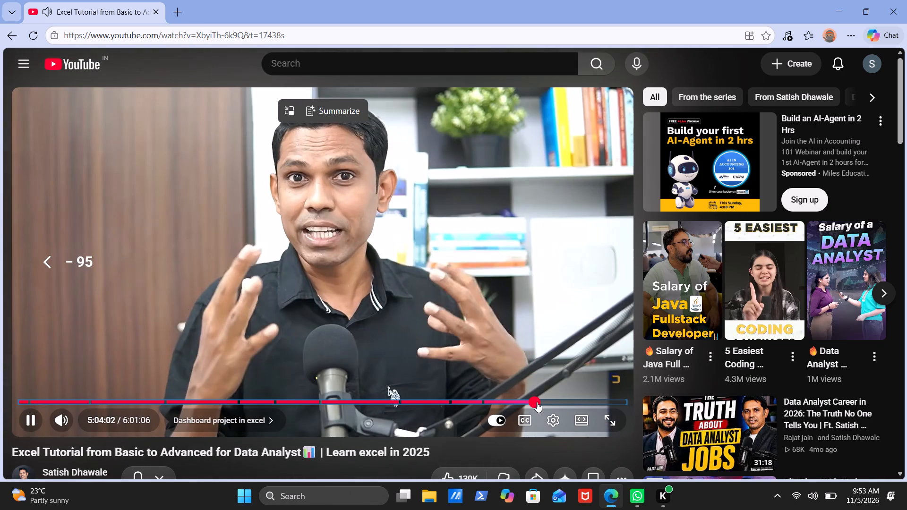
pyautogui.press('Left')
pyautogui.press('Left')
pyautogui.press('Left')
pyautogui.press('Left')
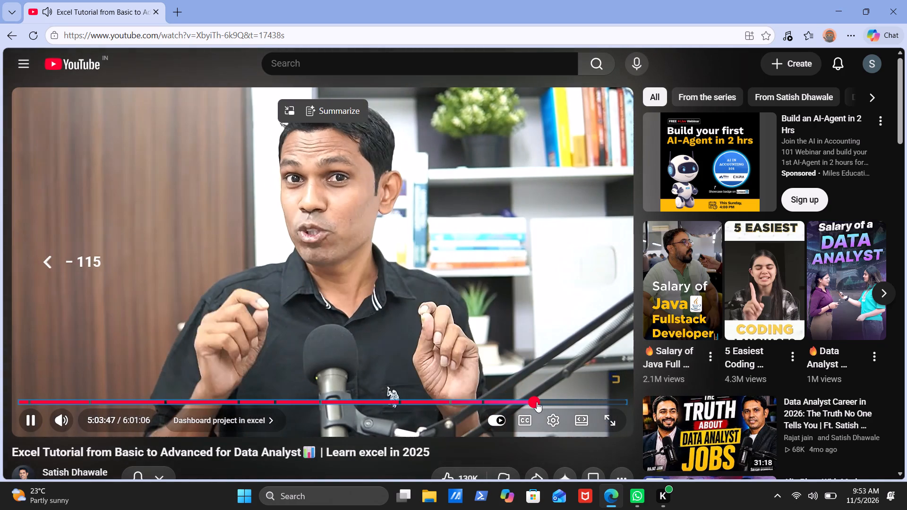
pyautogui.press('Left')
pyautogui.press('Left')
pyautogui.press('Left')
pyautogui.press('Left')
pyautogui.press('Left')
pyautogui.press('Left')
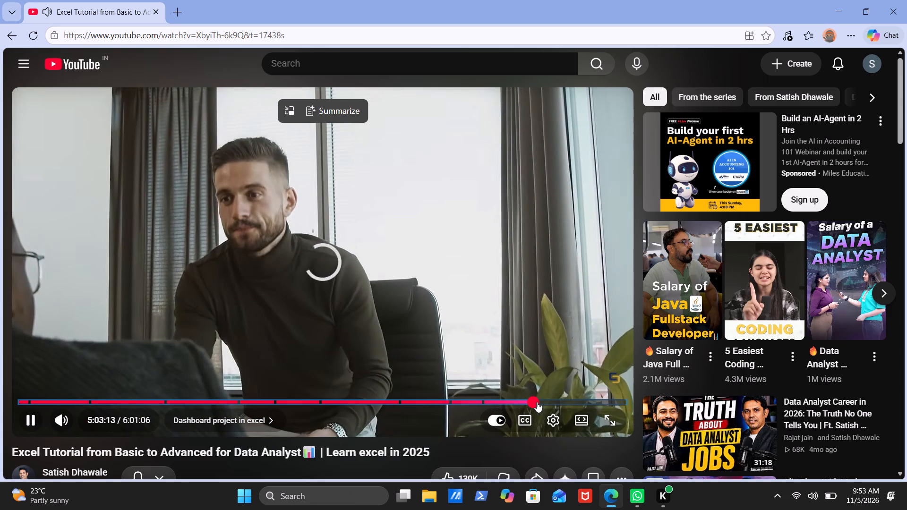
pyautogui.press('Left')
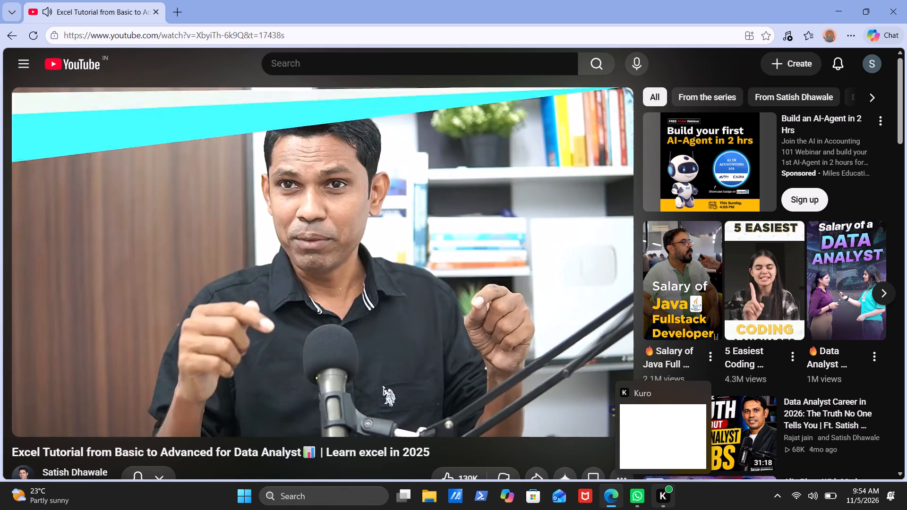
# Pause the tutorial video.
pyautogui.click(453, 321)
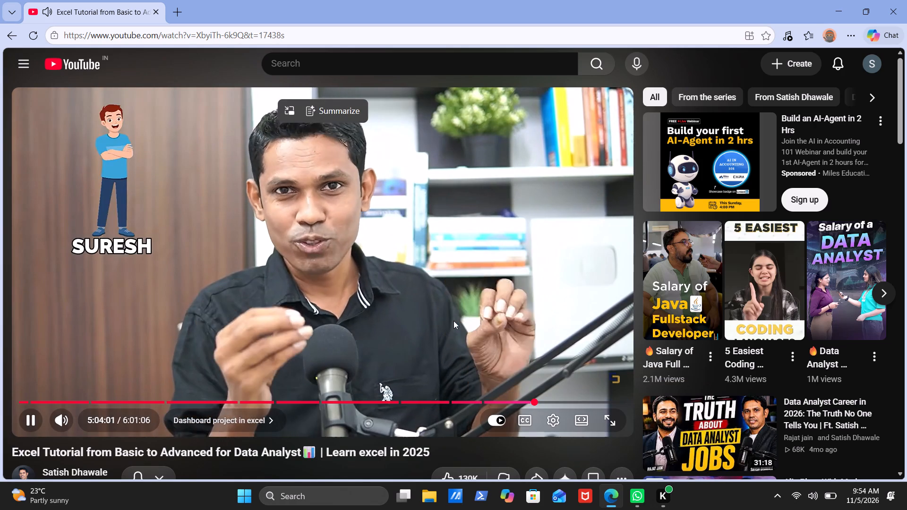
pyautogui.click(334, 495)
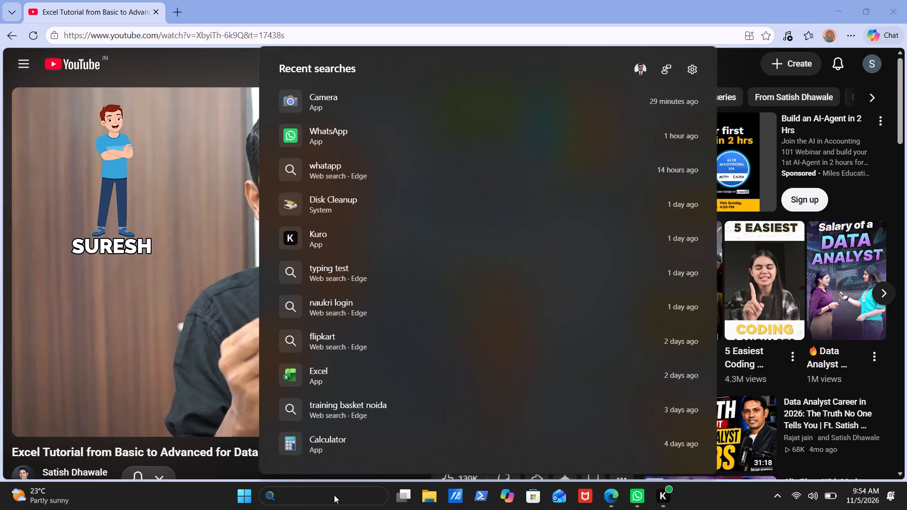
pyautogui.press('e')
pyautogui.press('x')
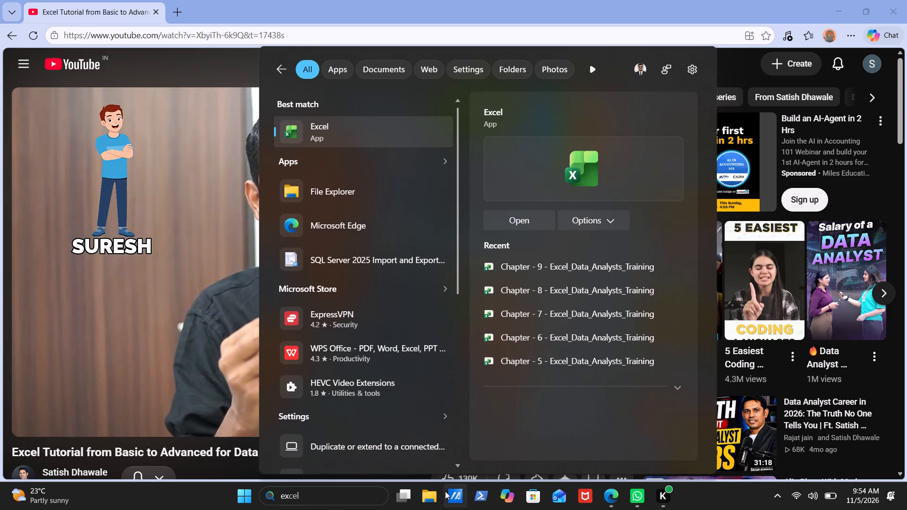
# Open the "Chapter - 10 - End to End Project using Excel" workbook from the EXCEL_PRACTICE folder in File Explorer.
pyautogui.click(423, 491)
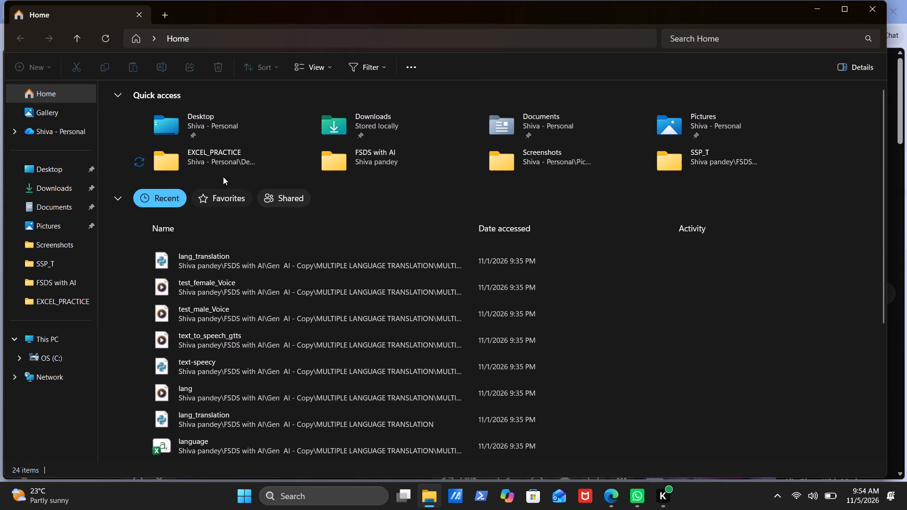
pyautogui.doubleClick(219, 160)
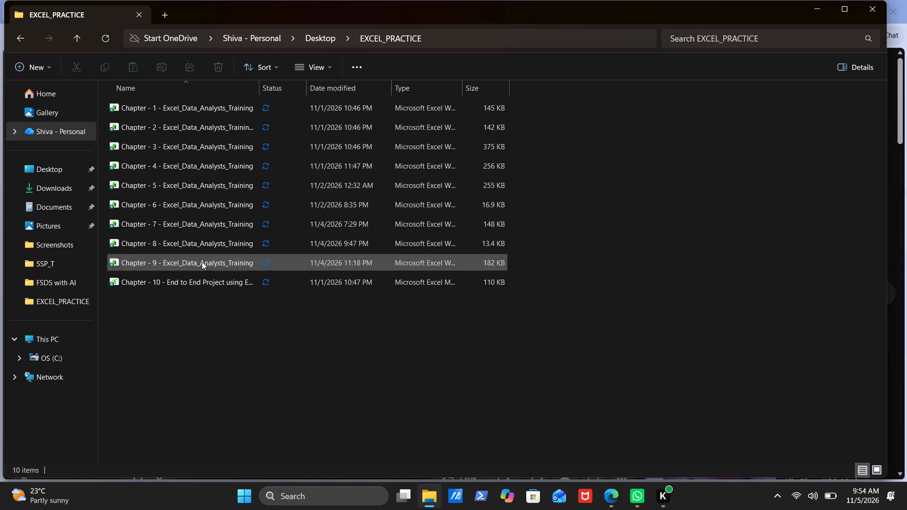
pyautogui.doubleClick(197, 282)
pyautogui.click(197, 282)
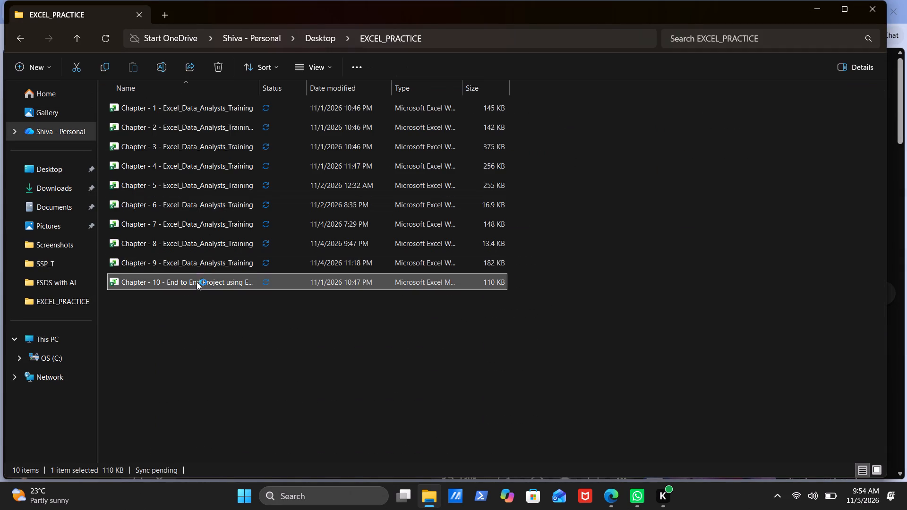
pyautogui.doubleClick(197, 282)
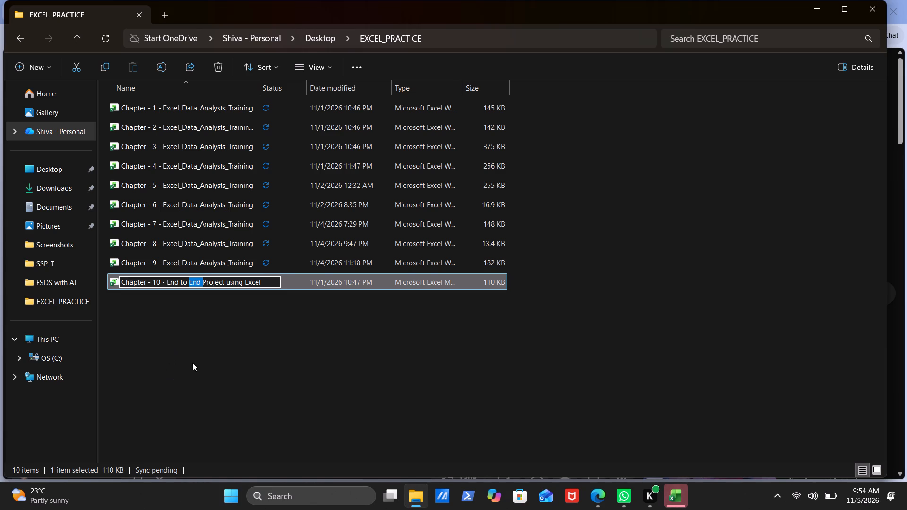
pyautogui.click(207, 353)
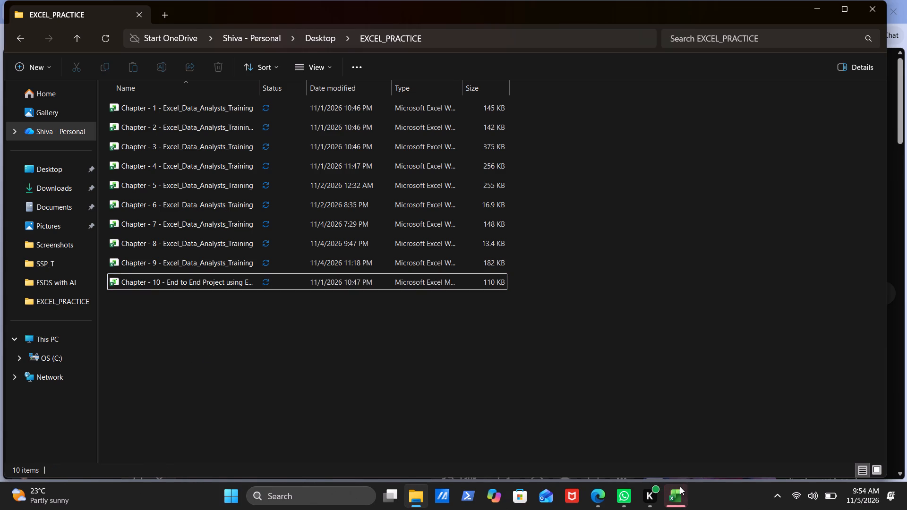
pyautogui.click(672, 433)
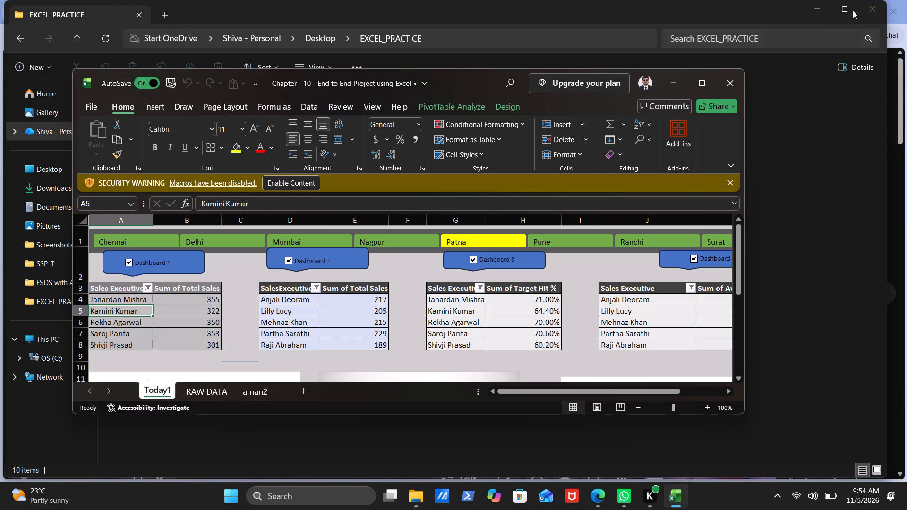
# Minimize the File Explorer window and maximize the Chapter 10 workbook window.
pyautogui.click(818, 9)
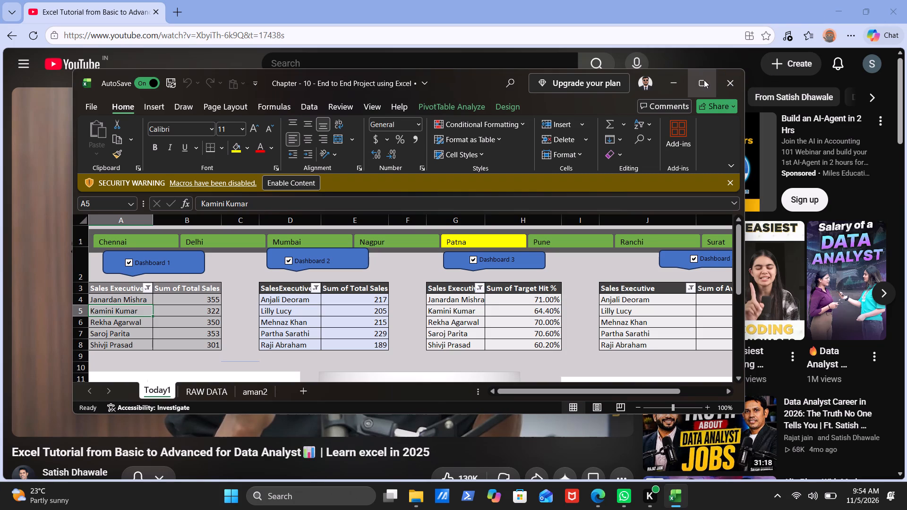
pyautogui.click(704, 80)
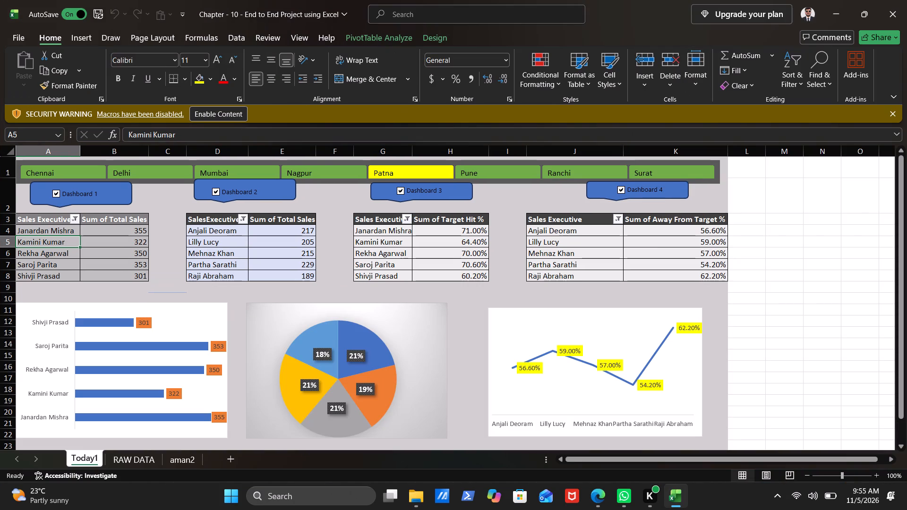
# Look through the RAW DATA sheet and the aman2 dashboard sheet, ending on RAW DATA.
pyautogui.click(132, 461)
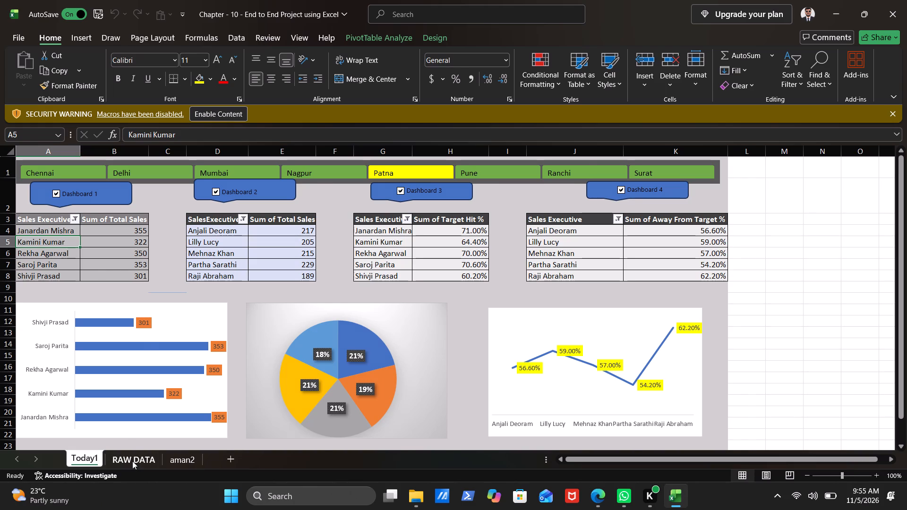
pyautogui.scroll(-4, 269, 392)
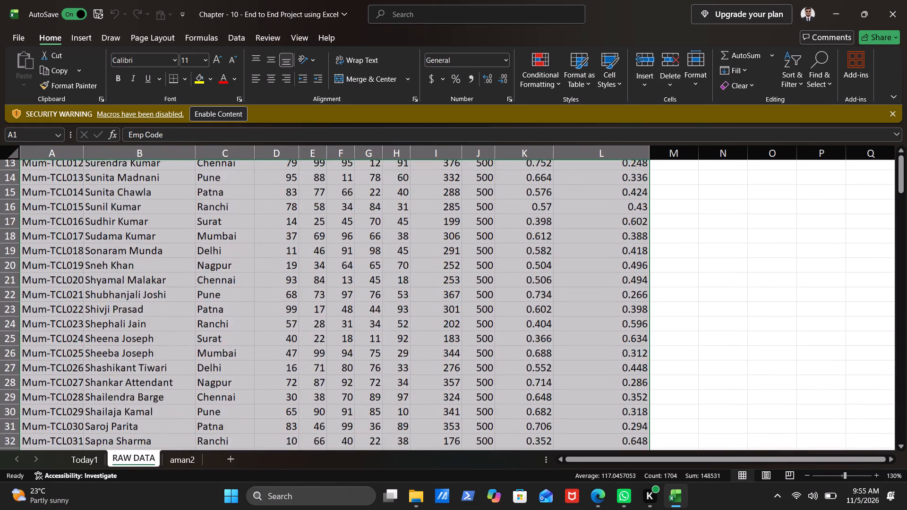
pyautogui.scroll(2, 269, 392)
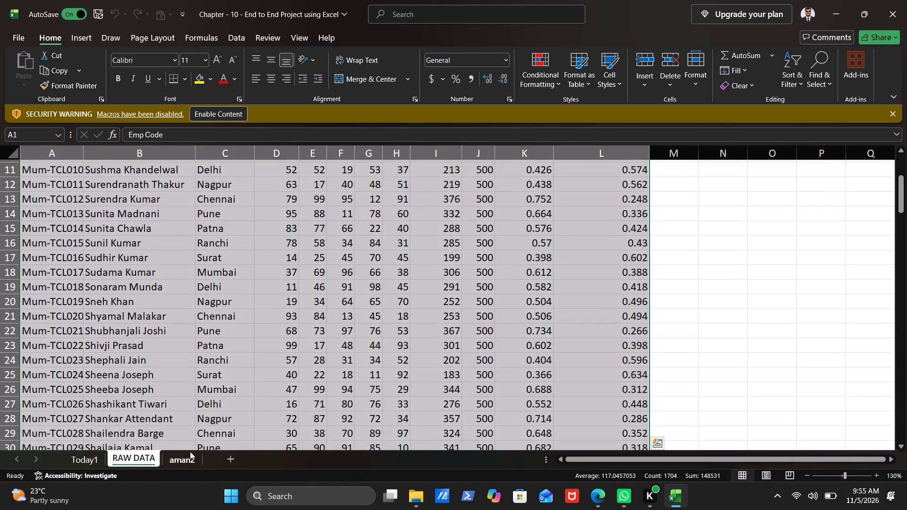
pyautogui.click(190, 461)
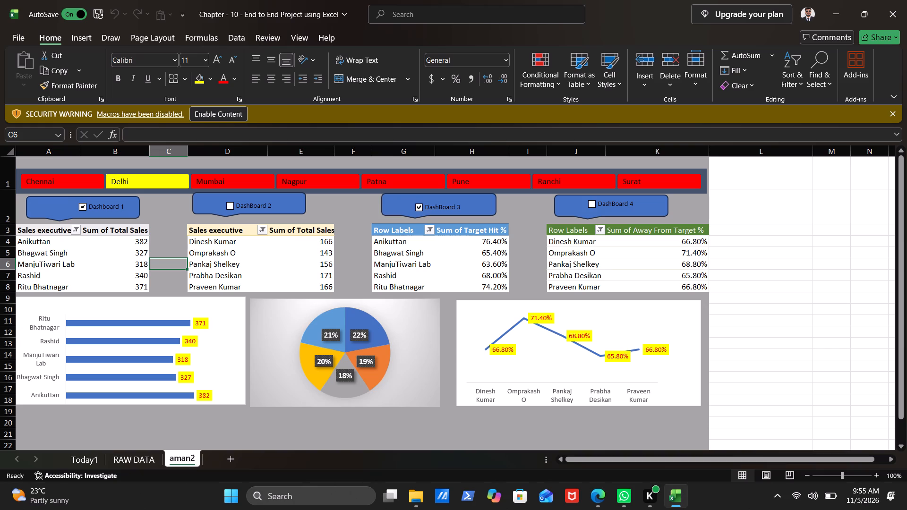
pyautogui.click(132, 466)
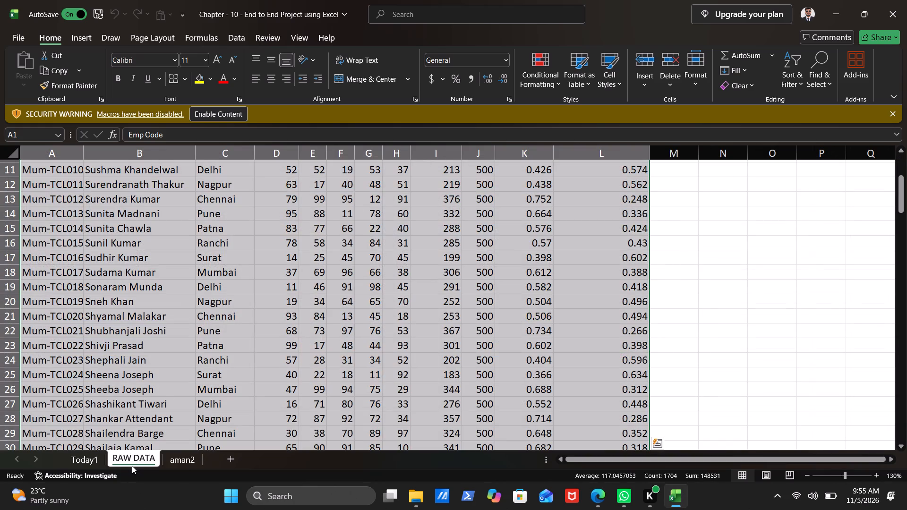
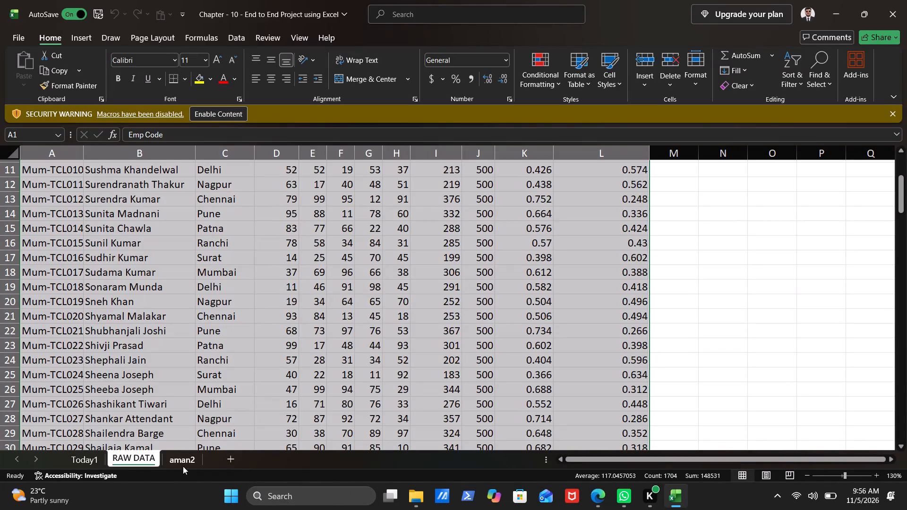
# Deselect the data table on the RAW DATA sheet by selecting empty cell N20.
pyautogui.click(721, 301)
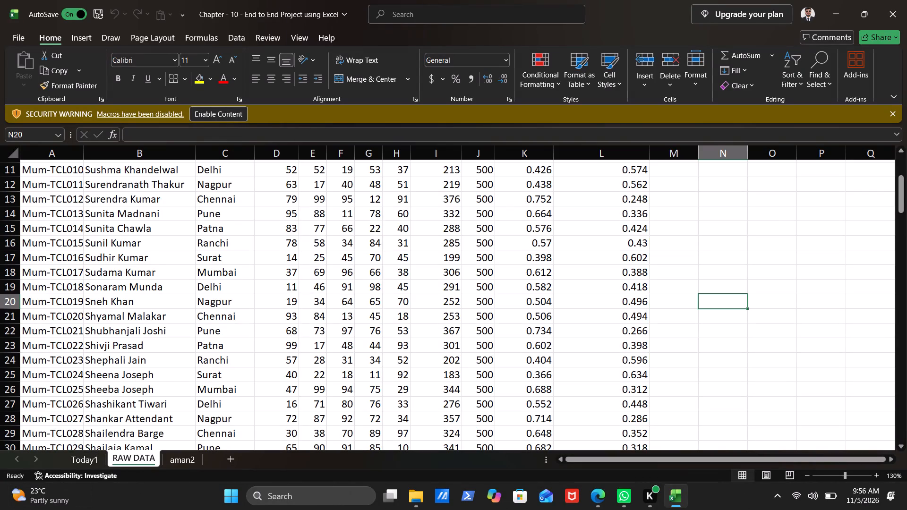
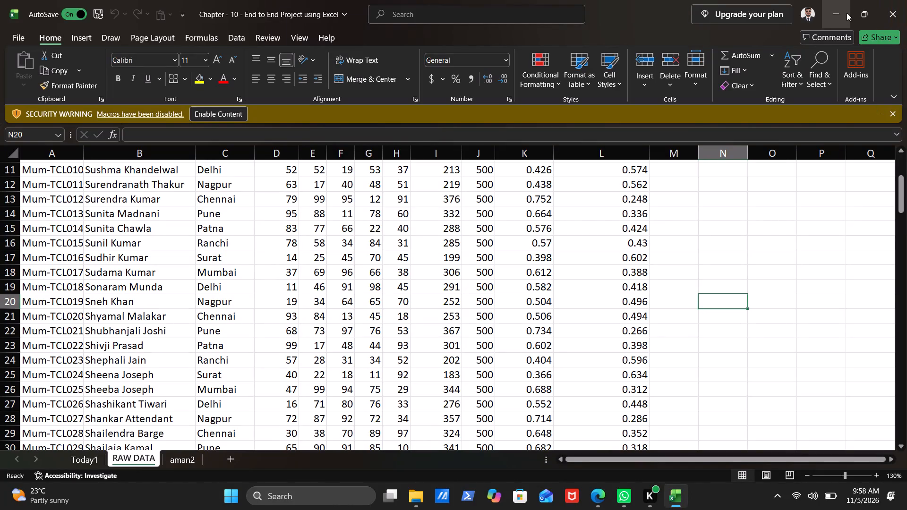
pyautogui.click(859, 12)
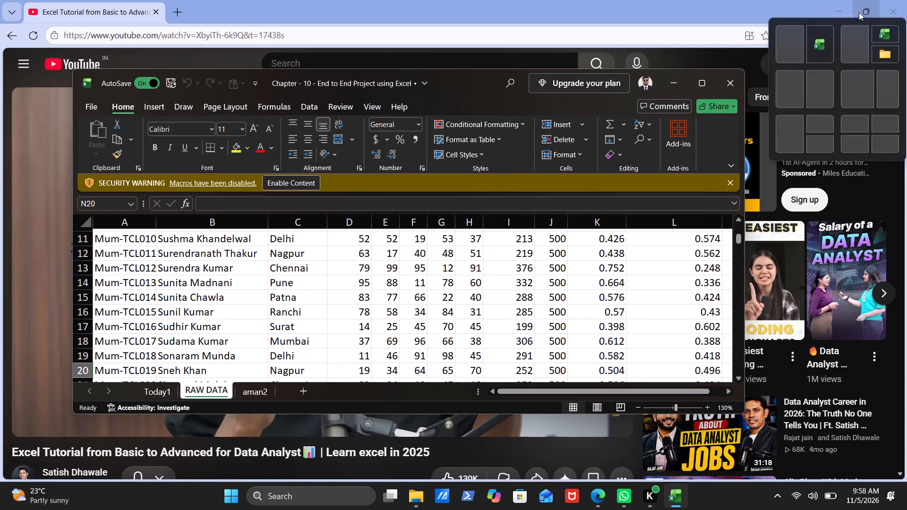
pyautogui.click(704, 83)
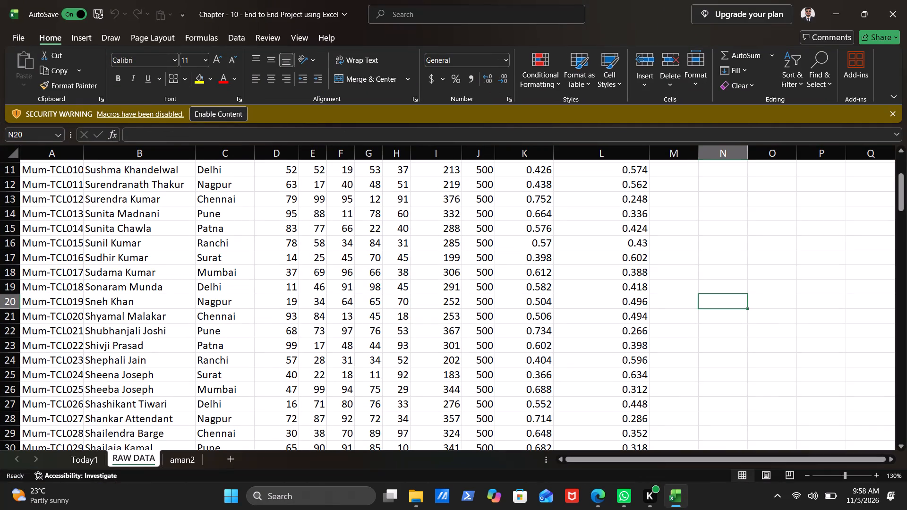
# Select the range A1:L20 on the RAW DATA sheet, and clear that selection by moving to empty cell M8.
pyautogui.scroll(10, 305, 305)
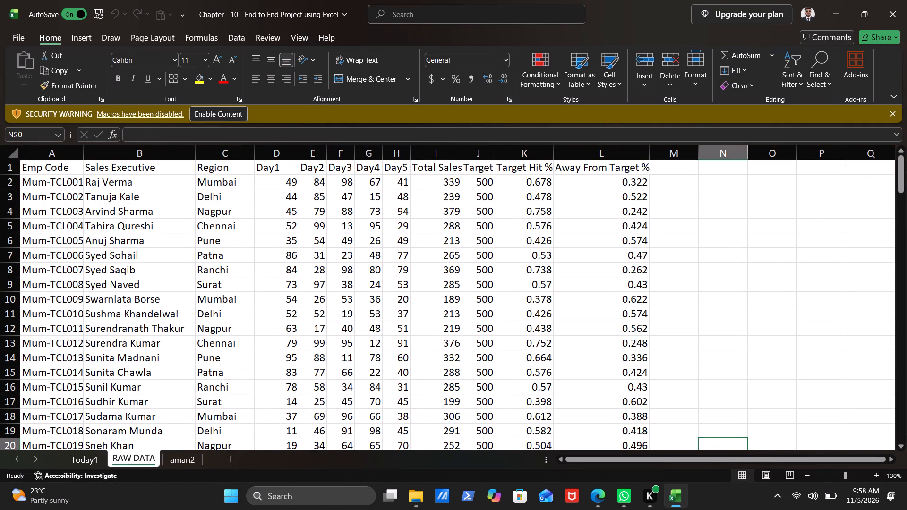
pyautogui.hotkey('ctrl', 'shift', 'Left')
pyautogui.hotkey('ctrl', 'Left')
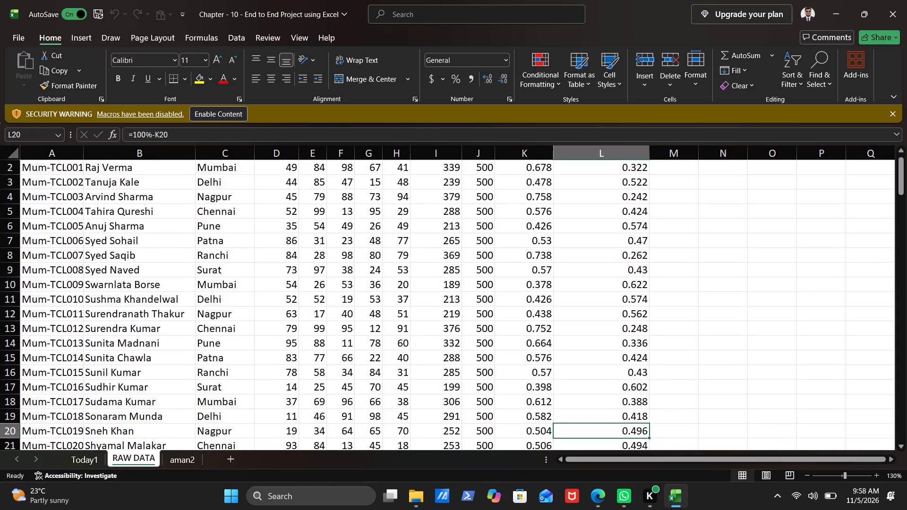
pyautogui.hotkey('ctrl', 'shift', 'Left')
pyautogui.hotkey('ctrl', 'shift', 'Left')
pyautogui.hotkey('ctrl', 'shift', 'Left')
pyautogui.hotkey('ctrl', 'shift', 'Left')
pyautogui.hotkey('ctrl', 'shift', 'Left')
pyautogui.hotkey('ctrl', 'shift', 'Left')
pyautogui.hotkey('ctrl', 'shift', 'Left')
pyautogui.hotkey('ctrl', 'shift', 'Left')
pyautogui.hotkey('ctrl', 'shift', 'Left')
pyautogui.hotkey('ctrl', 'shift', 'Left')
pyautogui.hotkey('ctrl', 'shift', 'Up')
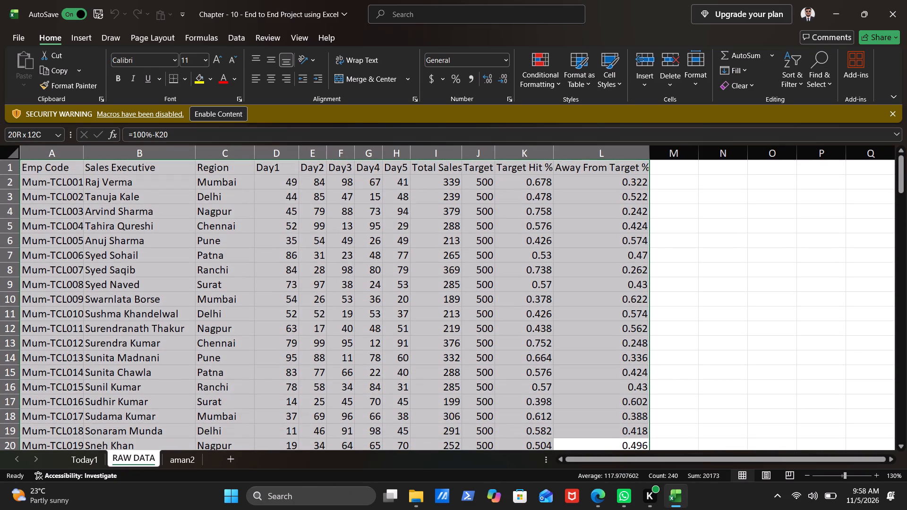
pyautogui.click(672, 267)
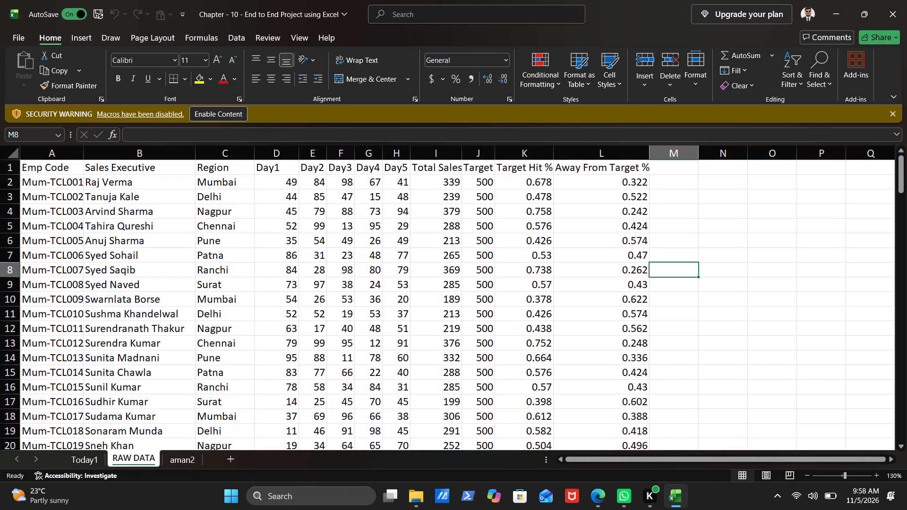
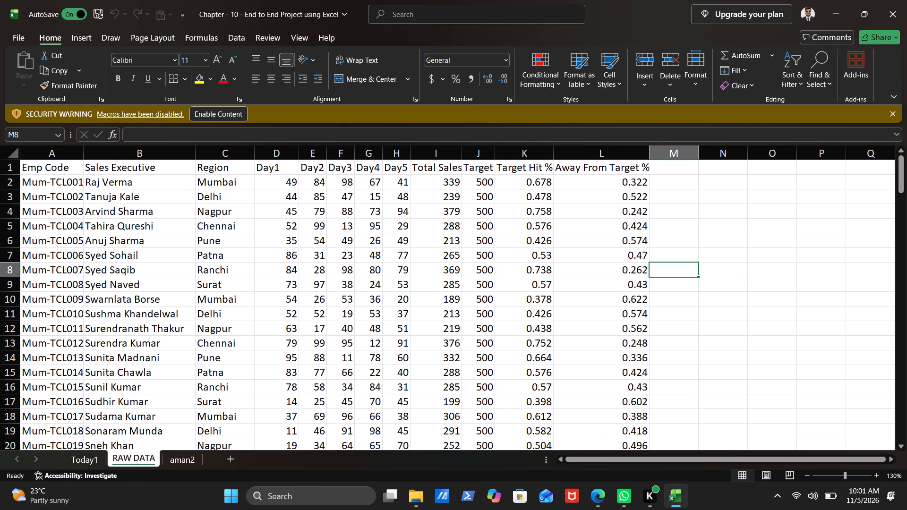
# Select the whole data block A1:L142 on the RAW DATA sheet and start a PivotTable from that range.
pyautogui.click(268, 302)
pyautogui.hotkey('ctrl', 'a')
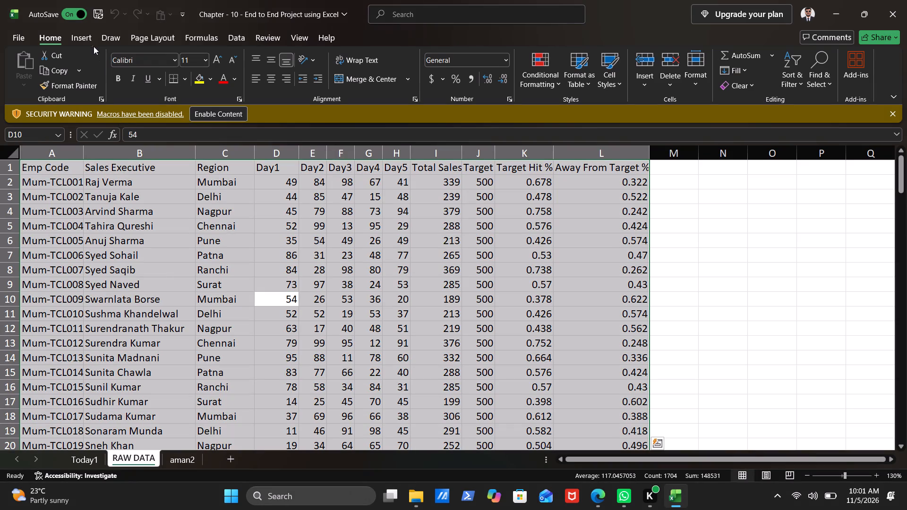
pyautogui.click(86, 35)
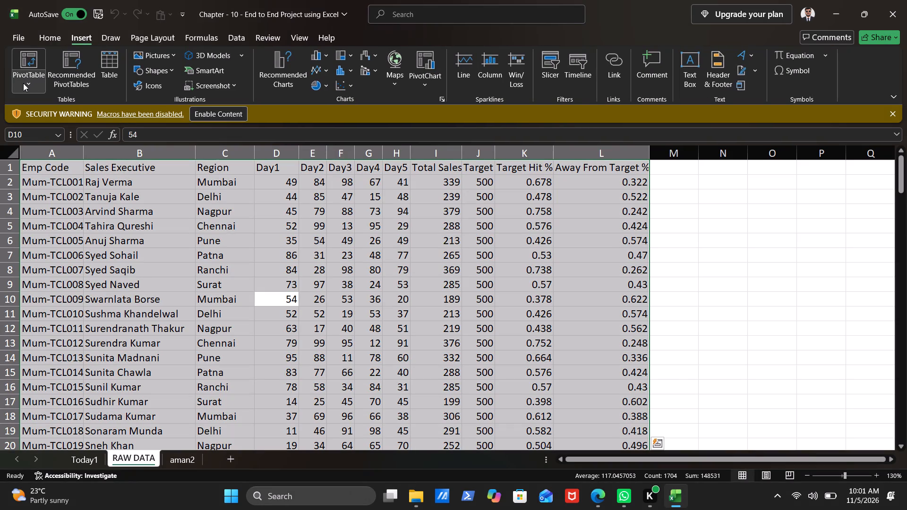
pyautogui.click(32, 84)
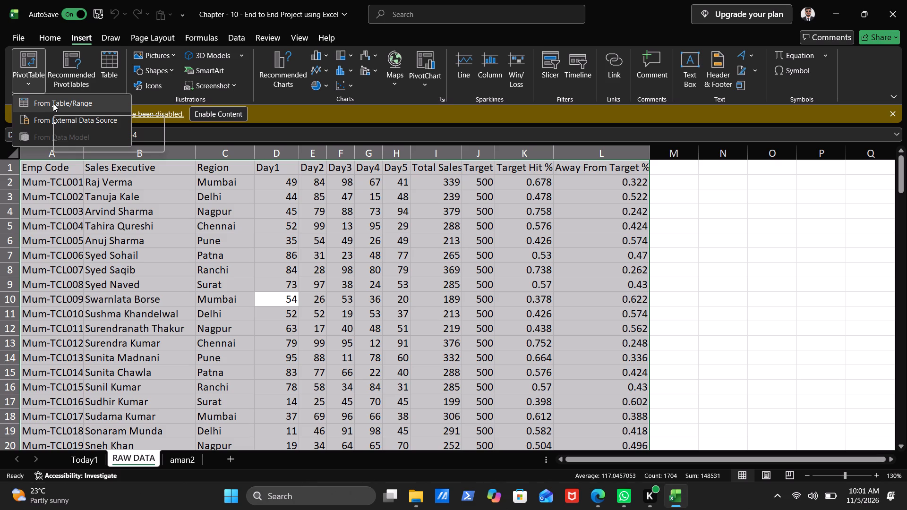
pyautogui.click(53, 103)
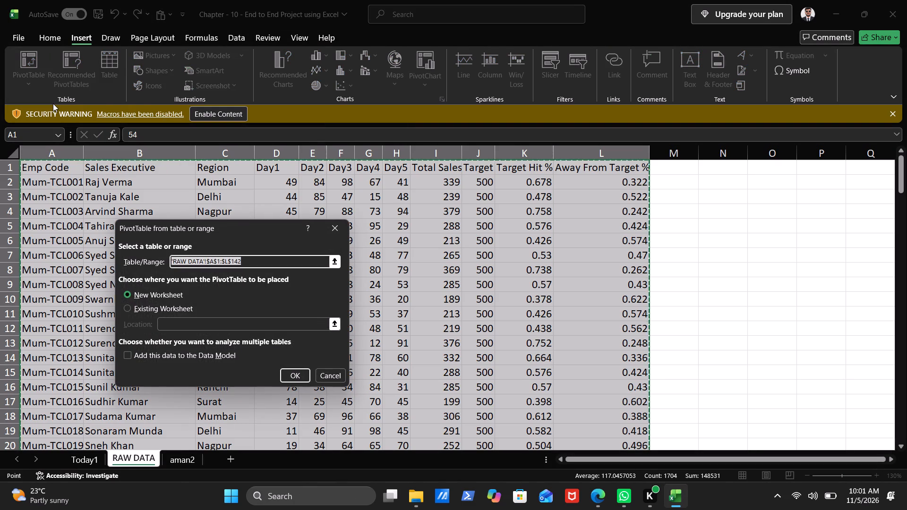
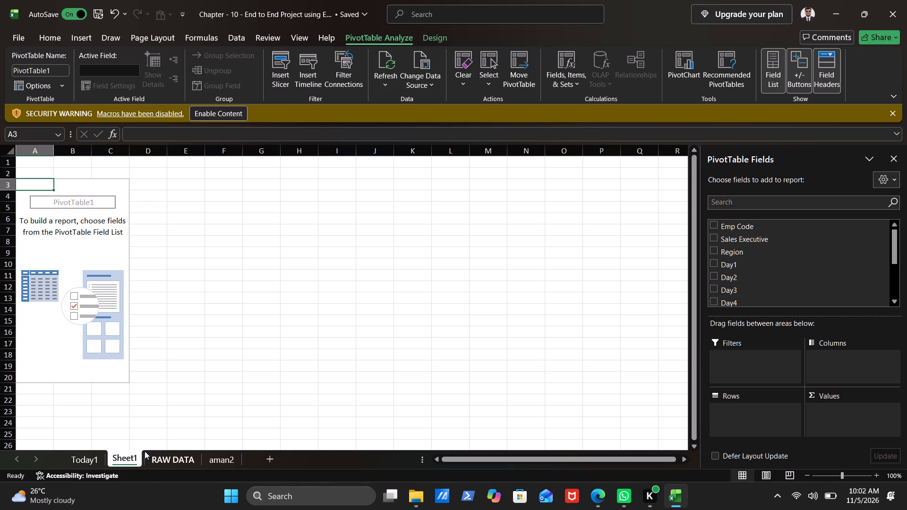
# Rename the new PivotTable sheet, Sheet1, as ShivaP.
pyautogui.click(126, 456)
pyautogui.doubleClick(126, 456)
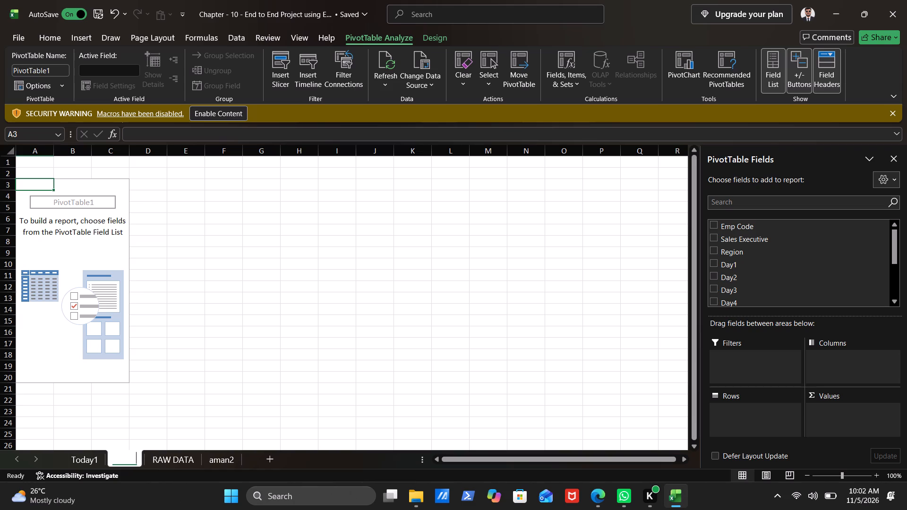
pyautogui.press('BackSpace')
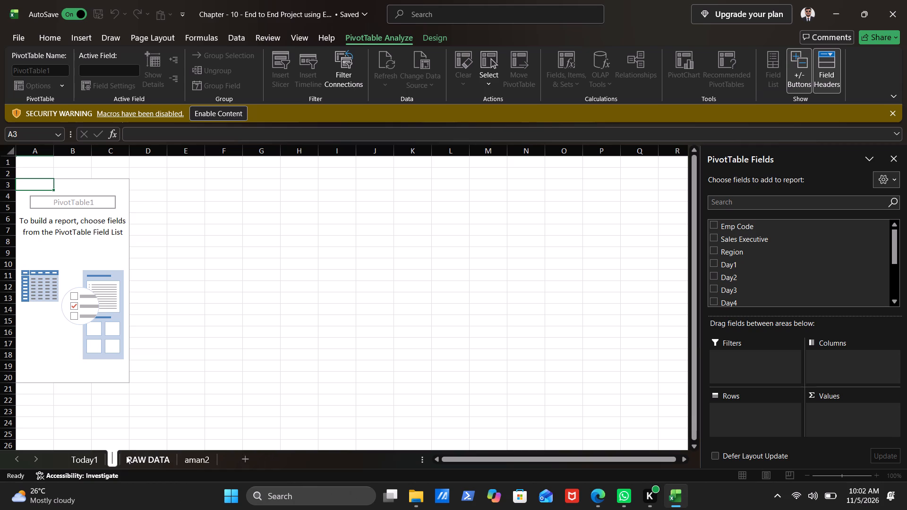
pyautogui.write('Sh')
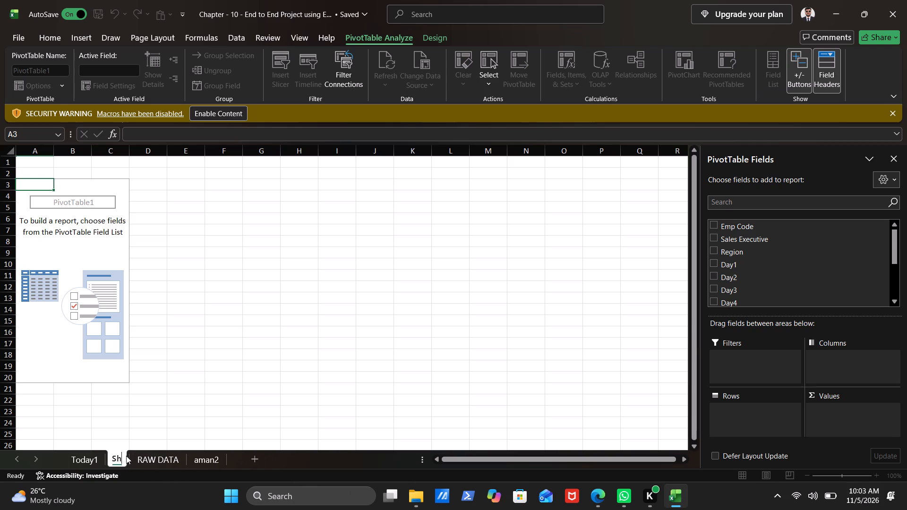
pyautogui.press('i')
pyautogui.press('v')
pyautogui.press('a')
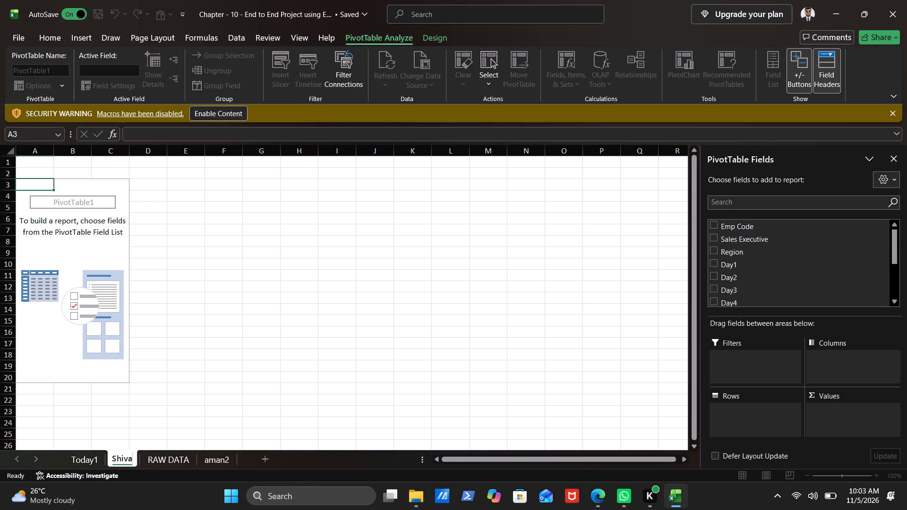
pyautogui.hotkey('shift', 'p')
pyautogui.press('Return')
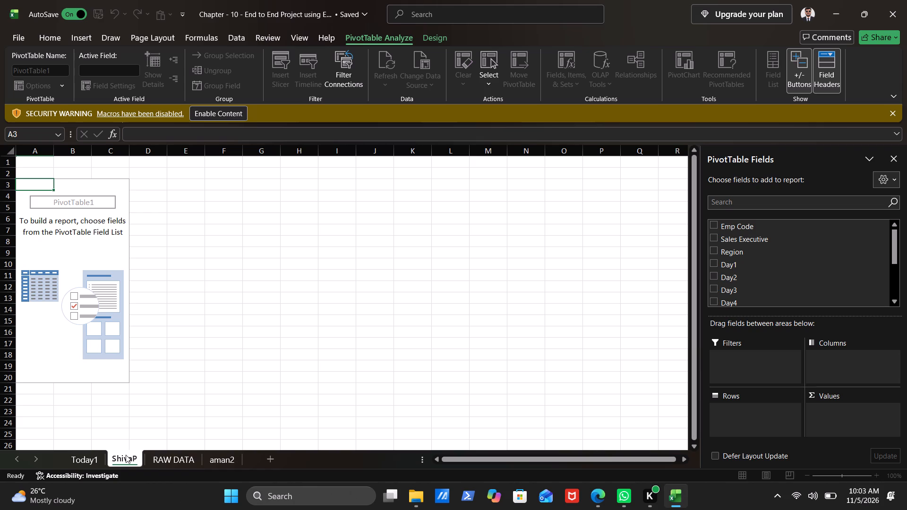
# Select the empty PivotTable report area on the ShivaP sheet to bring up its field list.
pyautogui.click(210, 418)
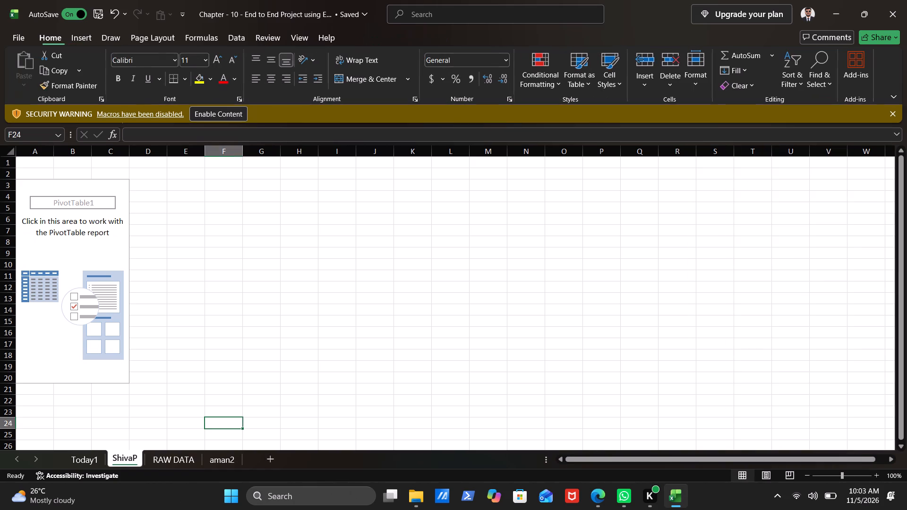
pyautogui.click(80, 259)
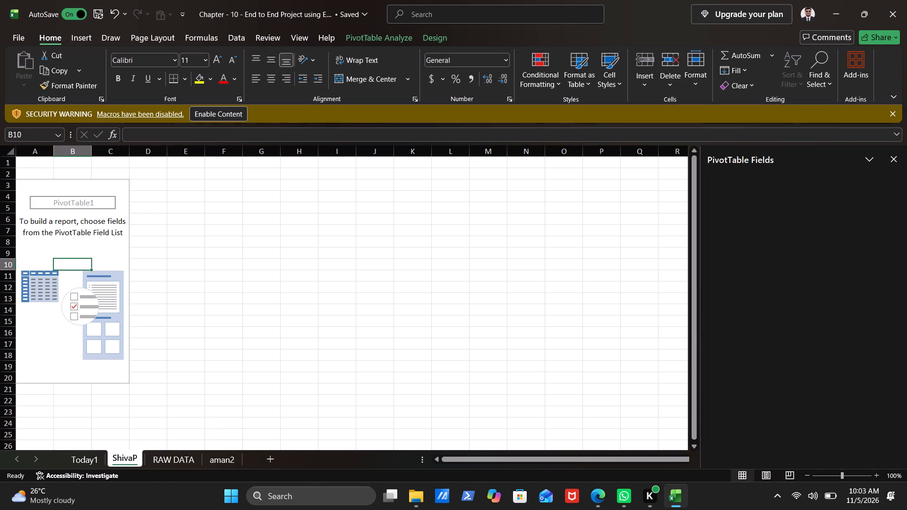
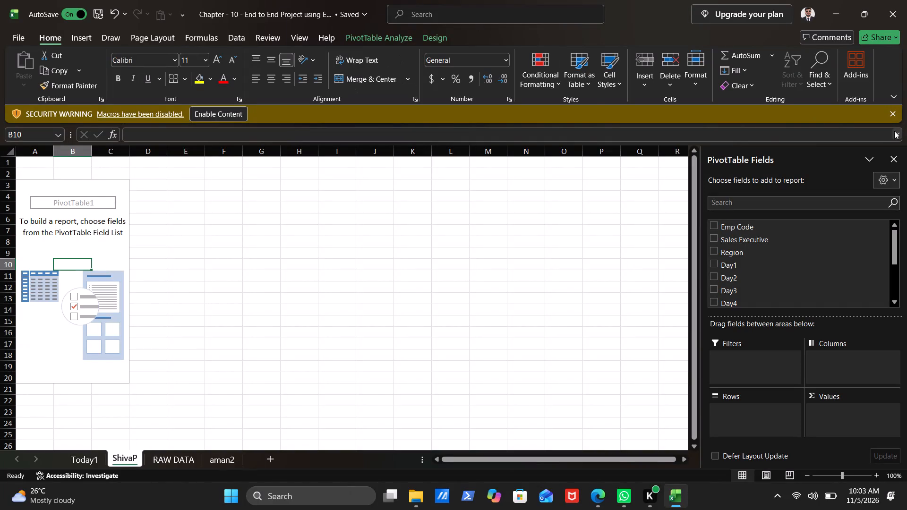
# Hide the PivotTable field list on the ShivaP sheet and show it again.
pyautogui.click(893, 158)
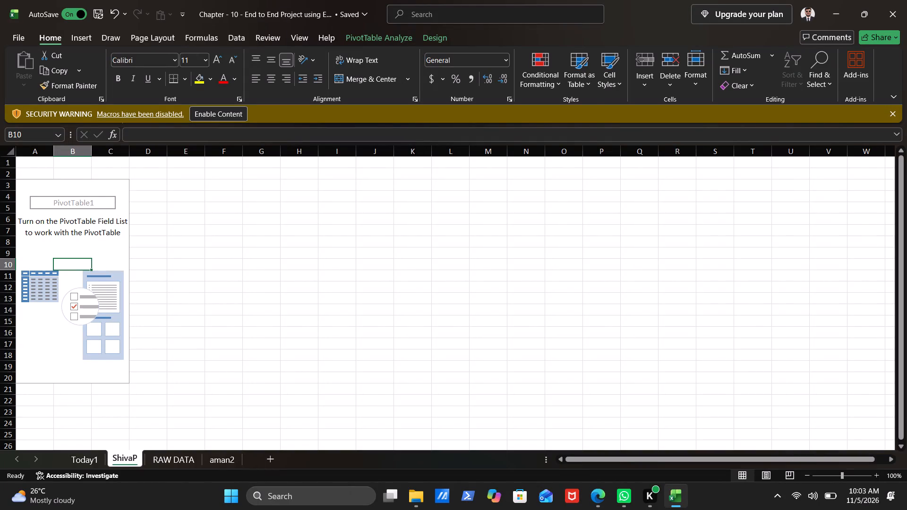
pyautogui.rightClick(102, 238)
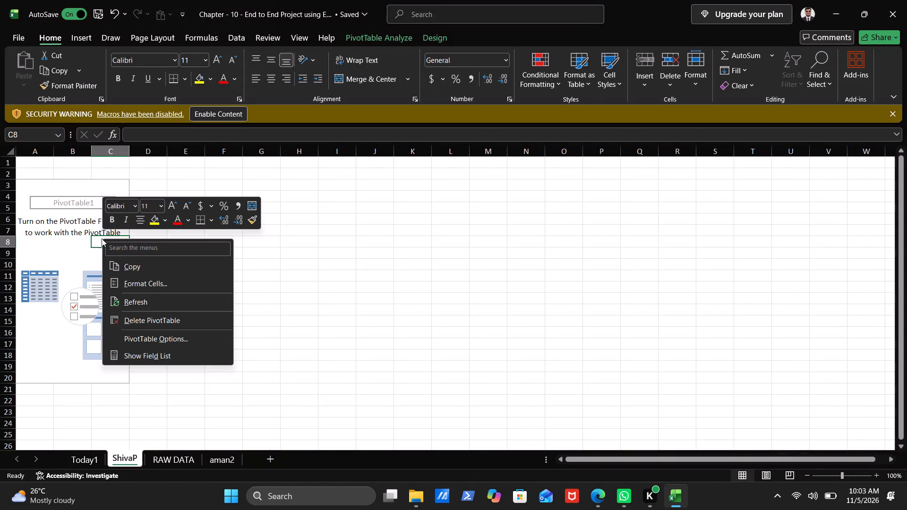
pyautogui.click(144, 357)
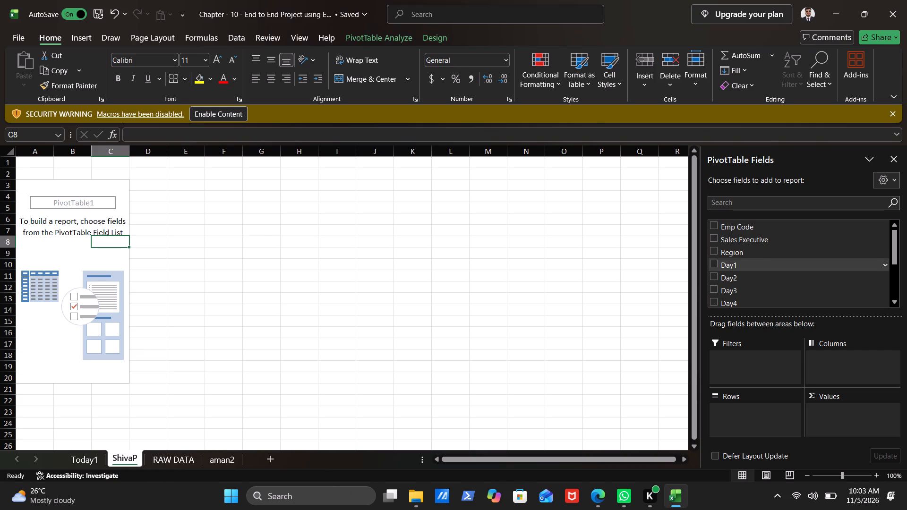
# Add the Sales Executive field to the Rows area of the PivotTable.
pyautogui.click(716, 238)
pyautogui.moveTo(716, 238); pyautogui.dragTo(729, 396)
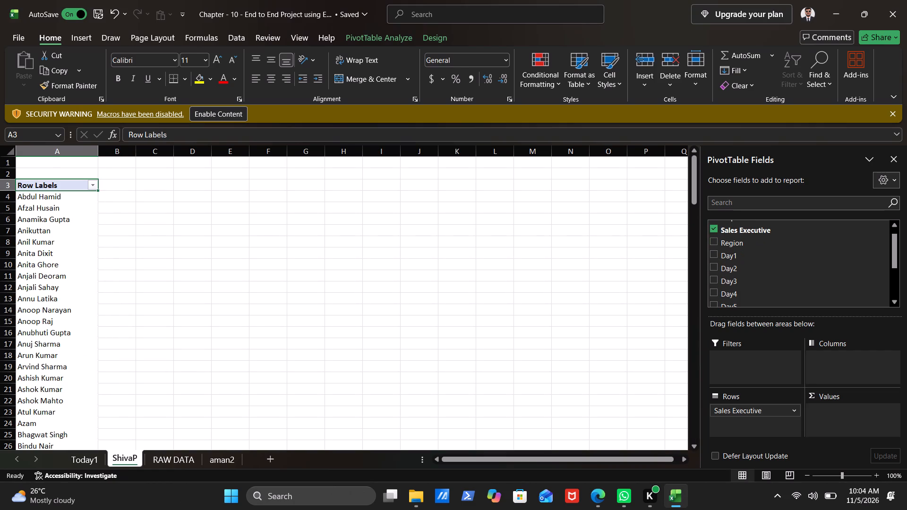
pyautogui.moveTo(729, 396); pyautogui.dragTo(740, 413)
# Add the Total Sales field to the Values area of the PivotTable.
pyautogui.scroll(-1, 753, 289)
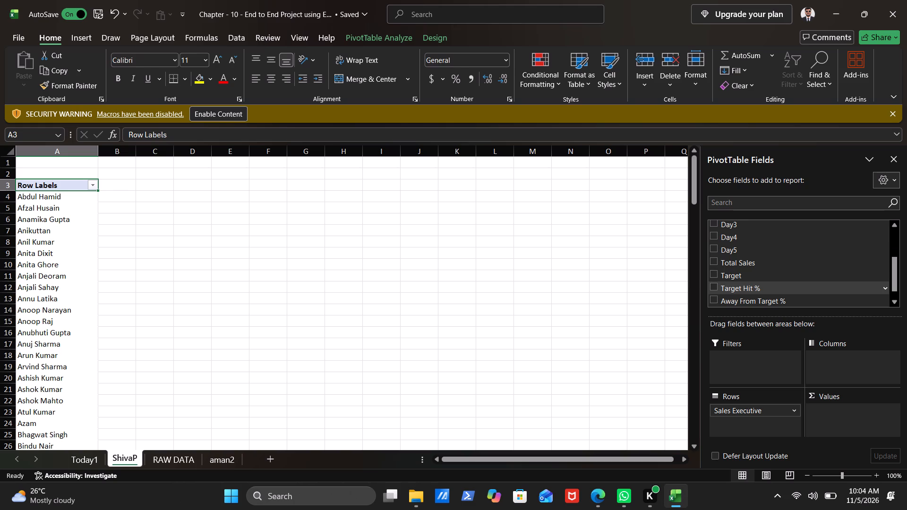
pyautogui.click(746, 262)
pyautogui.click(717, 261)
pyautogui.moveTo(730, 267); pyautogui.dragTo(834, 402)
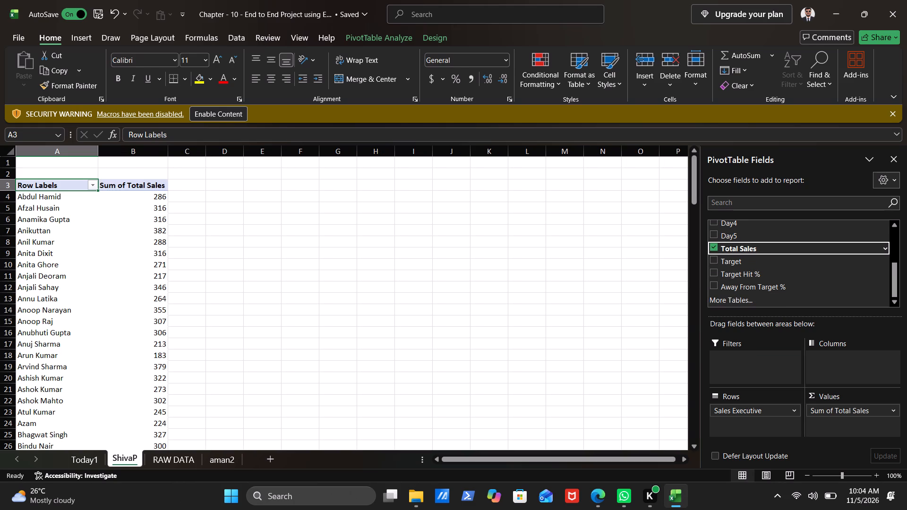
pyautogui.moveTo(834, 402); pyautogui.dragTo(837, 411)
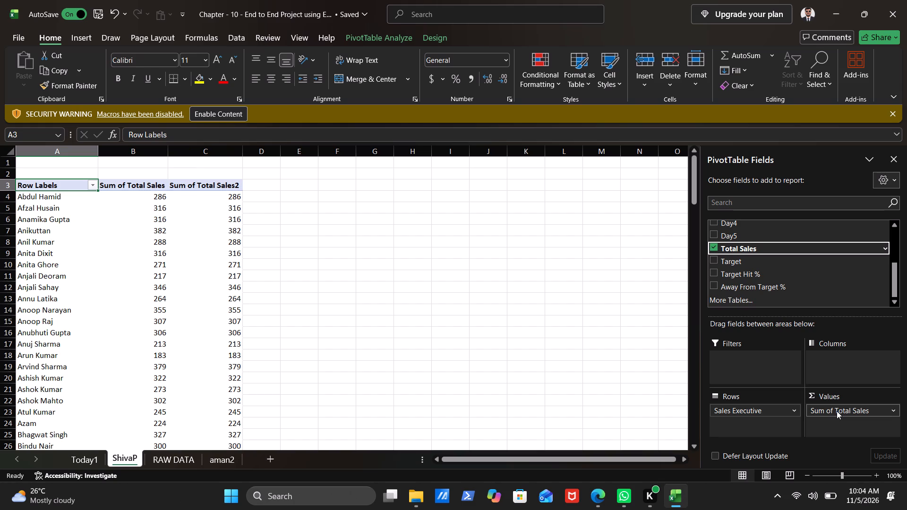
# Remove the duplicate Sum of Total Sales entry from the Values area, keeping Sum of Total Sales2.
pyautogui.click(894, 411)
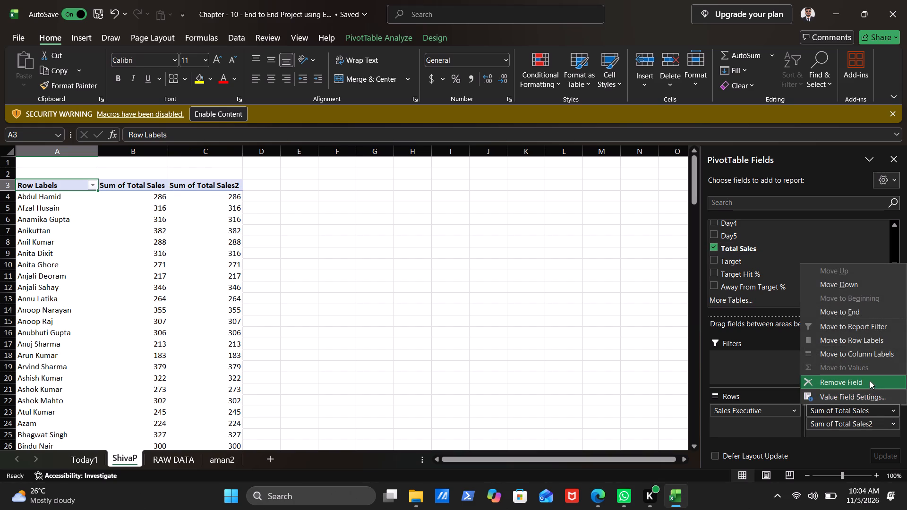
pyautogui.click(870, 381)
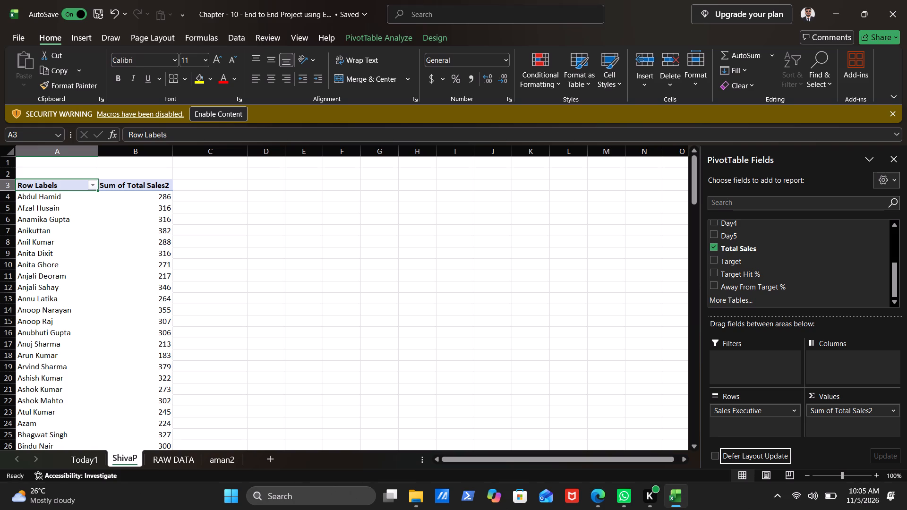
# Filter the PivotTable's row labels to the top 10 items by Sum of Total Sales2.
pyautogui.click(94, 186)
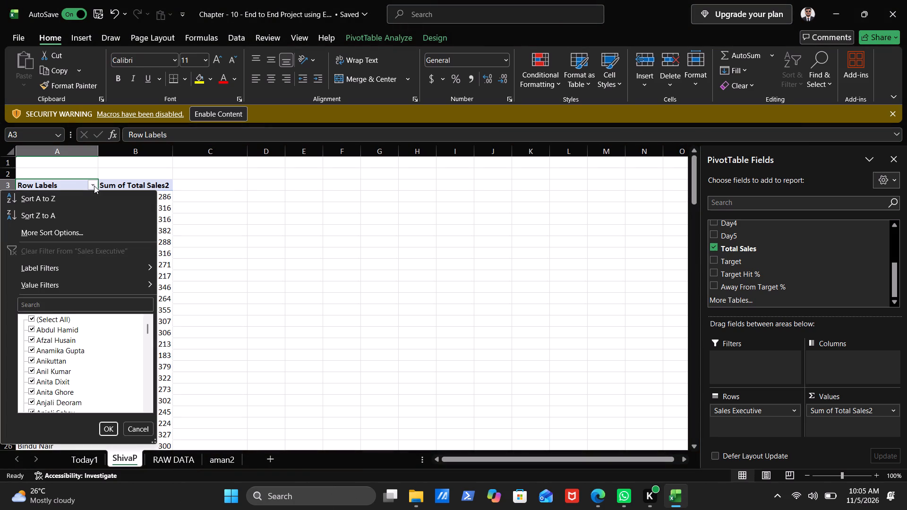
pyautogui.click(50, 285)
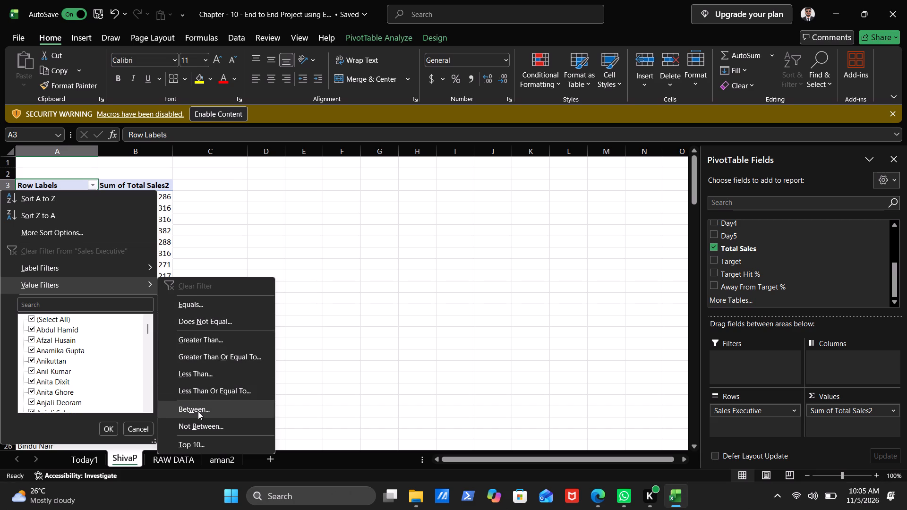
pyautogui.click(202, 447)
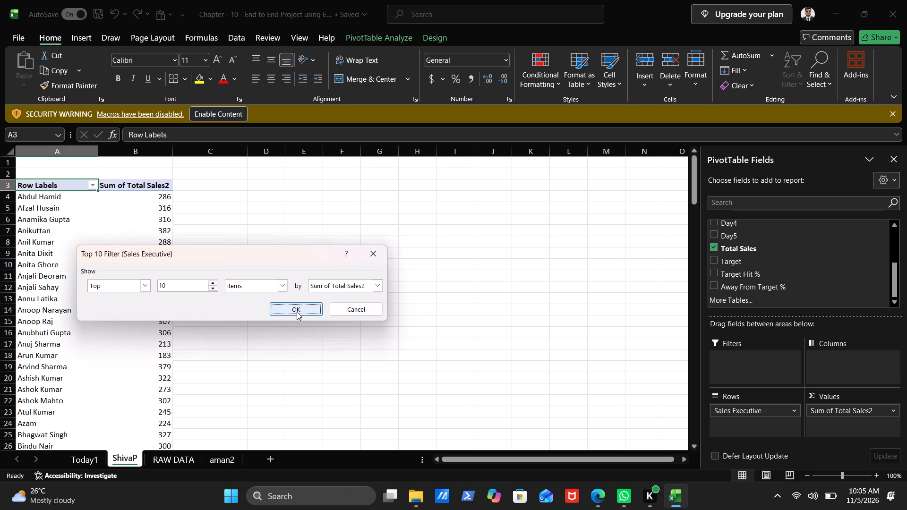
pyautogui.click(297, 312)
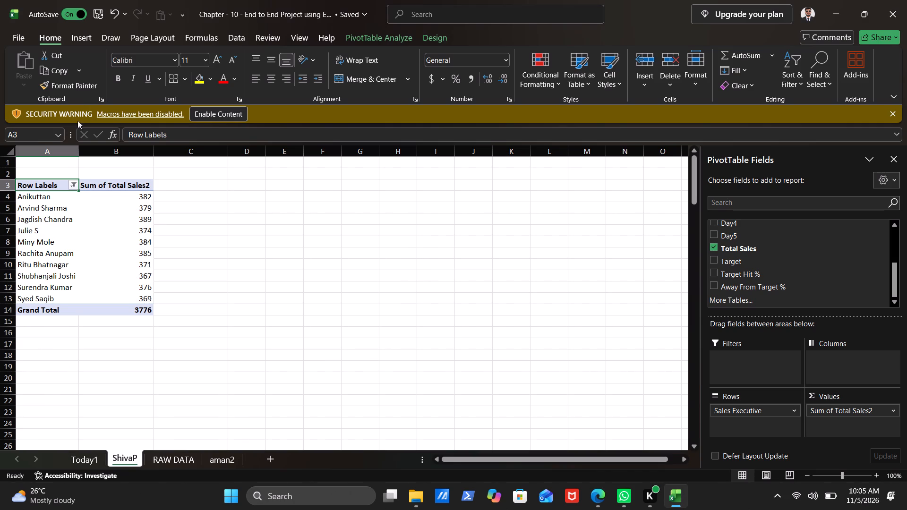
# Rename the Row Labels header in cell A3 as Sales Executive.
pyautogui.doubleClick(57, 184)
pyautogui.press('BackSpace')
pyautogui.press('BackSpace')
pyautogui.press('BackSpace')
pyautogui.press('BackSpace')
pyautogui.press('BackSpace')
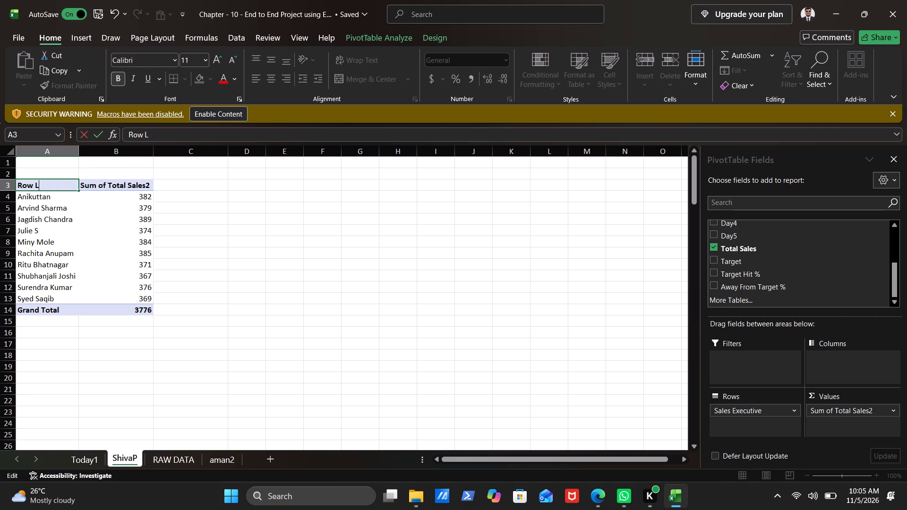
pyautogui.press('BackSpace')
pyautogui.press('BackSpace')
pyautogui.press('BackSpace')
pyautogui.press('BackSpace')
pyautogui.press('BackSpace')
pyautogui.write('Sales')
pyautogui.press('space')
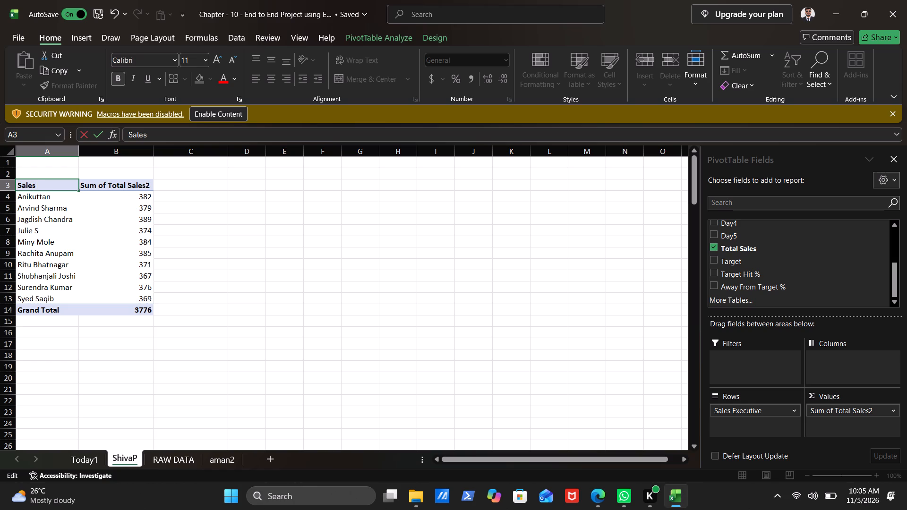
pyautogui.hotkey('shift', 'e')
pyautogui.press('x')
pyautogui.write('ecutive')
pyautogui.press('Return')
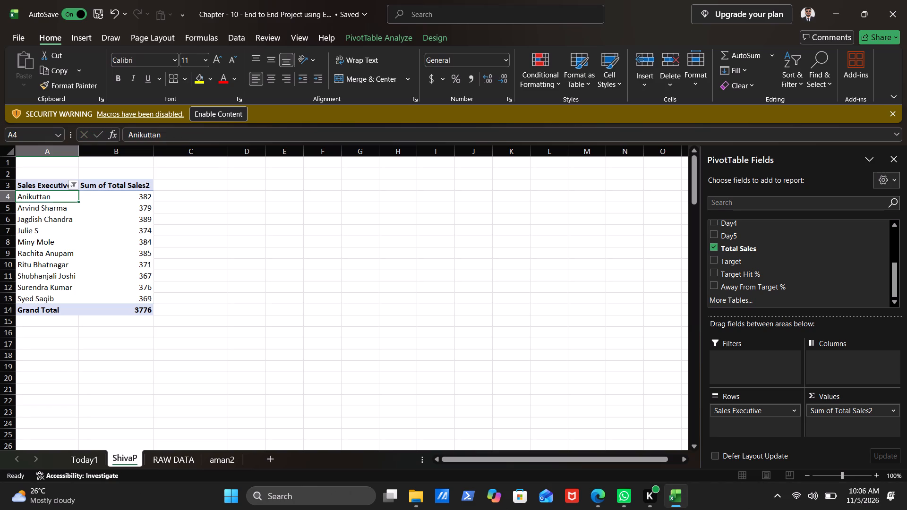
# Set the custom name of the Sum of Total Sales2 value field to "Total Sales " with a trailing space.
pyautogui.click(116, 186)
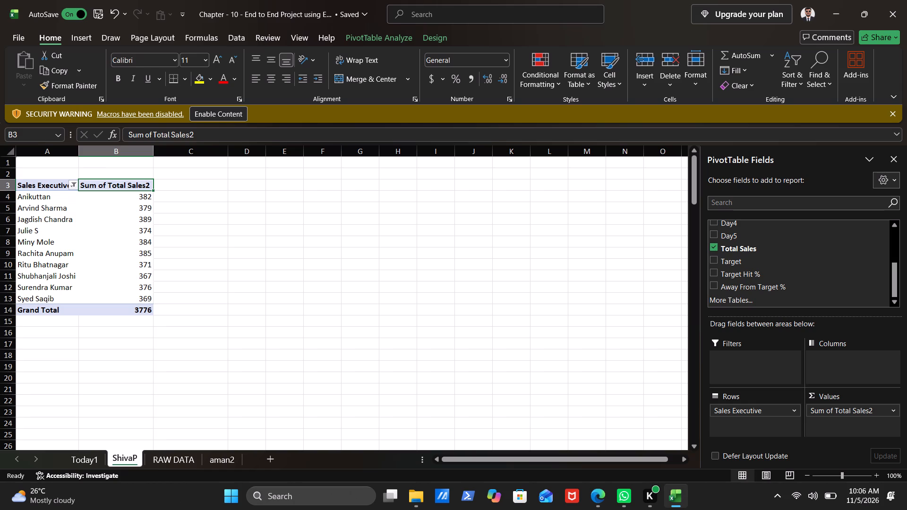
pyautogui.doubleClick(110, 186)
pyautogui.moveTo(110, 186); pyautogui.dragTo(230, 223)
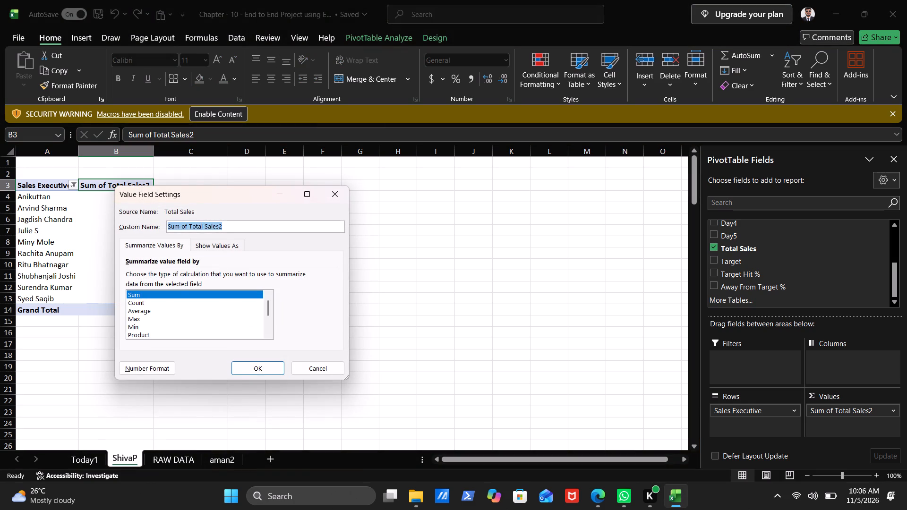
pyautogui.moveTo(230, 223); pyautogui.dragTo(228, 224)
pyautogui.click(228, 224)
pyautogui.press('Left')
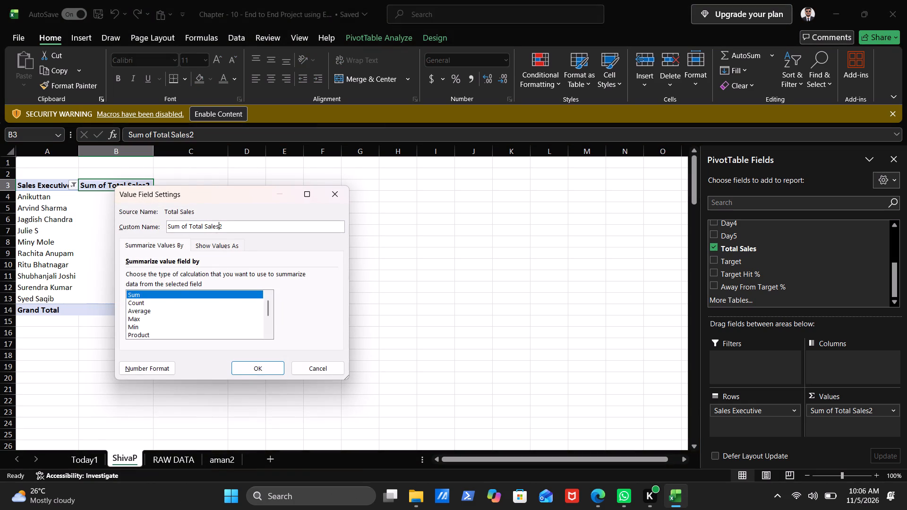
pyautogui.press('Left')
pyautogui.press('Left')
pyautogui.press('Left')
pyautogui.press('Left')
pyautogui.press('Left')
pyautogui.press('Left')
pyautogui.press('Left')
pyautogui.press('Left')
pyautogui.press('Left')
pyautogui.press('Left')
pyautogui.press('Left')
pyautogui.press('BackSpace')
pyautogui.press('BackSpace')
pyautogui.press('BackSpace')
pyautogui.press('BackSpace')
pyautogui.press('BackSpace')
pyautogui.press('BackSpace')
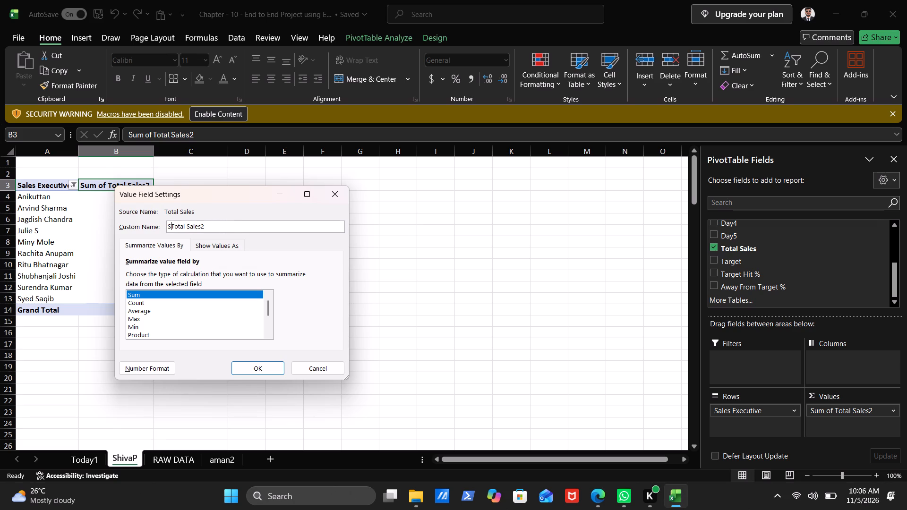
pyautogui.press('BackSpace')
pyautogui.press('Right')
pyautogui.press('Right')
pyautogui.press('Right')
pyautogui.press('Right')
pyautogui.press('Right')
pyautogui.press('Right')
pyautogui.press('Right')
pyautogui.press('Right')
pyautogui.press('Right')
pyautogui.press('Right')
pyautogui.press('Right')
pyautogui.press('Right')
pyautogui.press('Right')
pyautogui.press('Right')
pyautogui.press('BackSpace')
pyautogui.press('space')
pyautogui.click(265, 367)
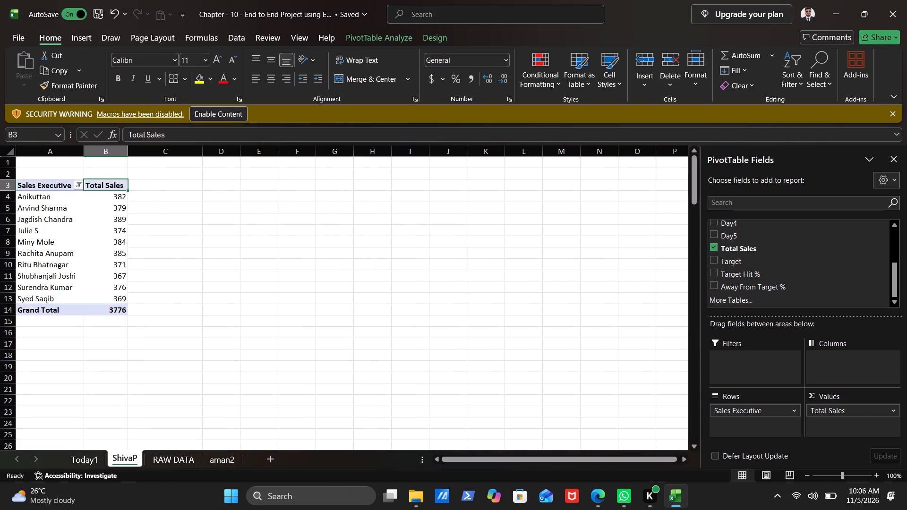
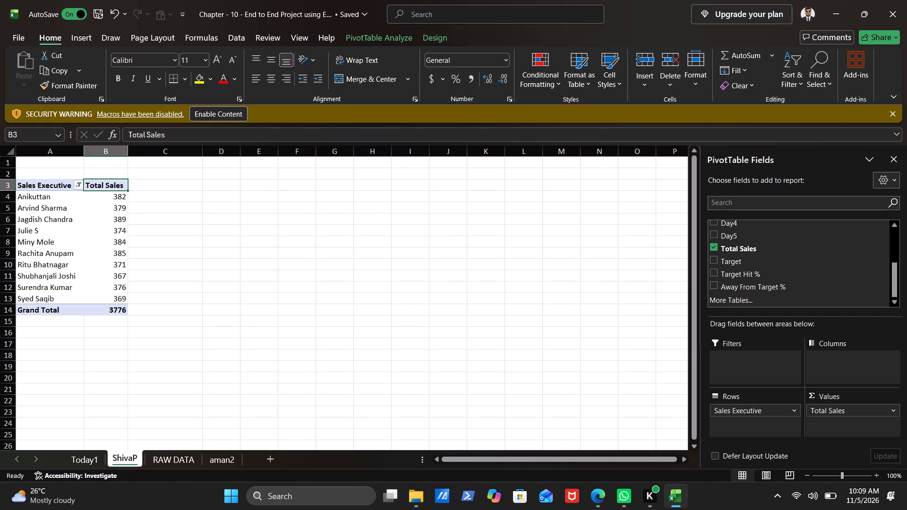
# Copy the top 10 Sales Executive PivotTable from A3:B14 to D3:E14 on the same sheet.
pyautogui.moveTo(43, 184); pyautogui.dragTo(120, 306)
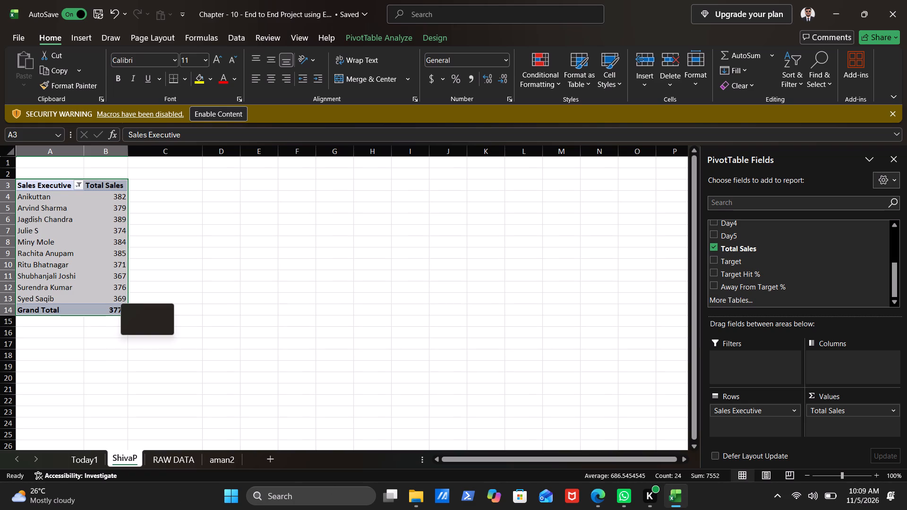
pyautogui.keyDown('ctrl'); pyautogui.moveTo(111, 315); pyautogui.dragTo(119, 313); pyautogui.keyUp('ctrl')
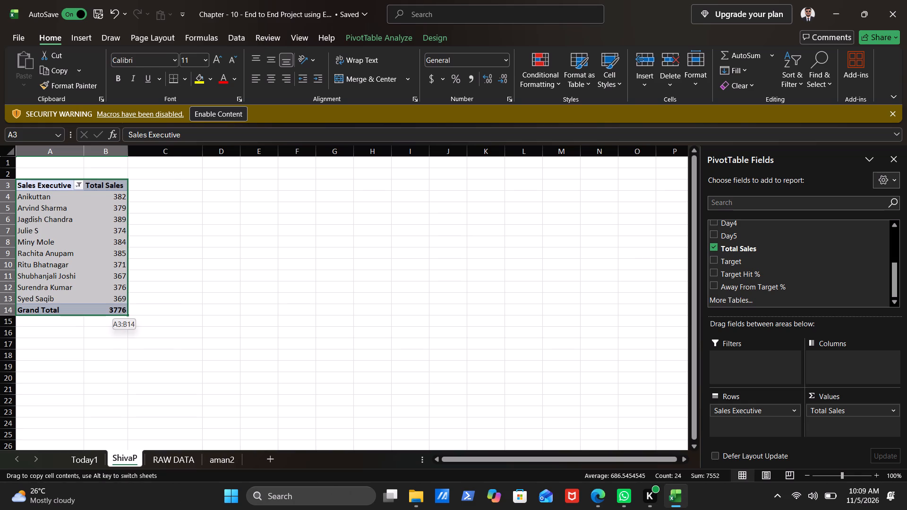
pyautogui.keyDown('ctrl'); pyautogui.moveTo(119, 313); pyautogui.dragTo(192, 310); pyautogui.keyUp('ctrl')
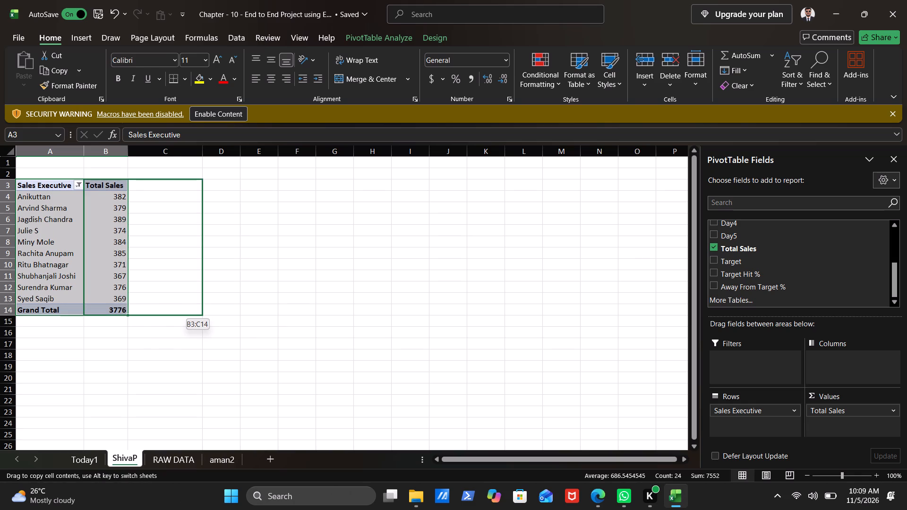
pyautogui.keyDown('ctrl'); pyautogui.moveTo(192, 310); pyautogui.dragTo(214, 309); pyautogui.keyUp('ctrl')
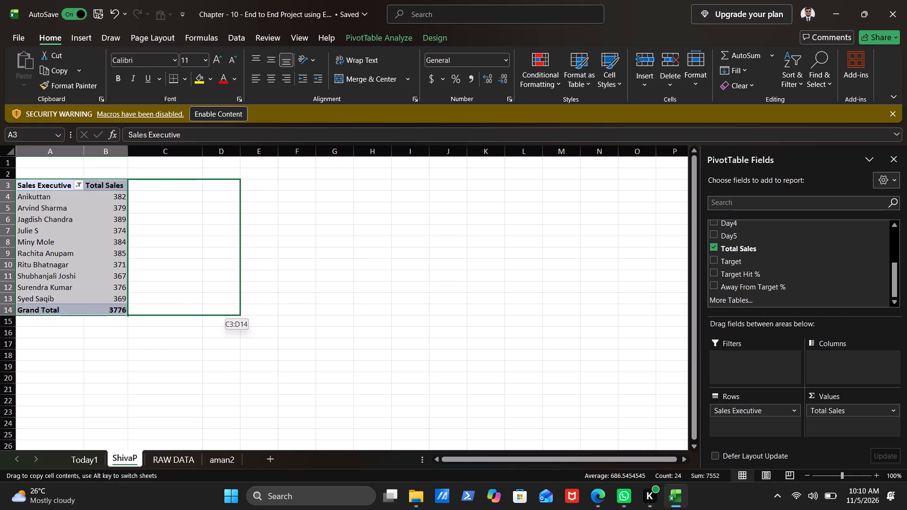
pyautogui.keyDown('ctrl'); pyautogui.moveTo(214, 309); pyautogui.dragTo(248, 308); pyautogui.keyUp('ctrl')
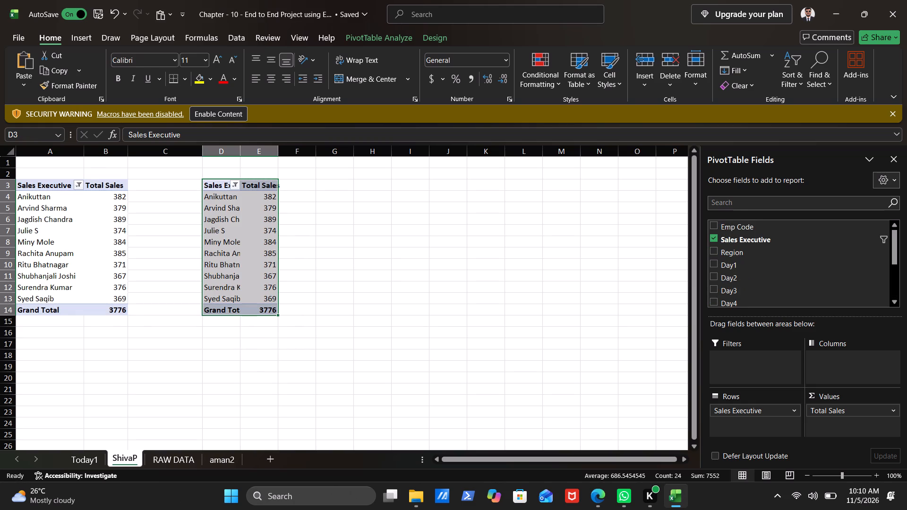
# Widen column D so the sales executive names in the copied PivotTable fit fully.
pyautogui.moveTo(240, 149); pyautogui.dragTo(264, 151)
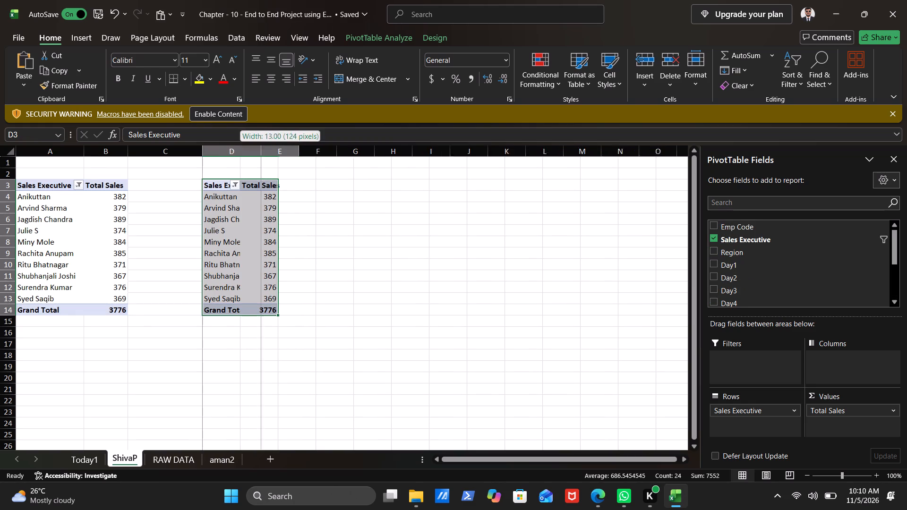
pyautogui.moveTo(264, 151); pyautogui.dragTo(279, 149)
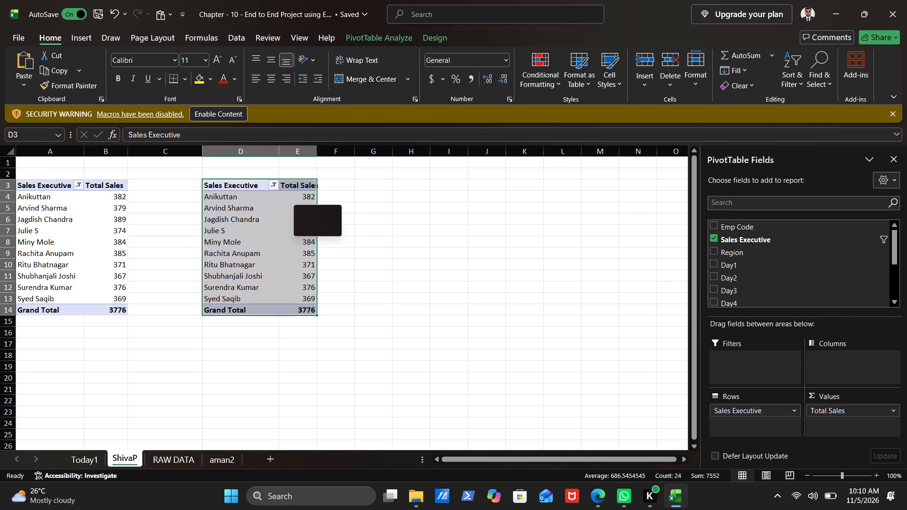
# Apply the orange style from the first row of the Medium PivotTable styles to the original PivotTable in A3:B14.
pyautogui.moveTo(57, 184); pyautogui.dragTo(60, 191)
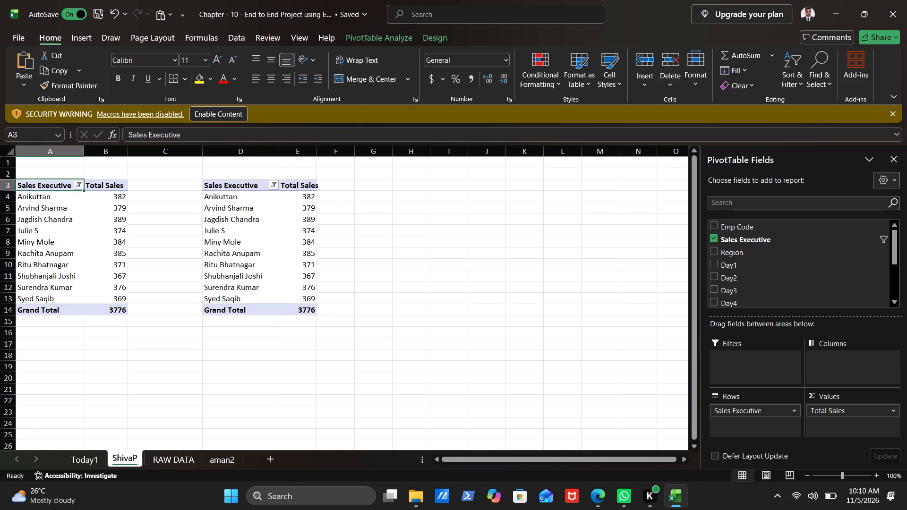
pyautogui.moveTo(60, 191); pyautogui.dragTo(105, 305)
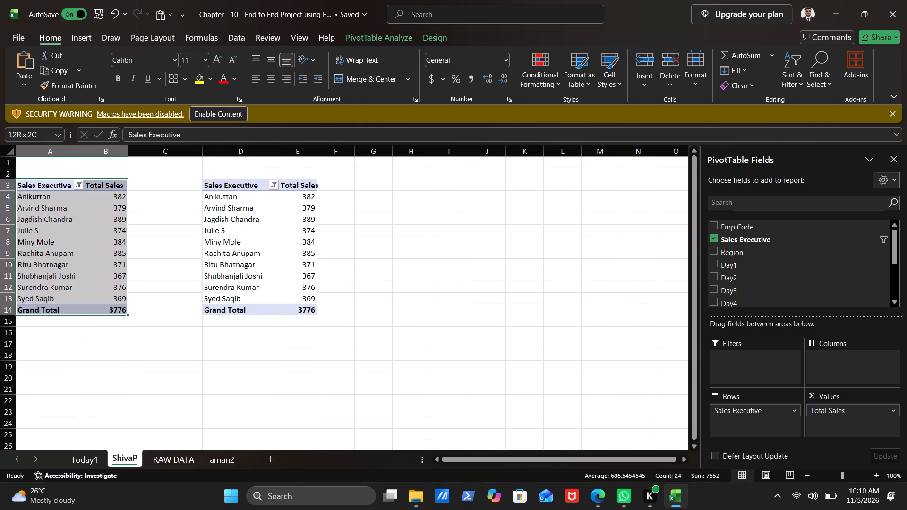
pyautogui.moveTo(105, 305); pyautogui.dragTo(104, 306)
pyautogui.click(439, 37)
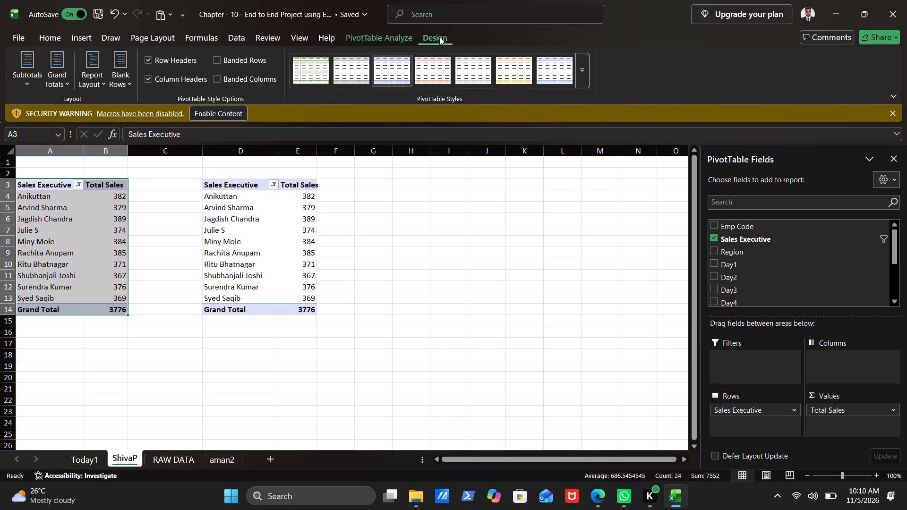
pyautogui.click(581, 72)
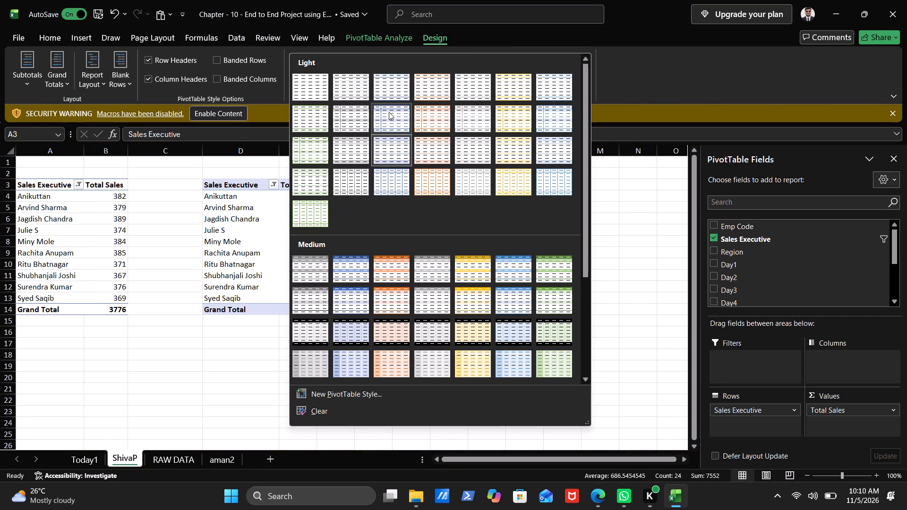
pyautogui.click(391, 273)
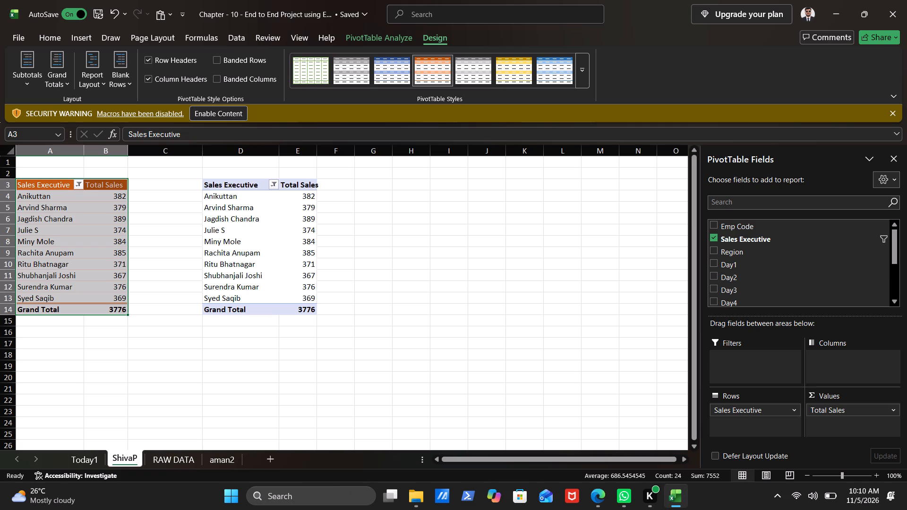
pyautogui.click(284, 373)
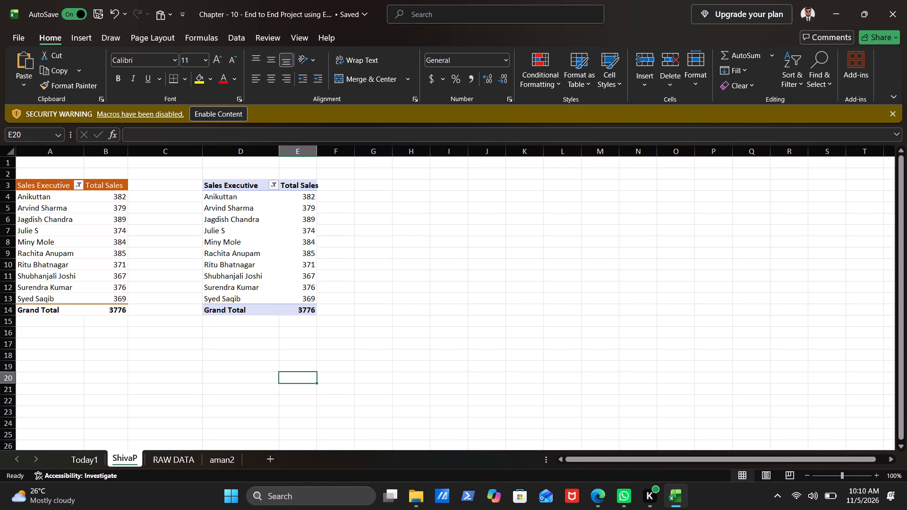
# Apply the orange style from the second row of the Dark PivotTable styles to the original PivotTable in A3:B14.
pyautogui.moveTo(61, 186); pyautogui.dragTo(101, 318)
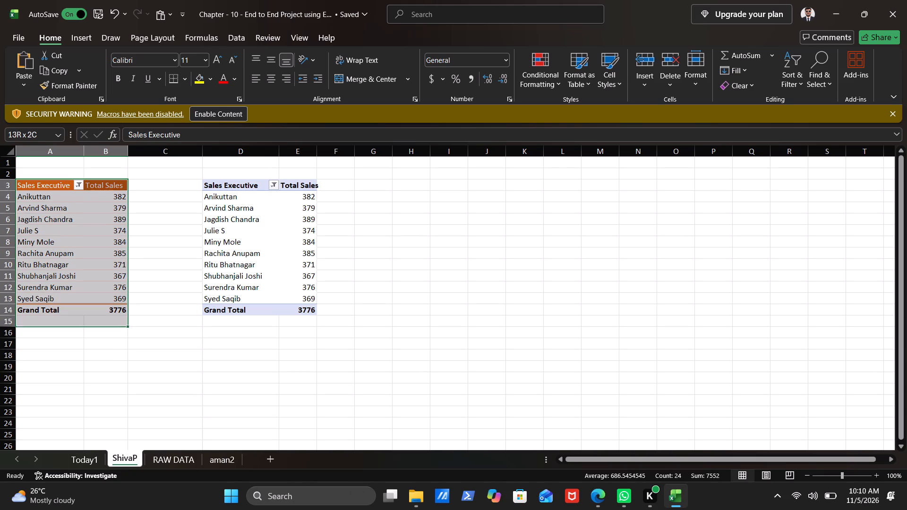
pyautogui.moveTo(101, 318); pyautogui.dragTo(97, 307)
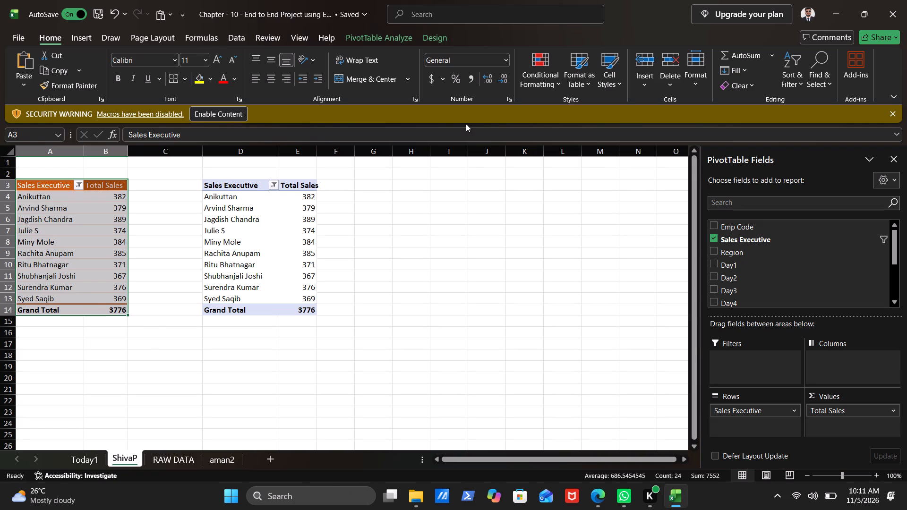
pyautogui.click(438, 34)
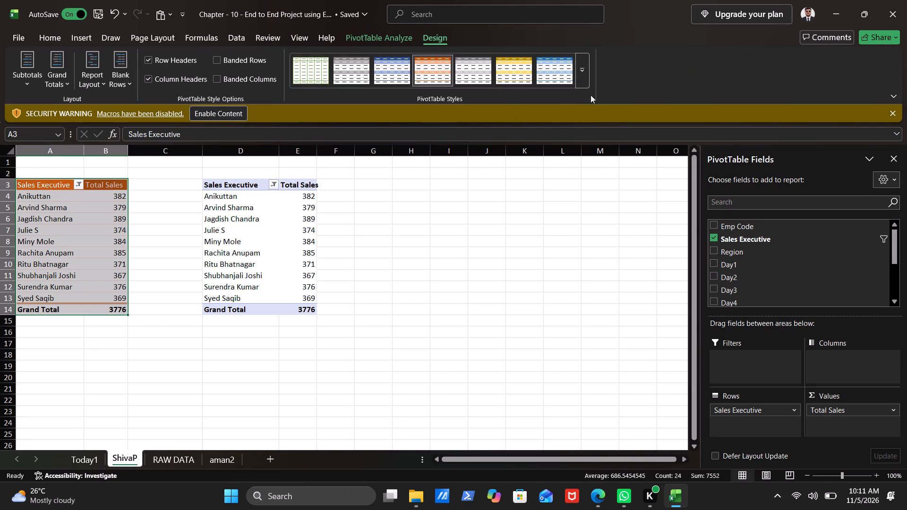
pyautogui.click(587, 68)
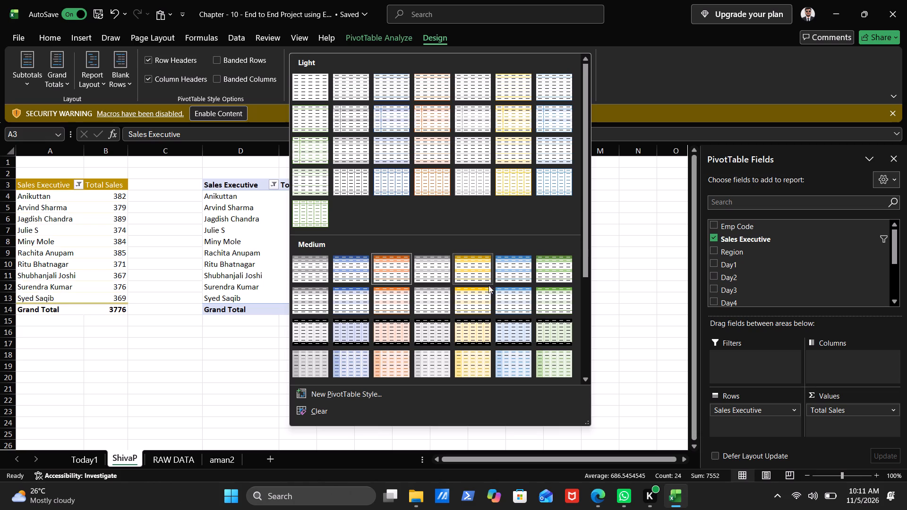
pyautogui.scroll(-2, 456, 340)
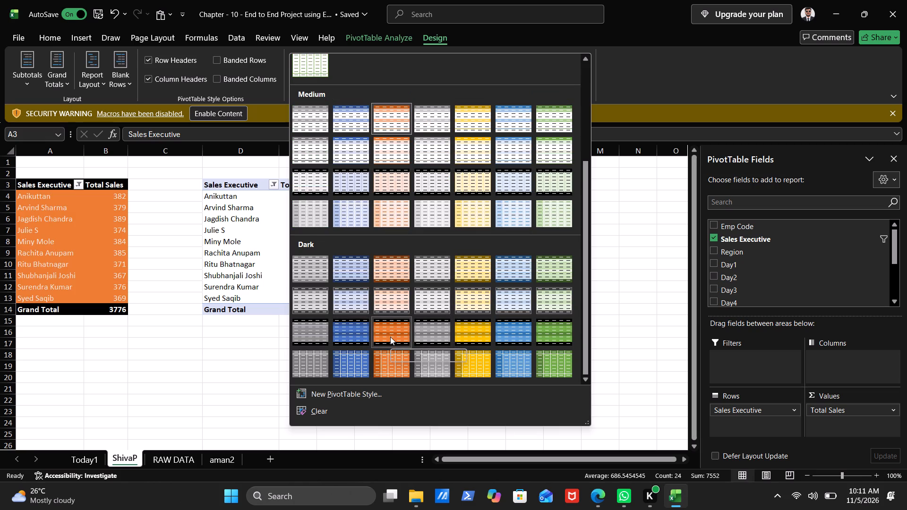
pyautogui.click(391, 301)
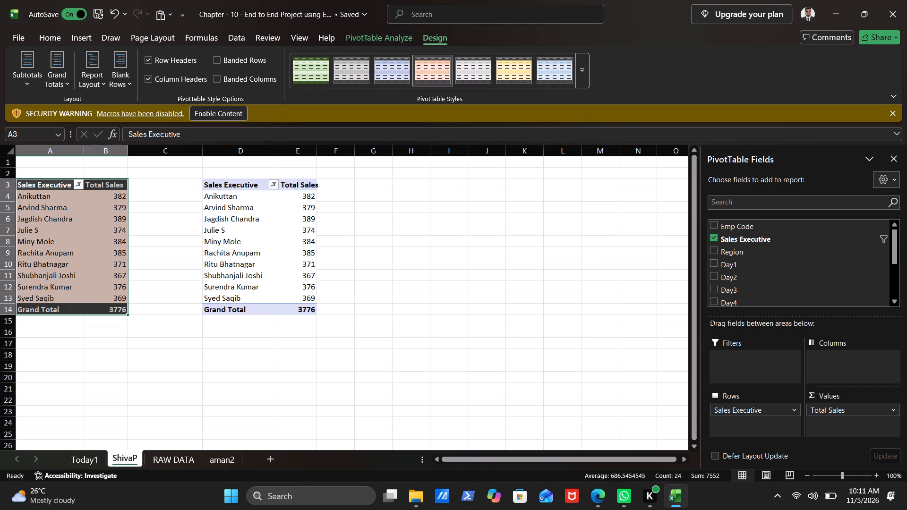
# Apply the same second-row orange Dark PivotTable style to the copied PivotTable in D3:E14.
pyautogui.moveTo(223, 185); pyautogui.dragTo(294, 303)
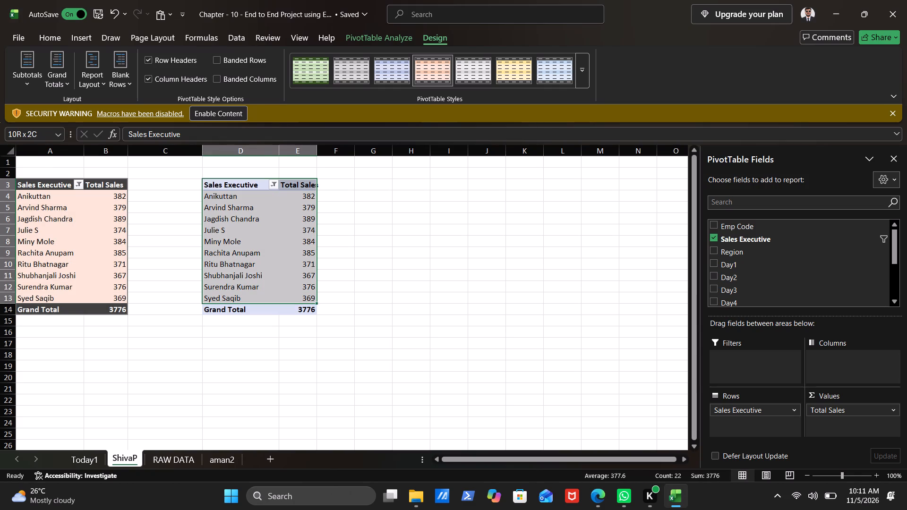
pyautogui.moveTo(294, 303); pyautogui.dragTo(292, 306)
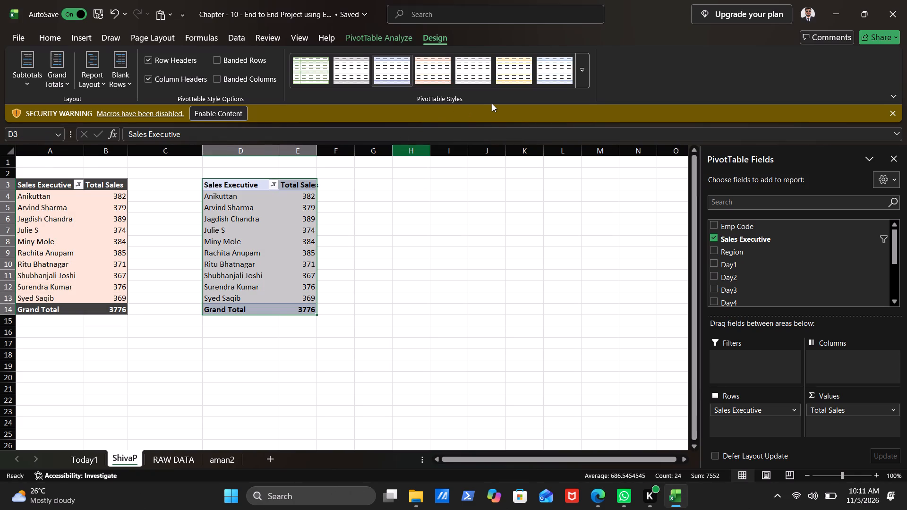
pyautogui.click(406, 412)
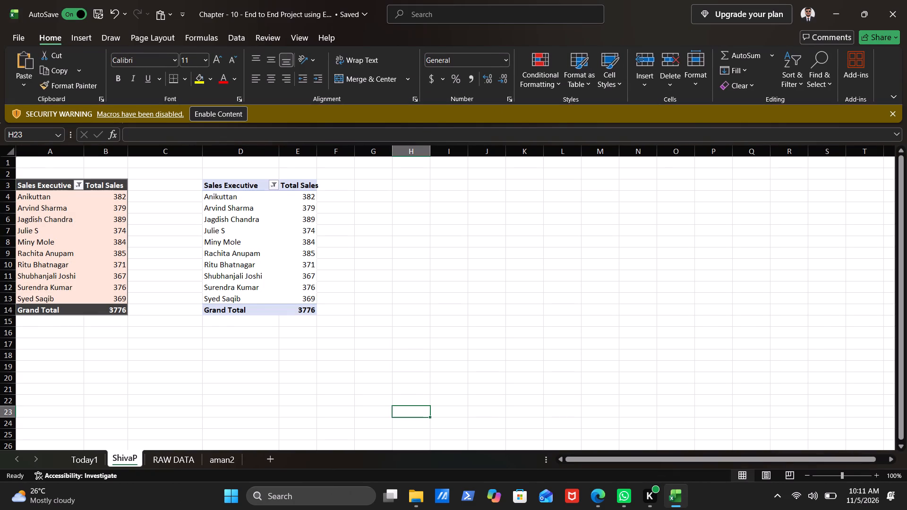
pyautogui.moveTo(222, 189); pyautogui.dragTo(308, 297)
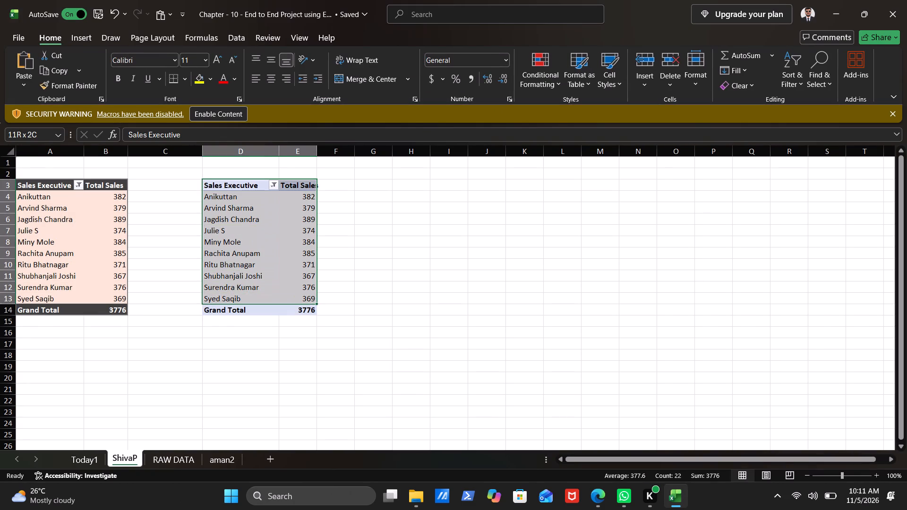
pyautogui.moveTo(308, 297); pyautogui.dragTo(309, 307)
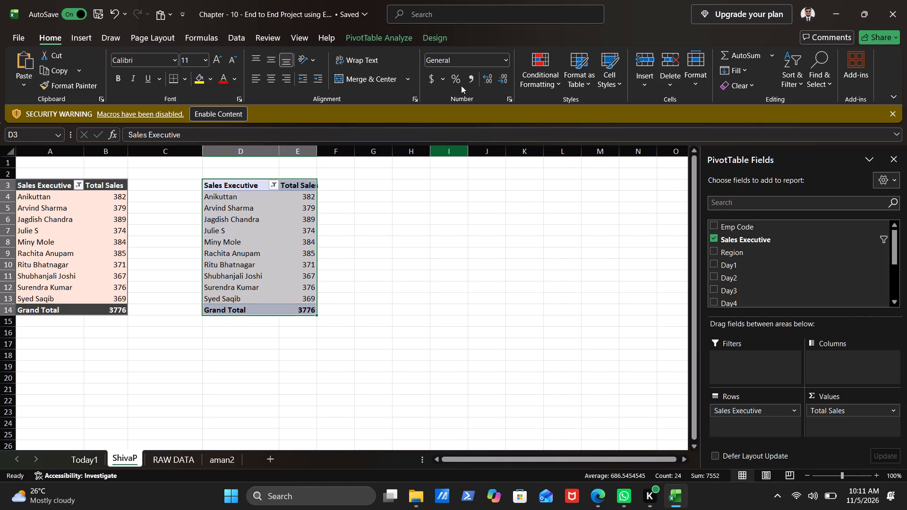
pyautogui.click(441, 38)
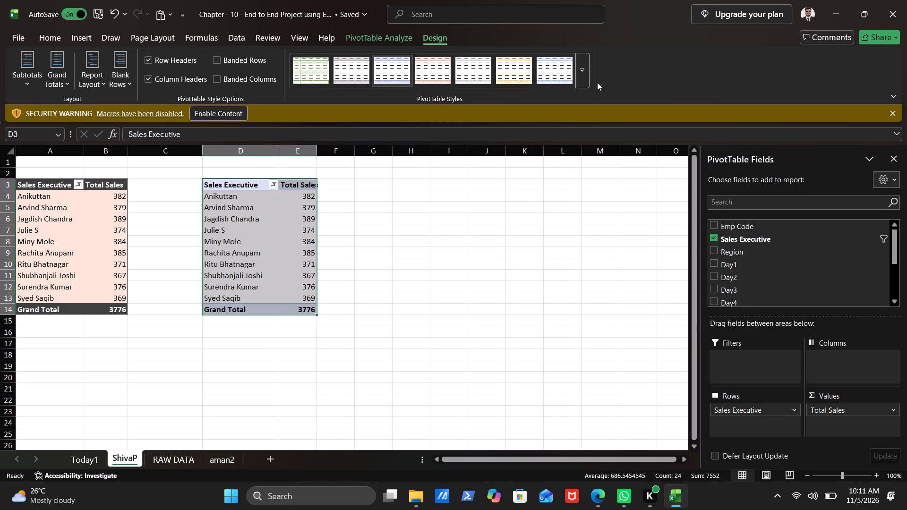
pyautogui.click(585, 73)
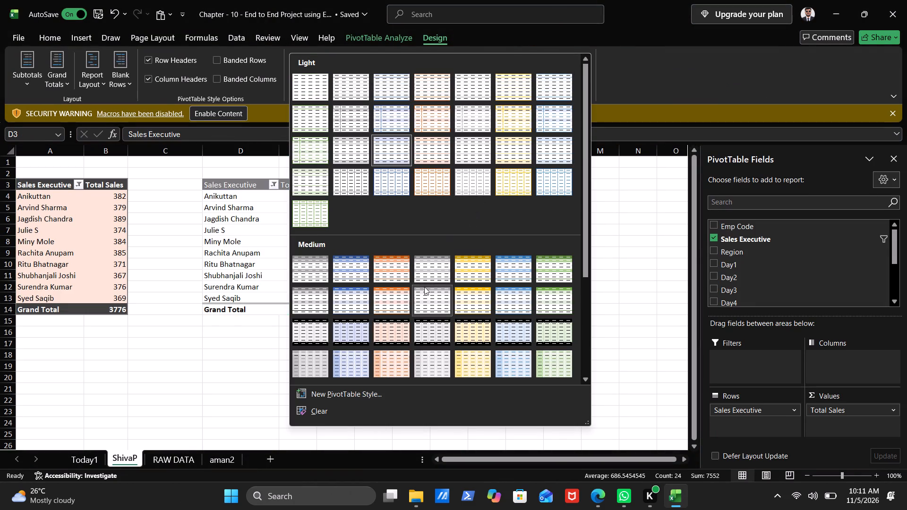
pyautogui.scroll(-2, 424, 287)
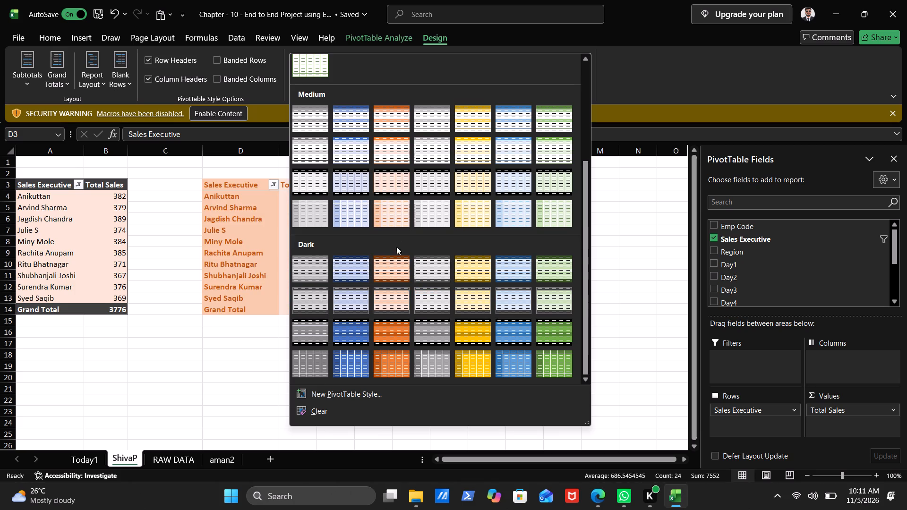
pyautogui.click(393, 302)
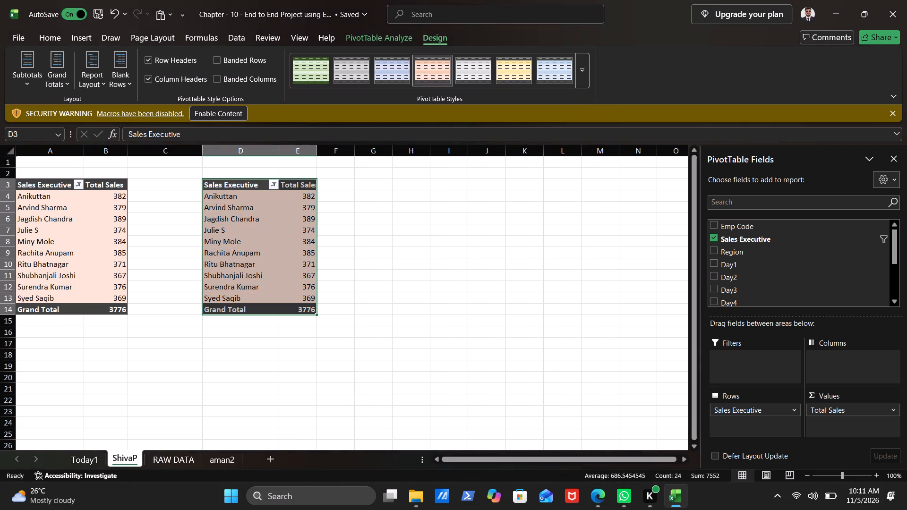
pyautogui.click(353, 359)
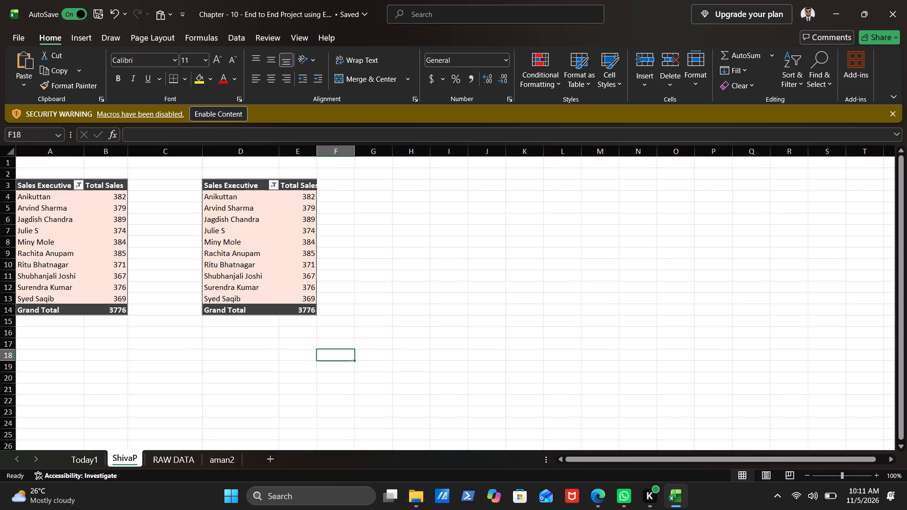
# Widen column E slightly so the Total Sales header of the copied PivotTable fits.
pyautogui.moveTo(317, 150); pyautogui.dragTo(330, 148)
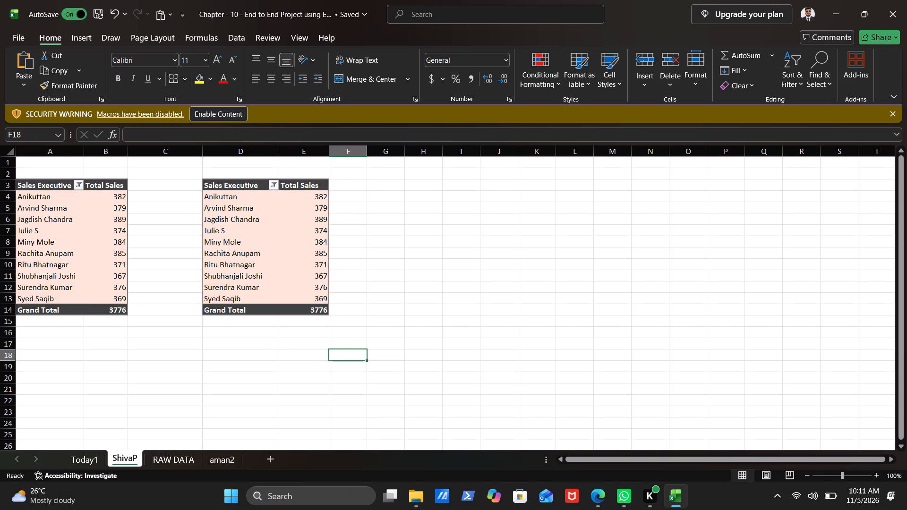
pyautogui.moveTo(328, 151); pyautogui.dragTo(324, 151)
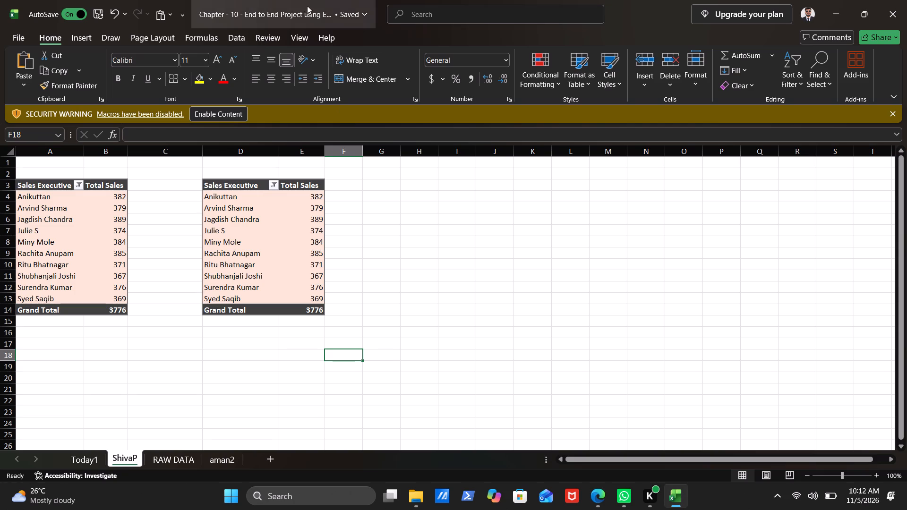
# Change the copied PivotTable's Sales Executive value filter to the bottom 10 items by Total Sales.
pyautogui.click(276, 187)
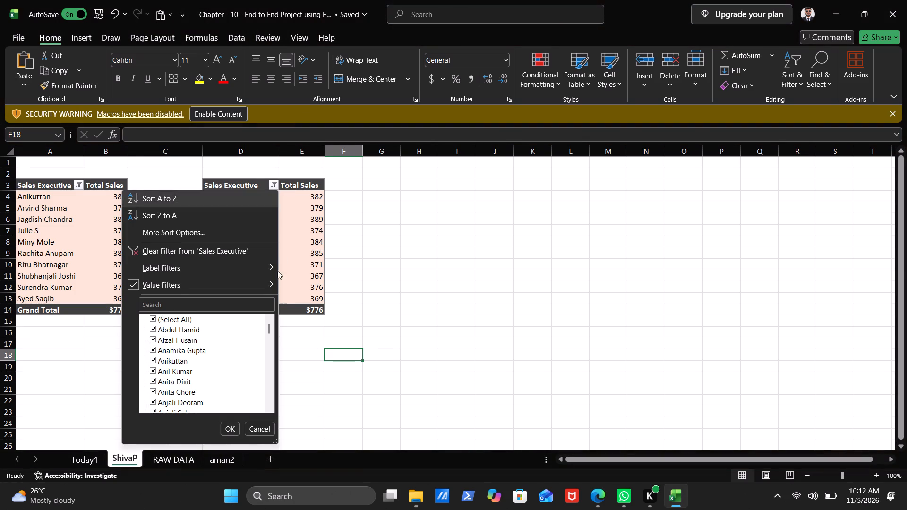
pyautogui.click(209, 285)
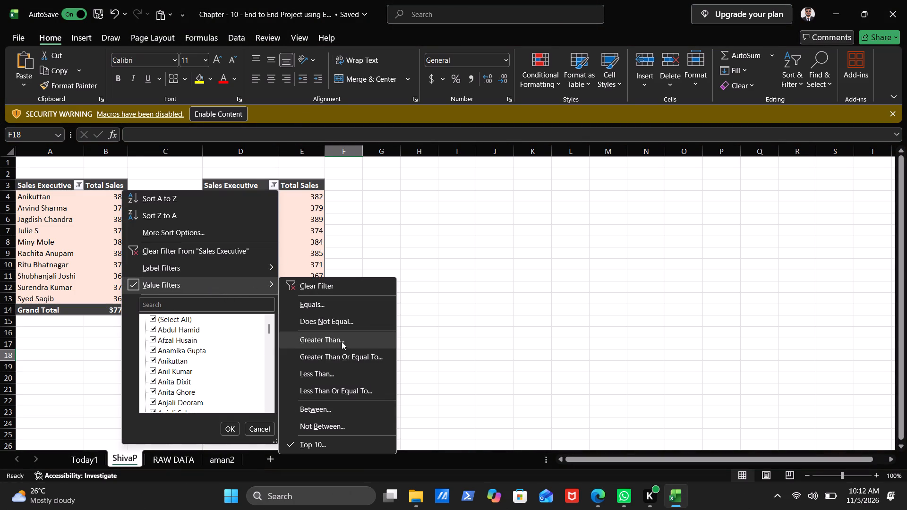
pyautogui.click(342, 440)
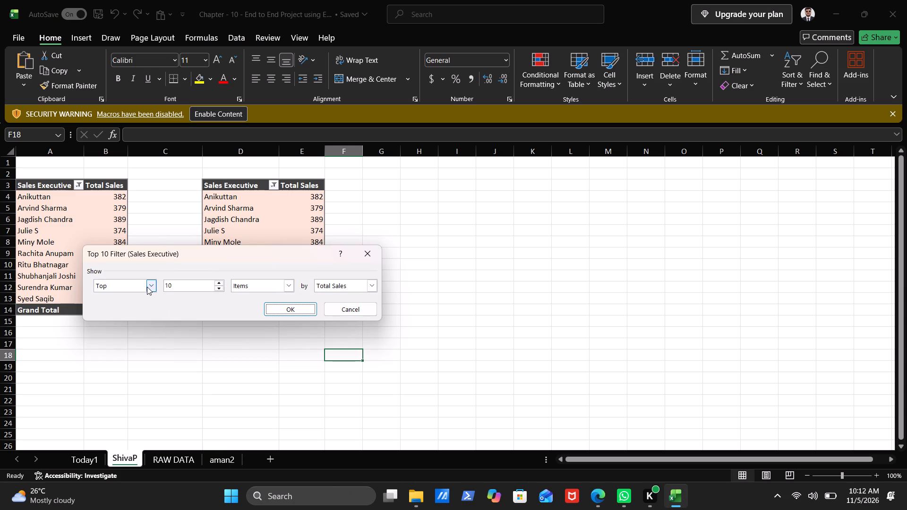
pyautogui.click(147, 287)
pyautogui.click(130, 307)
pyautogui.click(291, 314)
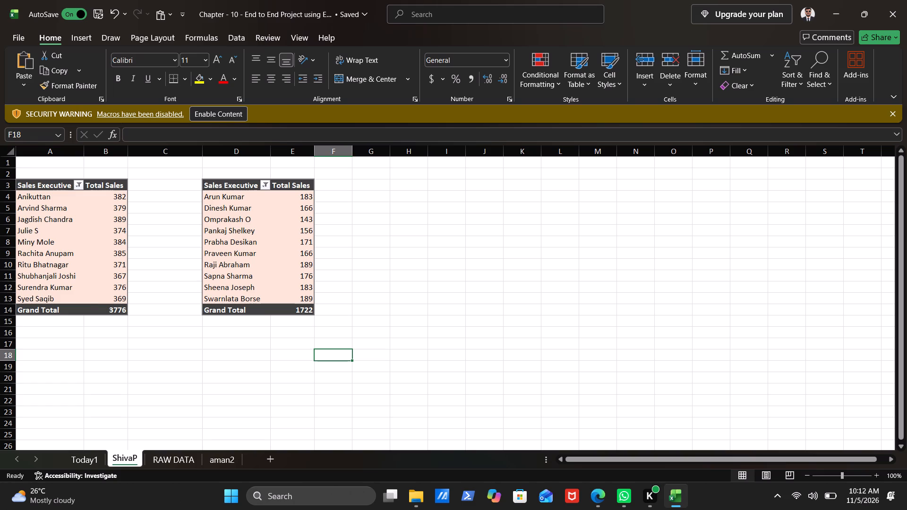
# Switch to the RAW DATA sheet that holds the source data for the PivotTables.
pyautogui.click(162, 459)
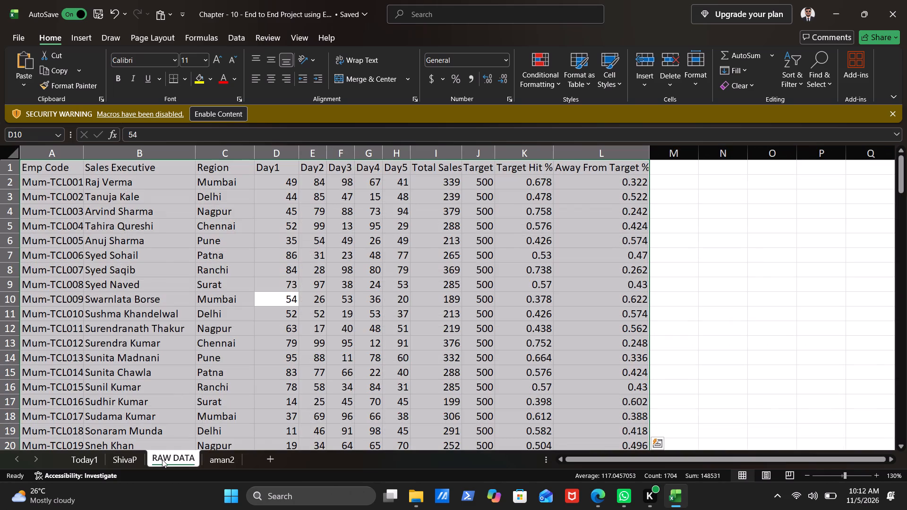
pyautogui.click(87, 35)
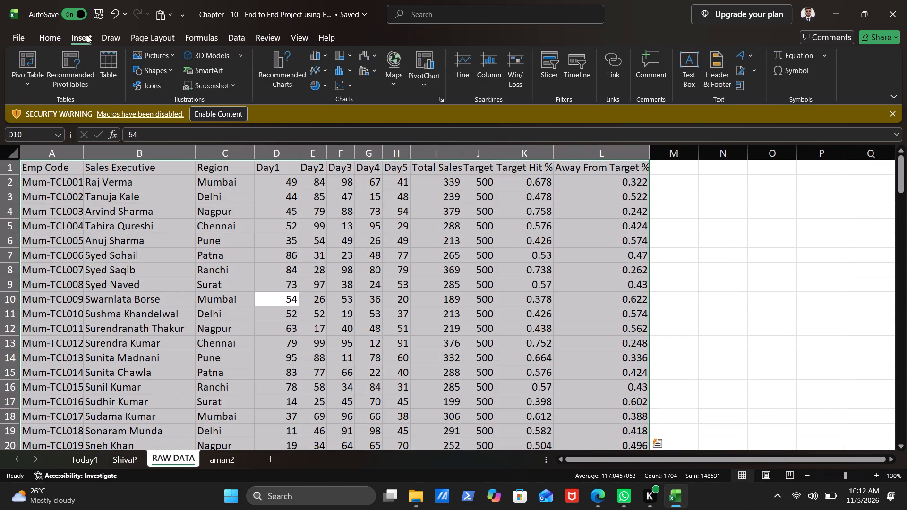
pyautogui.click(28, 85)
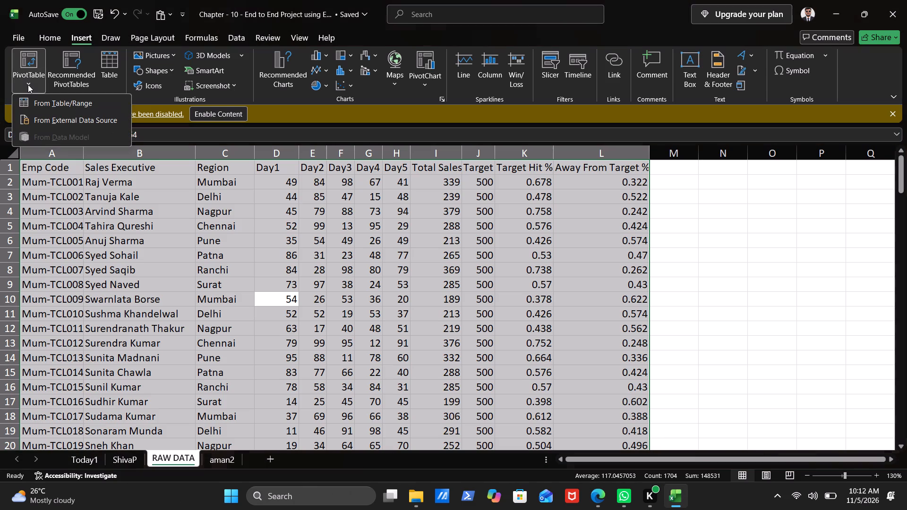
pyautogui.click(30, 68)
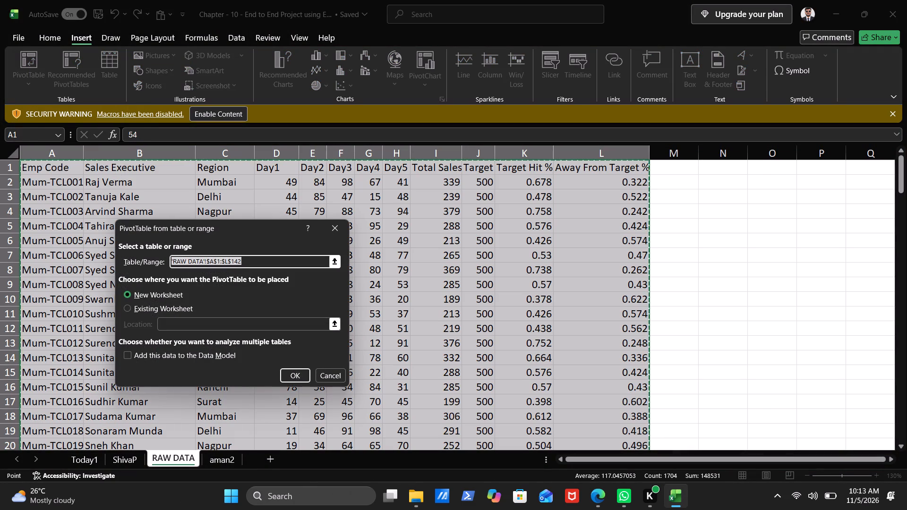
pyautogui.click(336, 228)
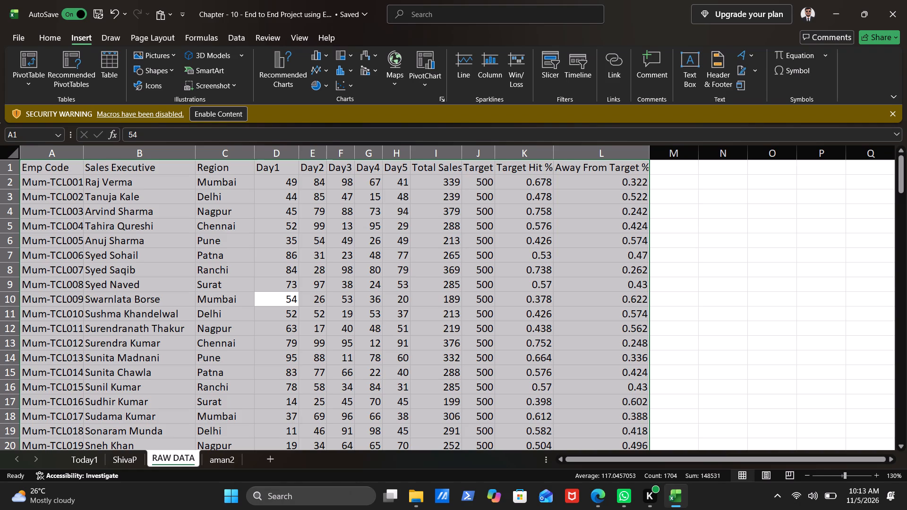
# Insert a PivotTable from the RAW DATA range A1:L142 into the existing ShivaP sheet at cell G3.
pyautogui.click(28, 81)
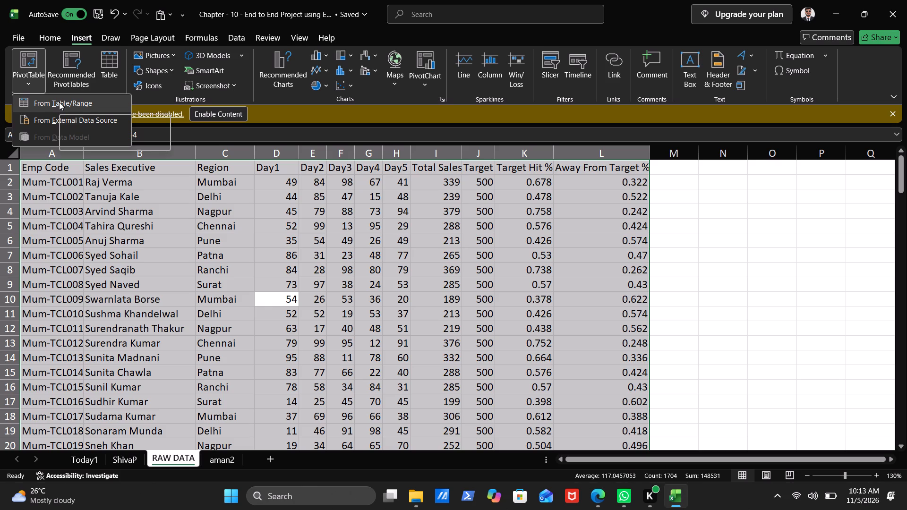
pyautogui.click(59, 102)
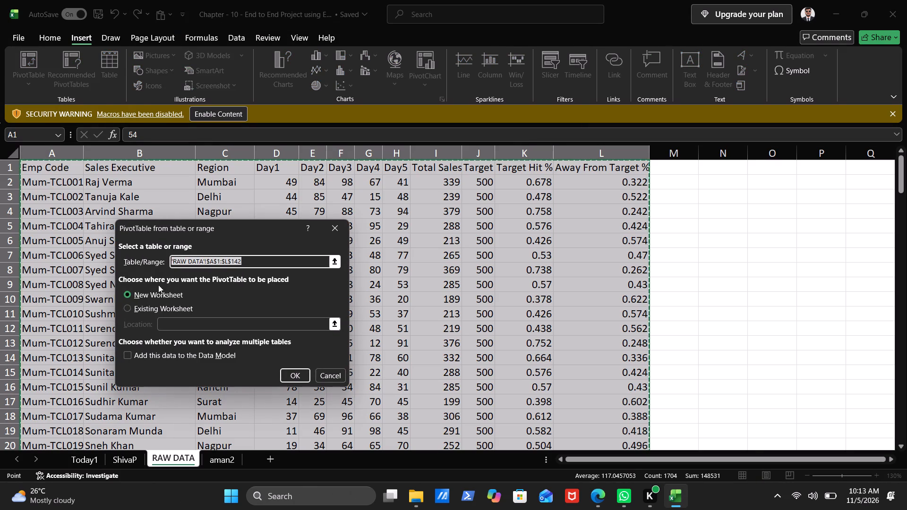
pyautogui.click(144, 309)
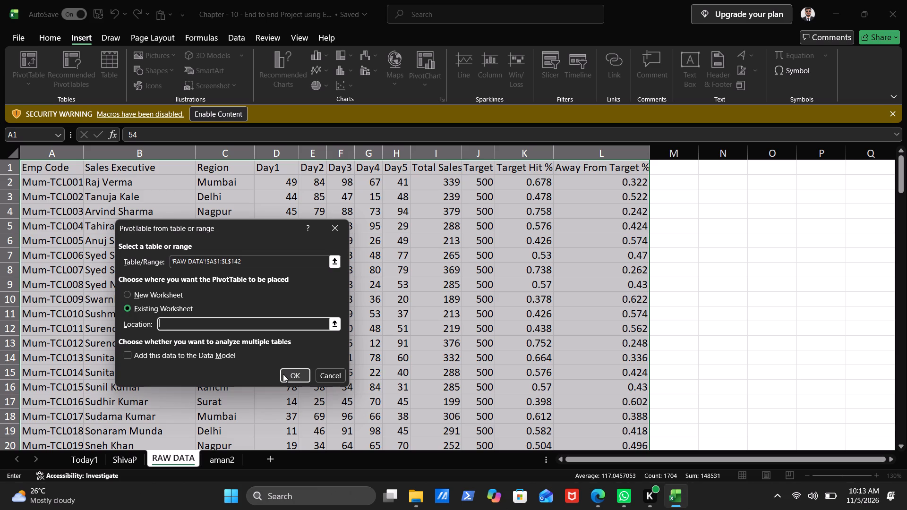
pyautogui.click(183, 320)
pyautogui.click(125, 462)
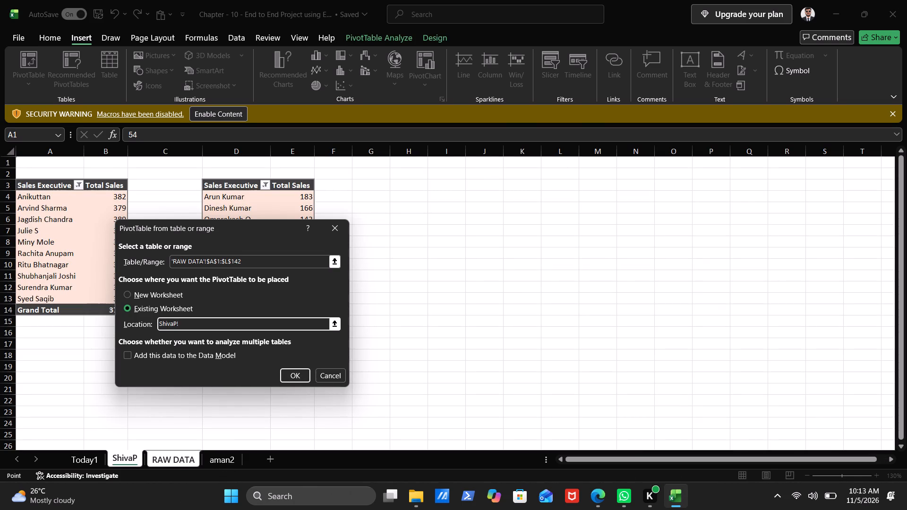
pyautogui.click(379, 220)
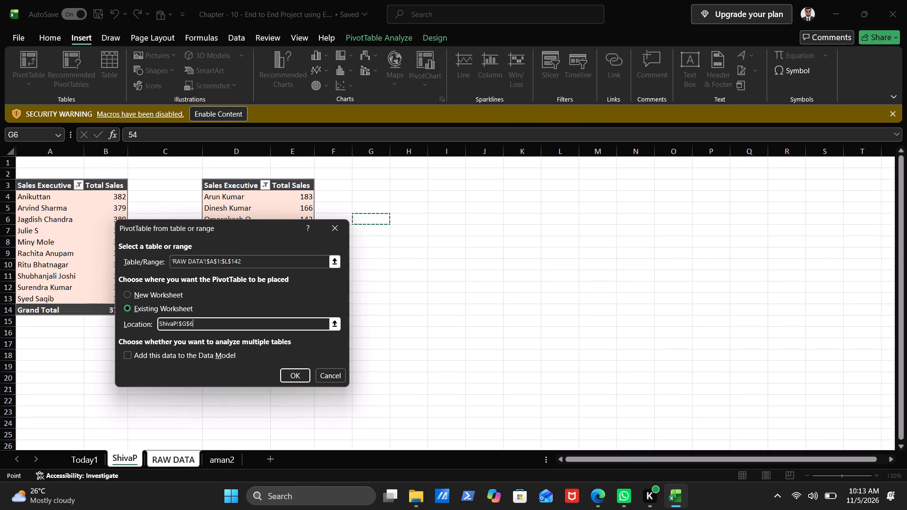
pyautogui.click(370, 187)
pyautogui.click(290, 380)
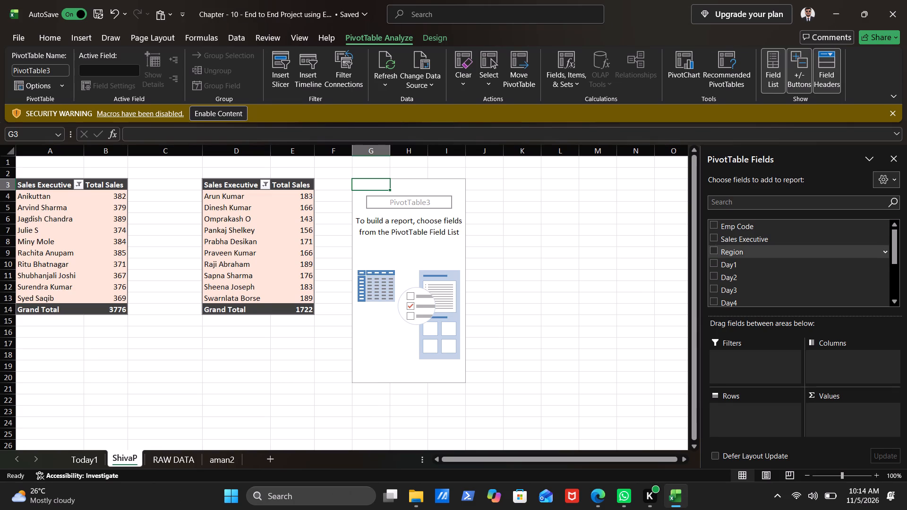
# Add Sales Executive as rows and Target Hit % as values to the new PivotTable at G3.
pyautogui.click(756, 242)
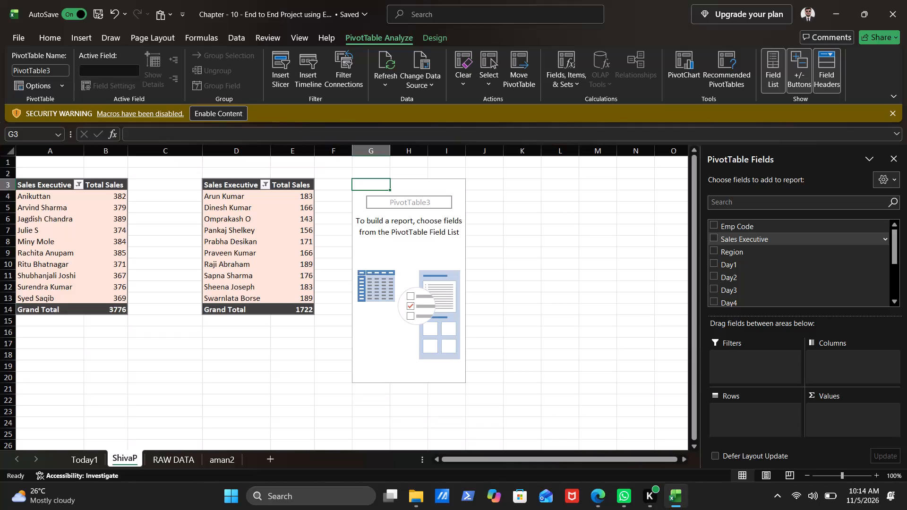
pyautogui.click(718, 238)
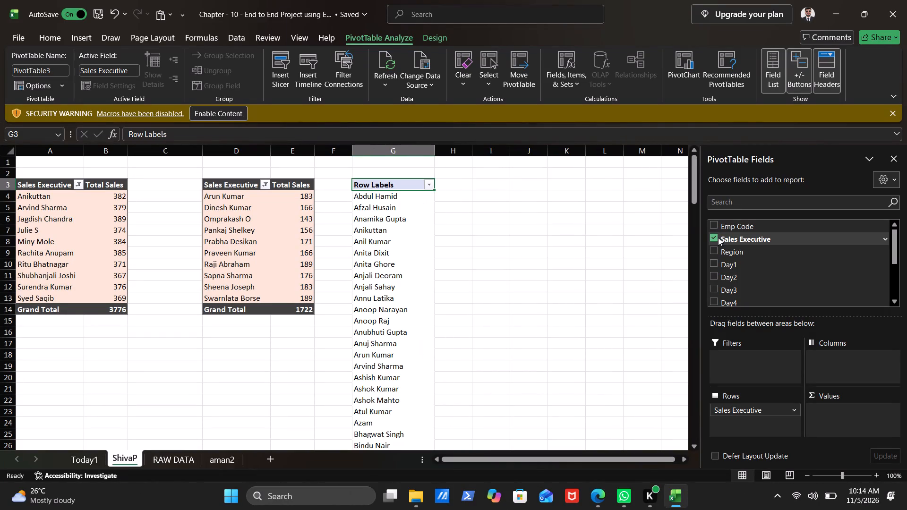
pyautogui.scroll(-1, 747, 268)
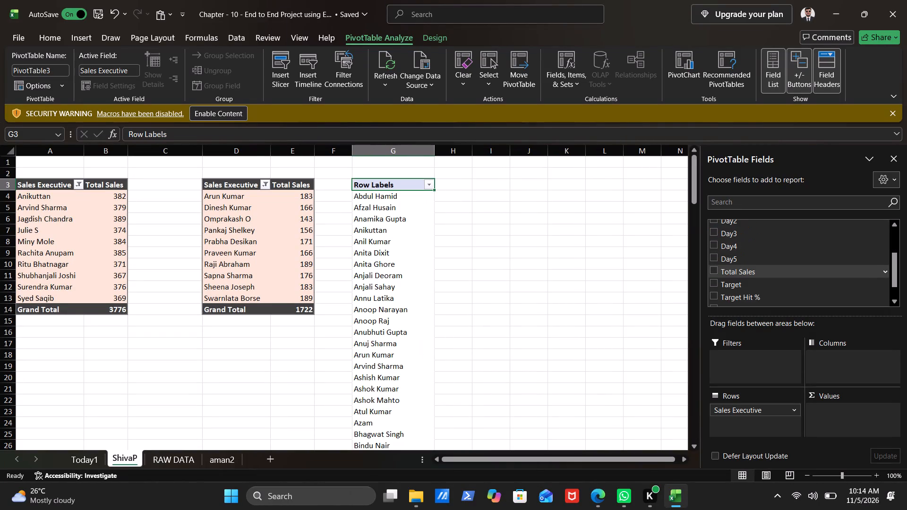
pyautogui.scroll(-1, 747, 268)
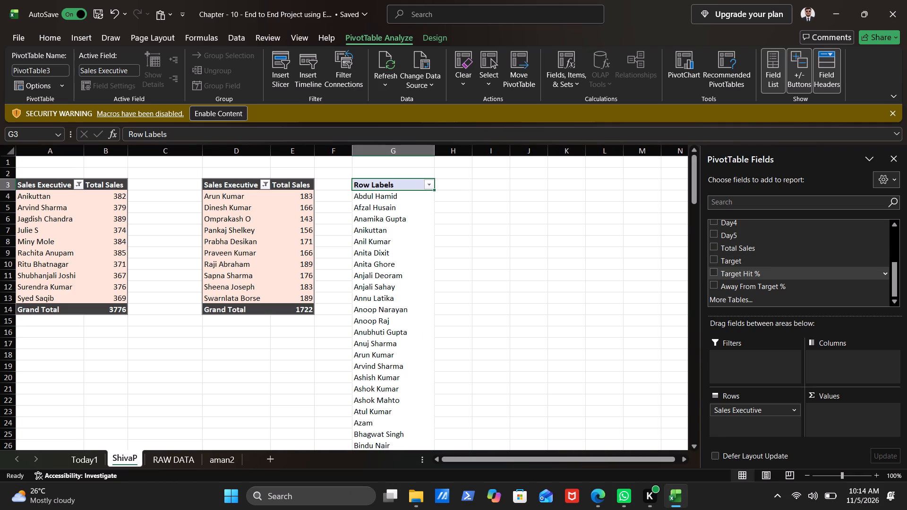
pyautogui.click(717, 272)
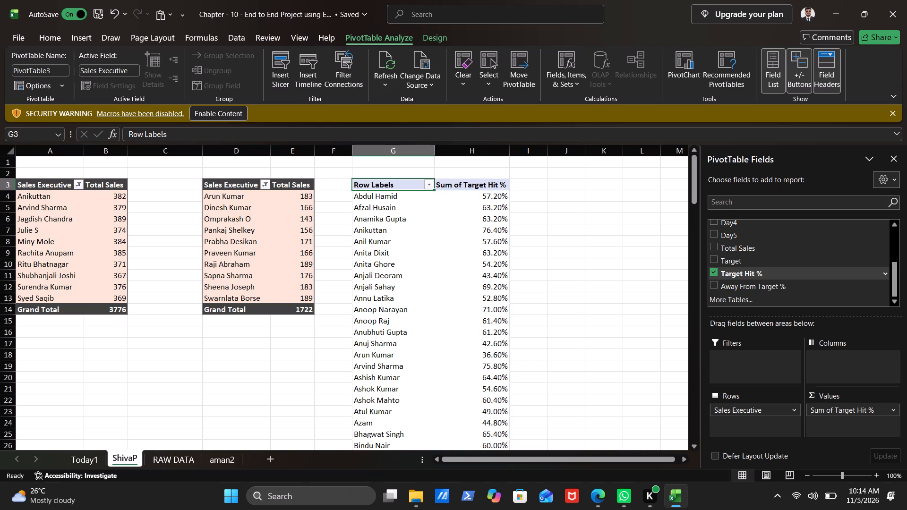
# Set the number format of the Sum of Target Hit % value field to Percentage with 2 decimal places.
pyautogui.click(893, 411)
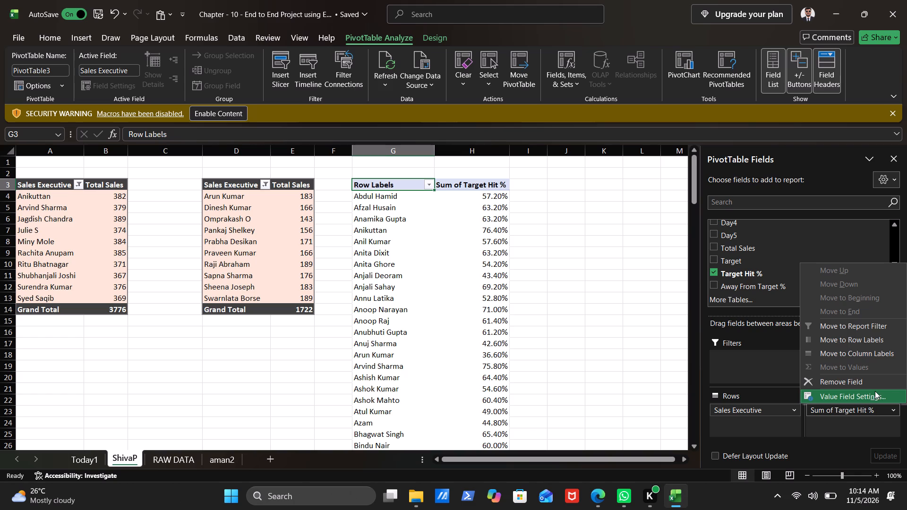
pyautogui.click(868, 398)
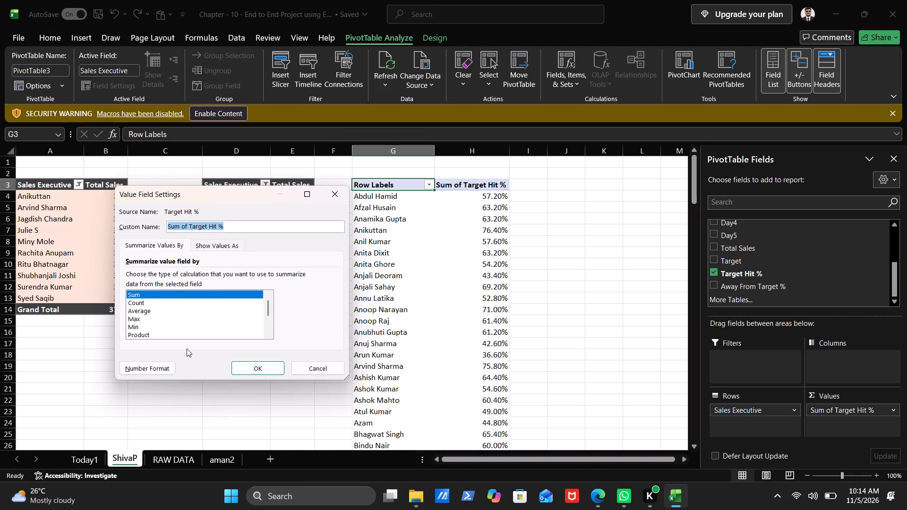
pyautogui.click(166, 366)
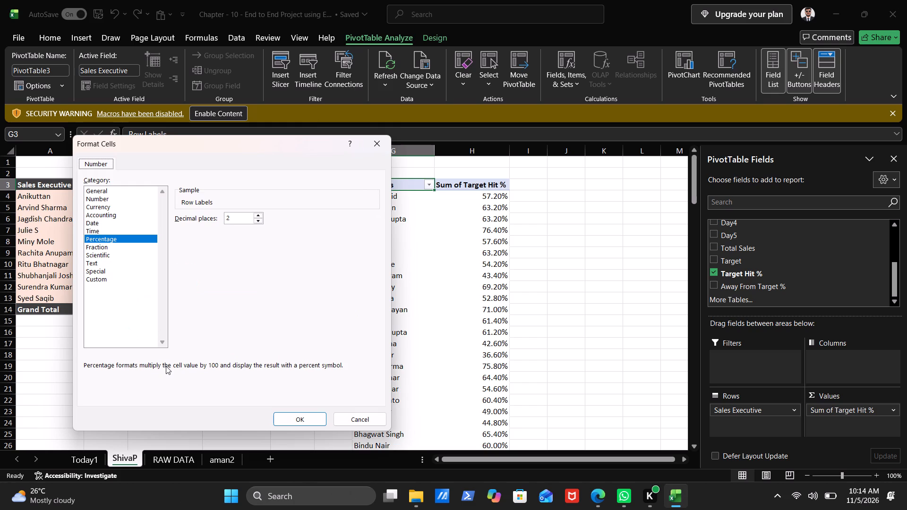
pyautogui.click(110, 237)
pyautogui.click(109, 231)
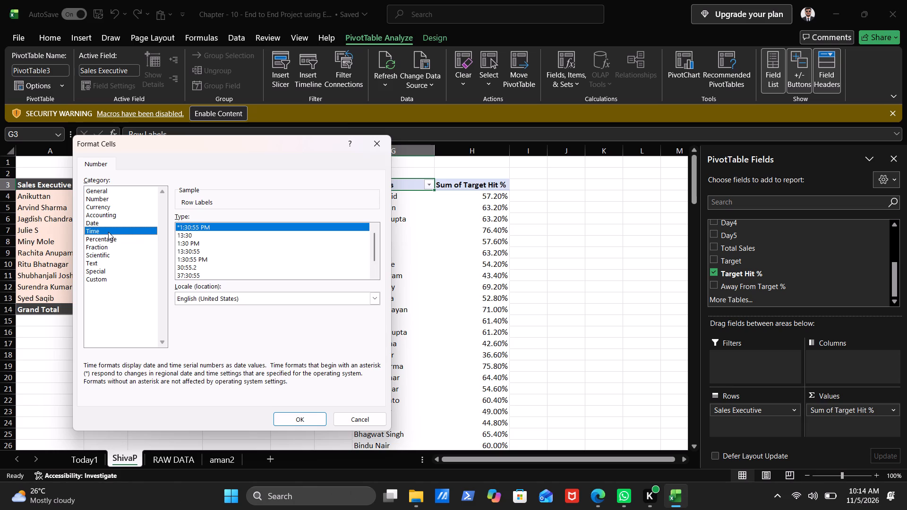
pyautogui.click(106, 238)
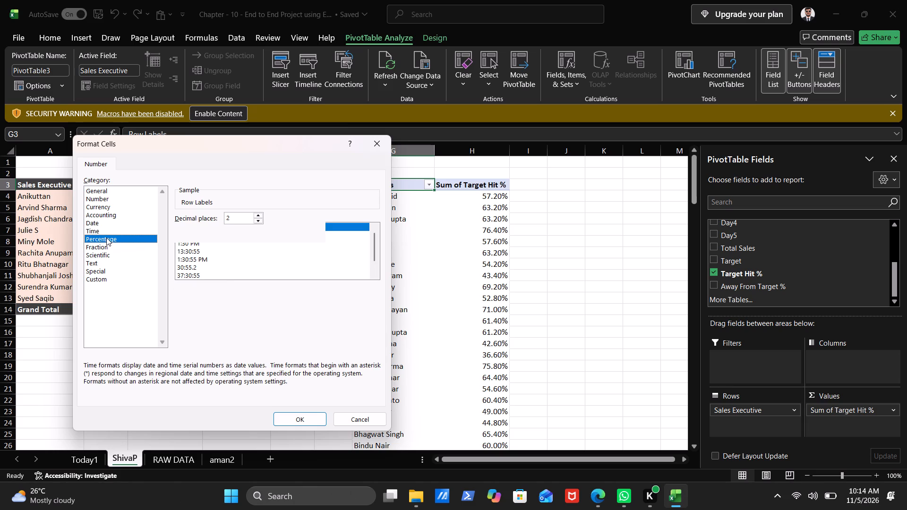
pyautogui.click(303, 420)
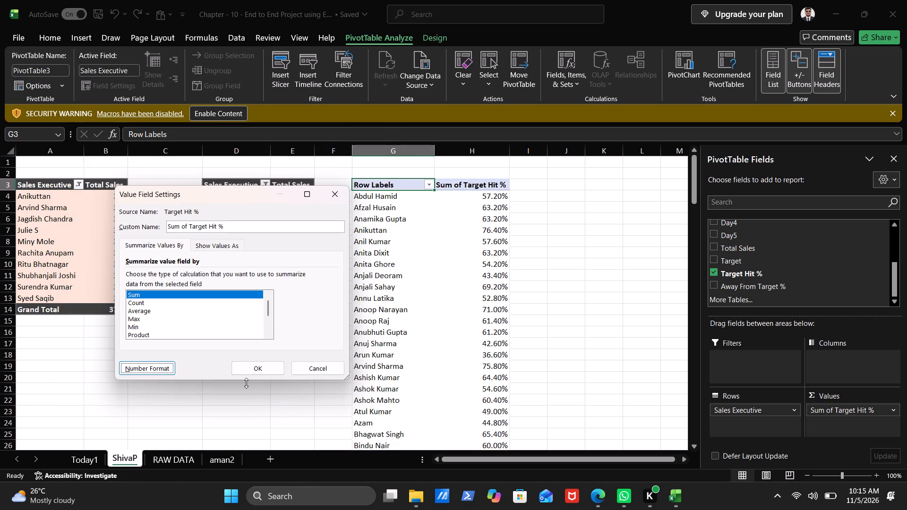
pyautogui.click(248, 367)
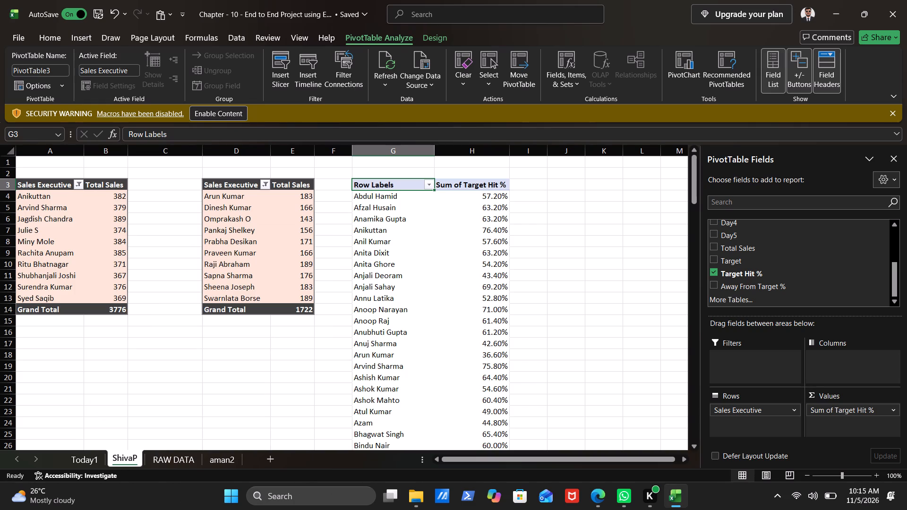
# Filter the new PivotTable's sales executives to the top 10 items by Sum of Target Hit %.
pyautogui.click(433, 189)
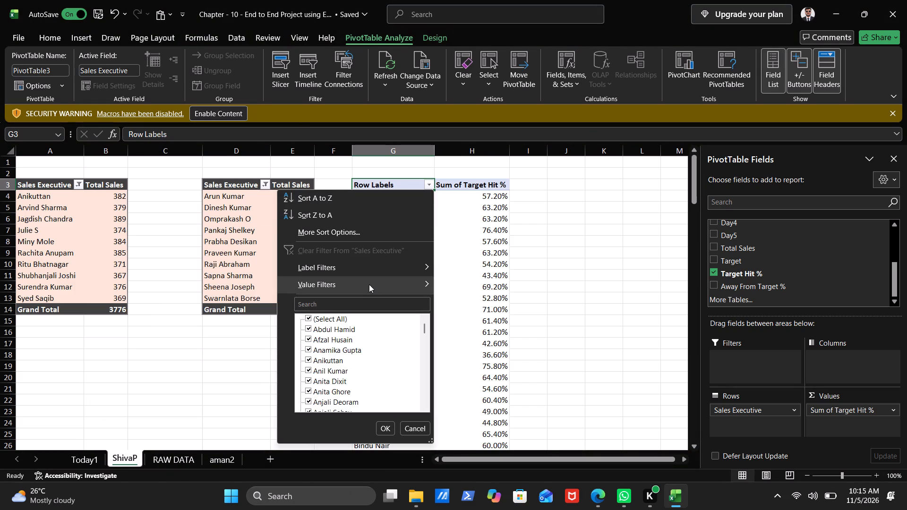
pyautogui.click(369, 284)
pyautogui.click(479, 440)
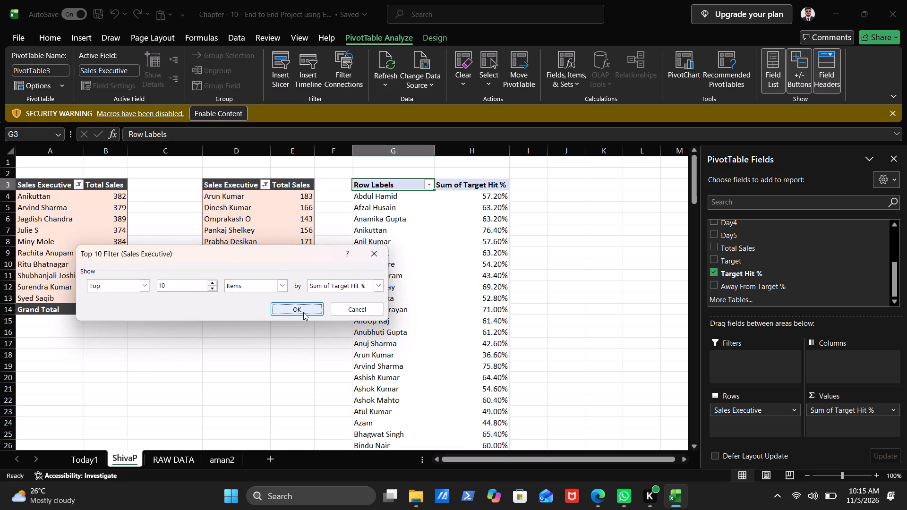
pyautogui.click(304, 311)
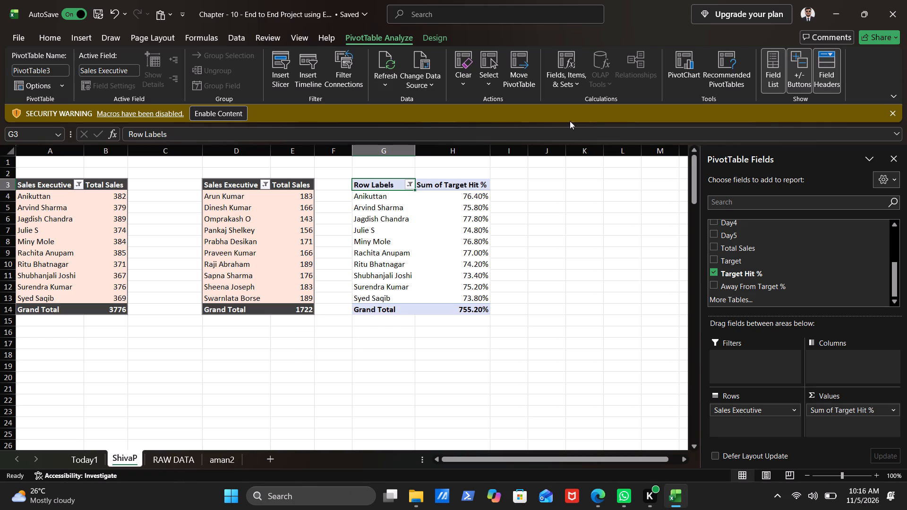
# Rename the Sum of Target Hit % value field in the PivotTable at G3 as Target Hit % Wise.
pyautogui.click(445, 187)
pyautogui.doubleClick(445, 187)
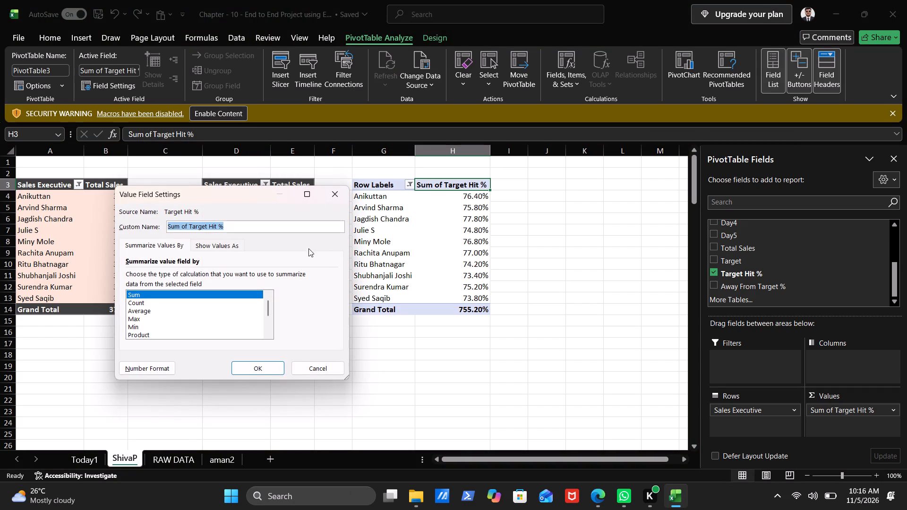
pyautogui.click(234, 226)
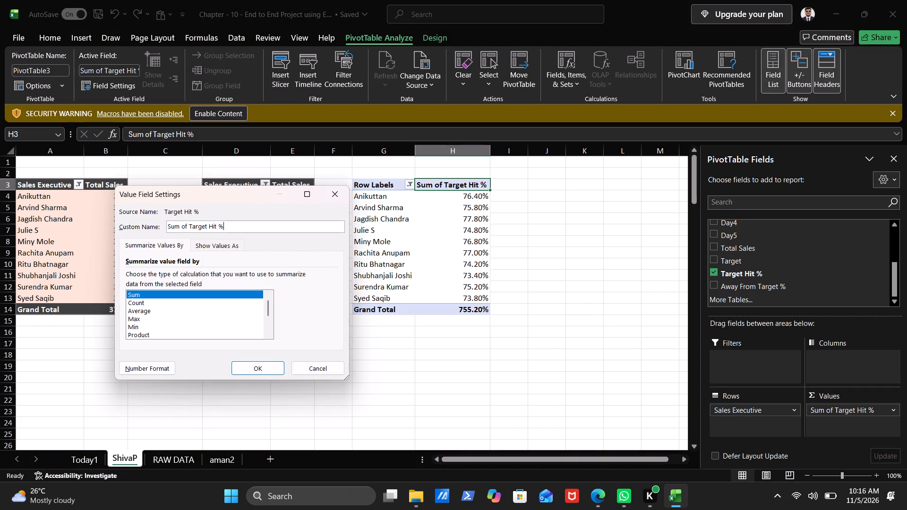
pyautogui.click(190, 227)
pyautogui.press('BackSpace')
pyautogui.press('BackSpace')
pyautogui.press('BackSpace')
pyautogui.press('BackSpace')
pyautogui.press('BackSpace')
pyautogui.press('BackSpace')
pyautogui.press('BackSpace')
pyautogui.press('Right')
pyautogui.press('Right')
pyautogui.press('Right')
pyautogui.press('Right')
pyautogui.press('Right')
pyautogui.press('Right')
pyautogui.press('Right')
pyautogui.press('Right')
pyautogui.press('Right')
pyautogui.press('Right')
pyautogui.press('Right')
pyautogui.press('Right')
pyautogui.press('Right')
pyautogui.press('space')
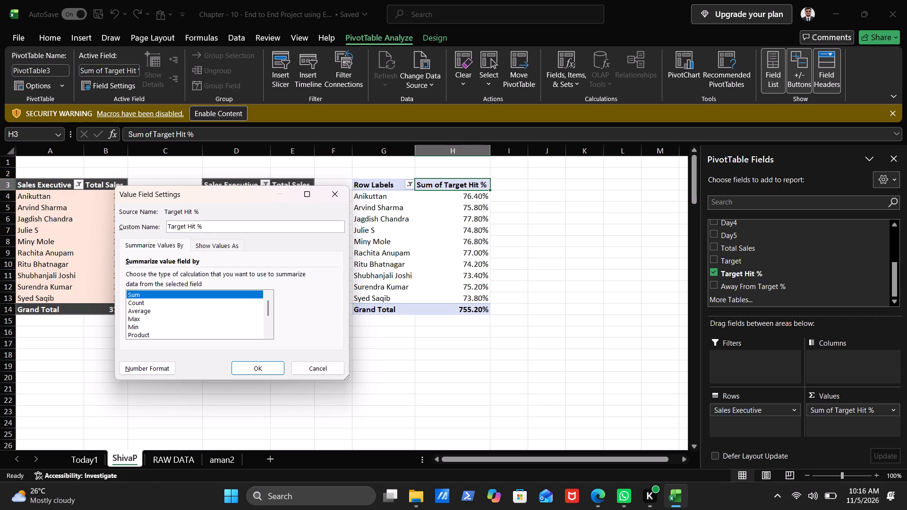
pyautogui.hotkey('shift', 'w')
pyautogui.write('ises')
pyautogui.press('BackSpace')
pyautogui.press('Return')
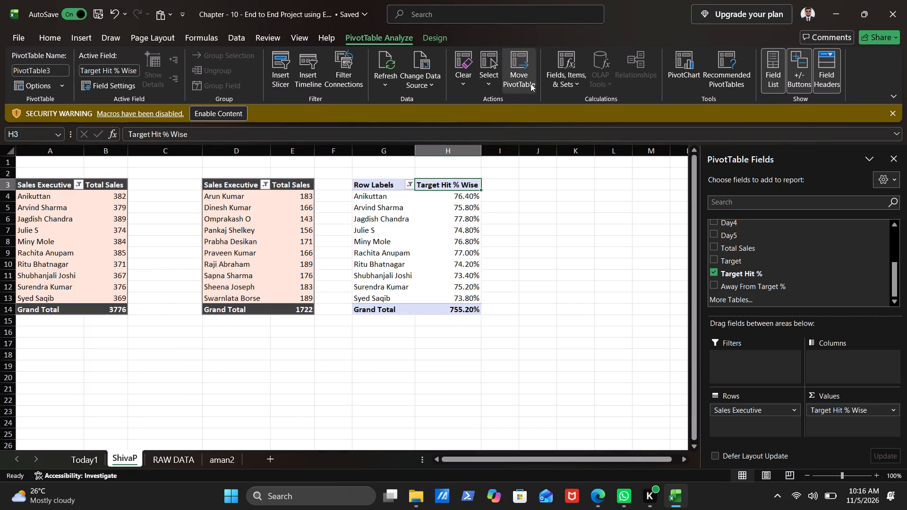
# Apply the Dark Gray, Pivot Style Dark 10 style to the target-hit PivotTable at G3.
pyautogui.click(432, 36)
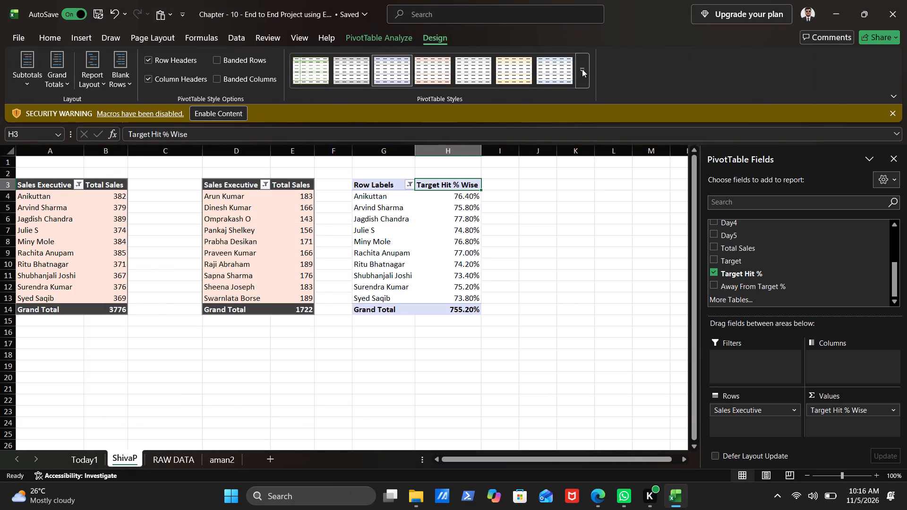
pyautogui.click(582, 69)
pyautogui.scroll(-1, 367, 342)
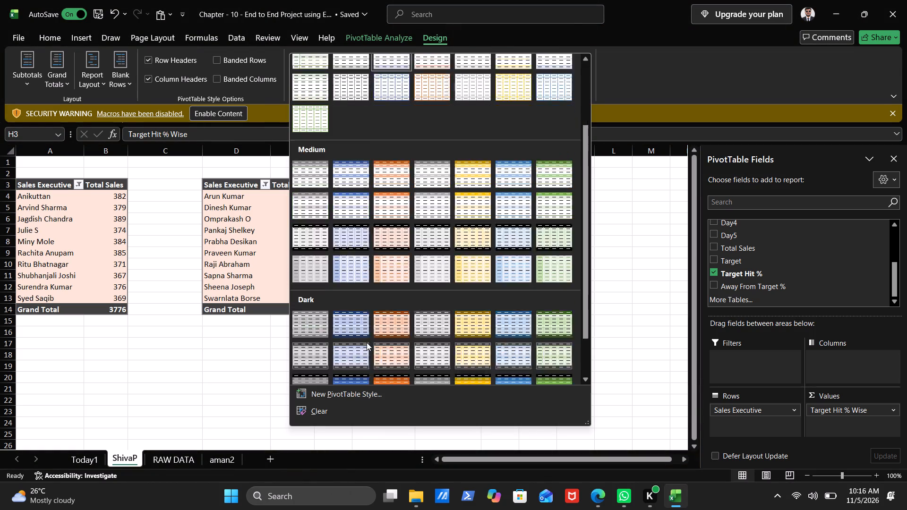
pyautogui.scroll(-1, 367, 342)
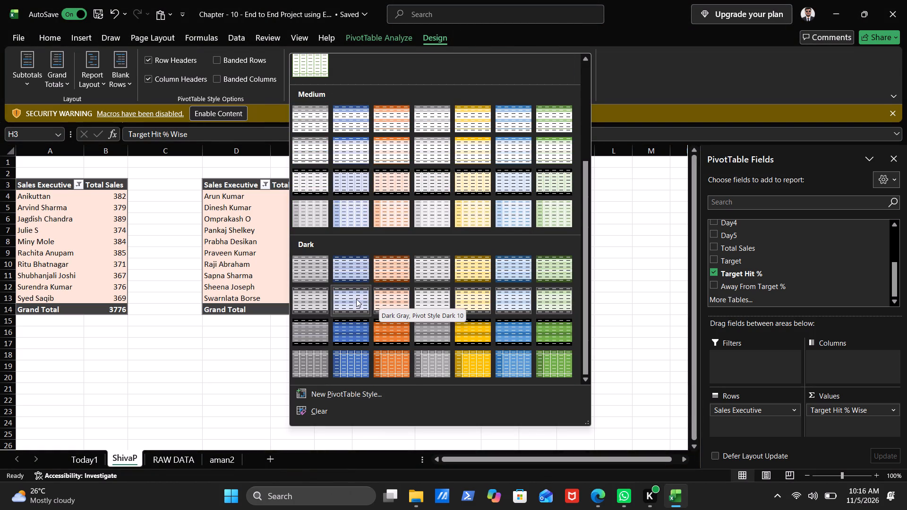
pyautogui.click(390, 301)
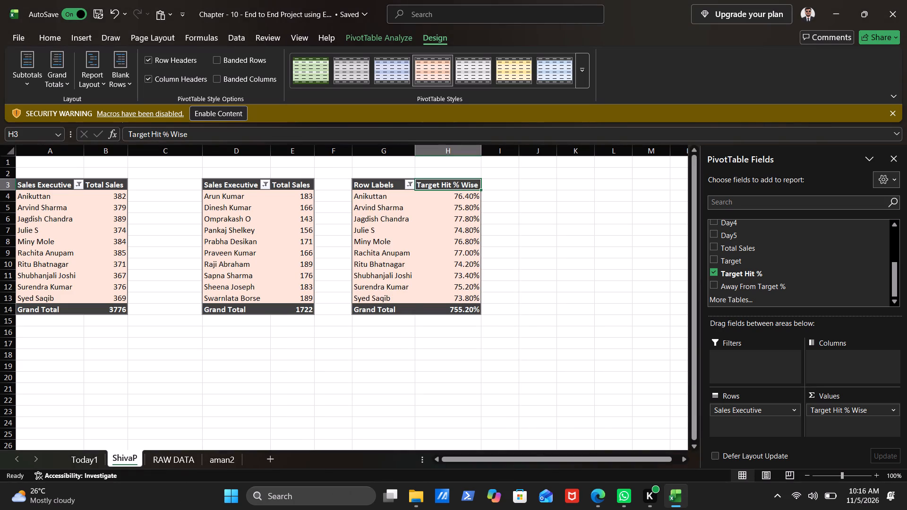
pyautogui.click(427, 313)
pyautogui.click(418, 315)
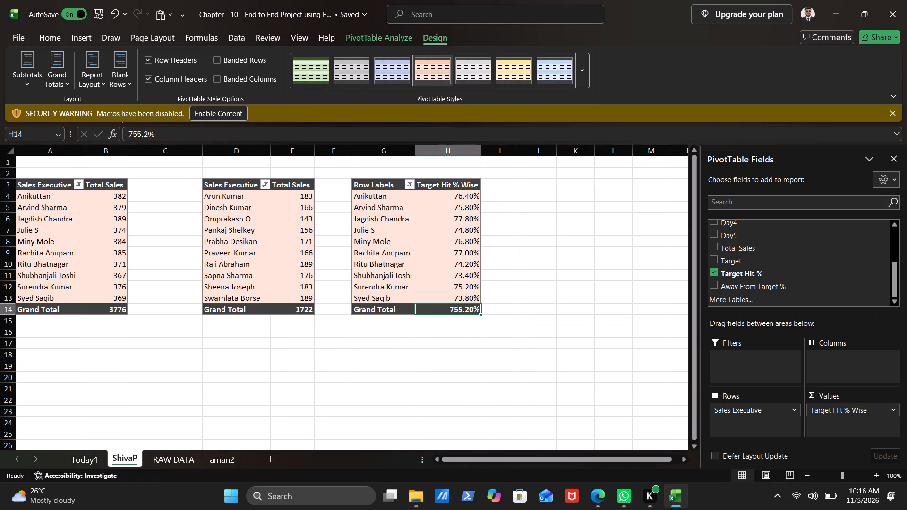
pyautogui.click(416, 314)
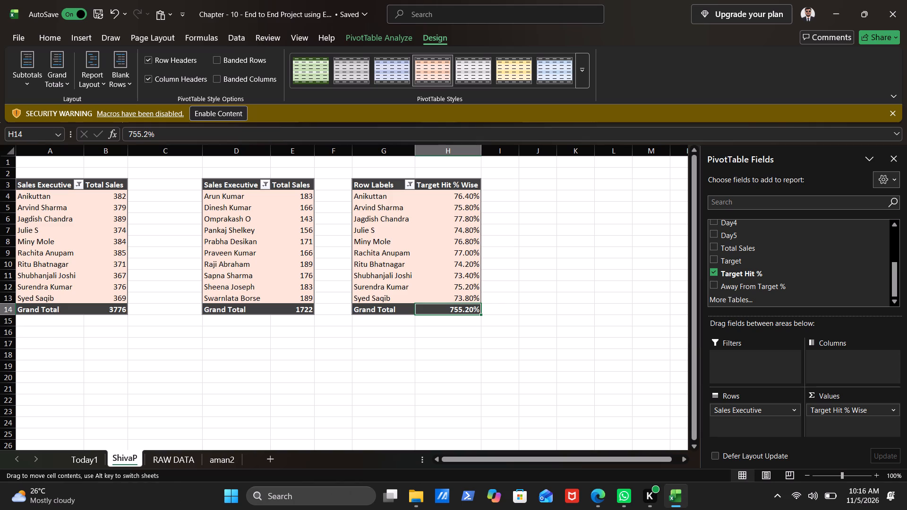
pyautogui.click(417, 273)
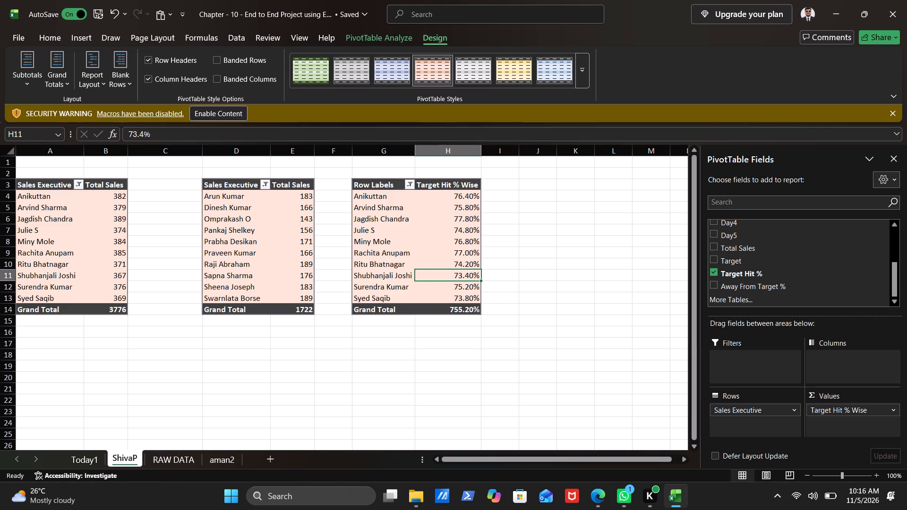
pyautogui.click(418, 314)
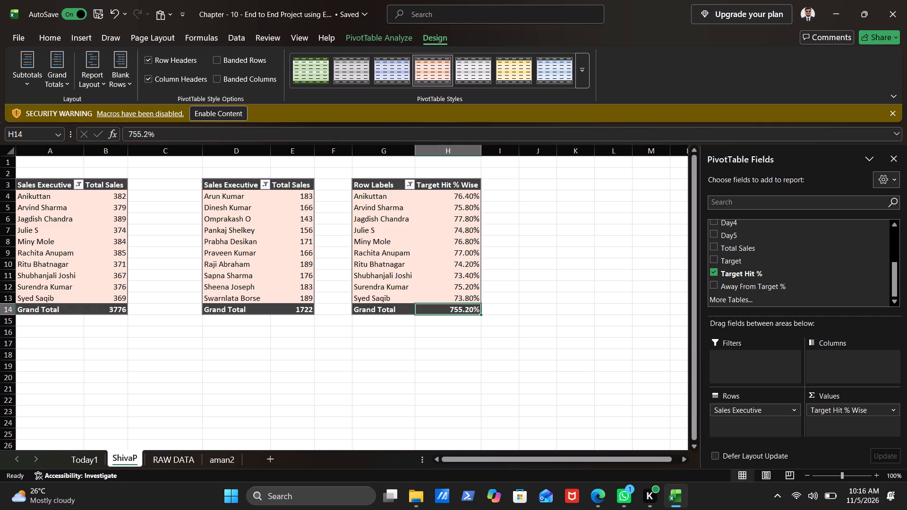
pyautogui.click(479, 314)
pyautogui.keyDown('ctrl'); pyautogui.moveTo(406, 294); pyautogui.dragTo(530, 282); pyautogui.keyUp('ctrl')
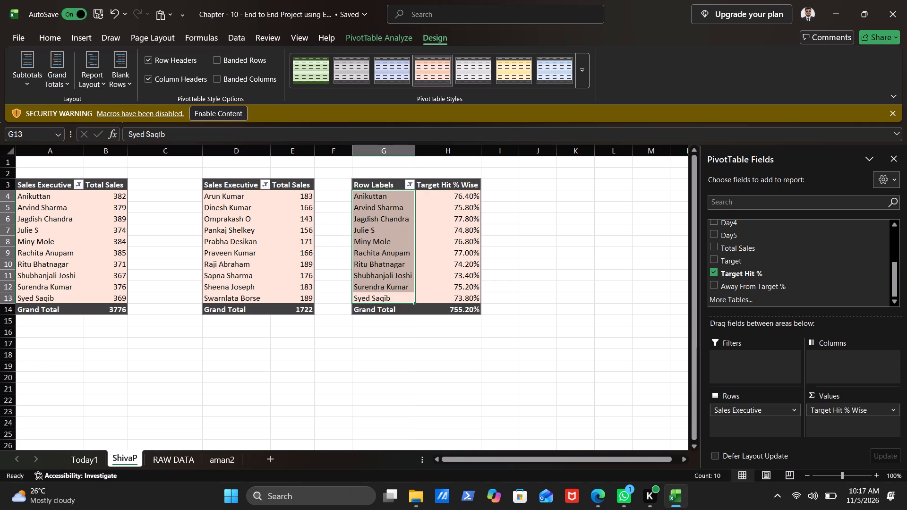
# Turn off Autofit column widths on update in the options of the target-hit PivotTable at G3.
pyautogui.click(398, 214)
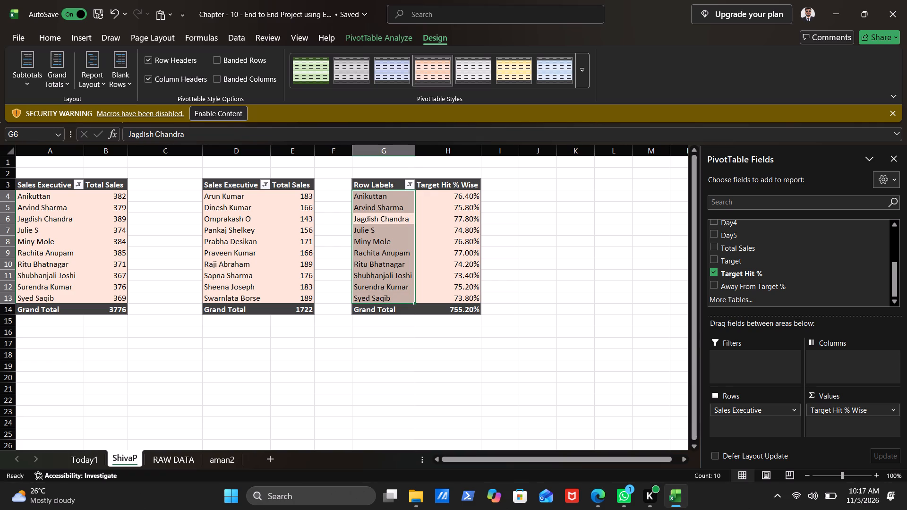
pyautogui.rightClick(398, 214)
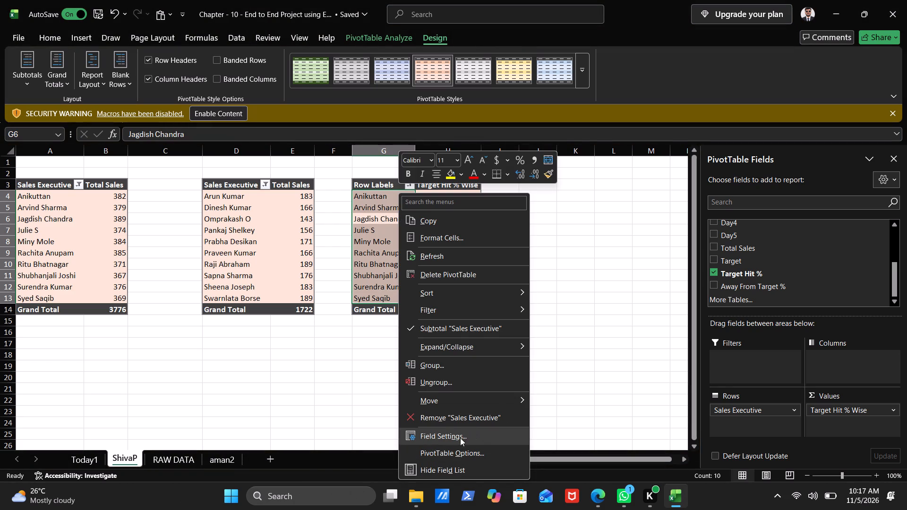
pyautogui.click(455, 453)
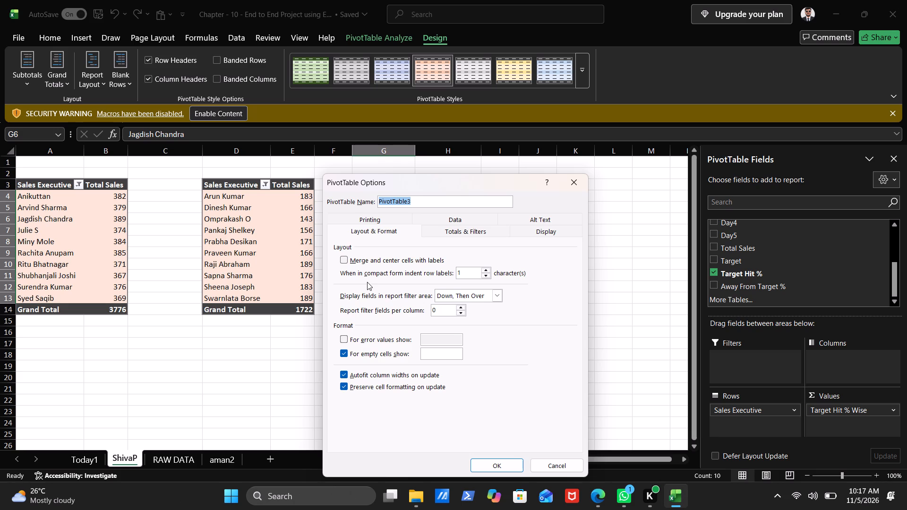
pyautogui.click(379, 227)
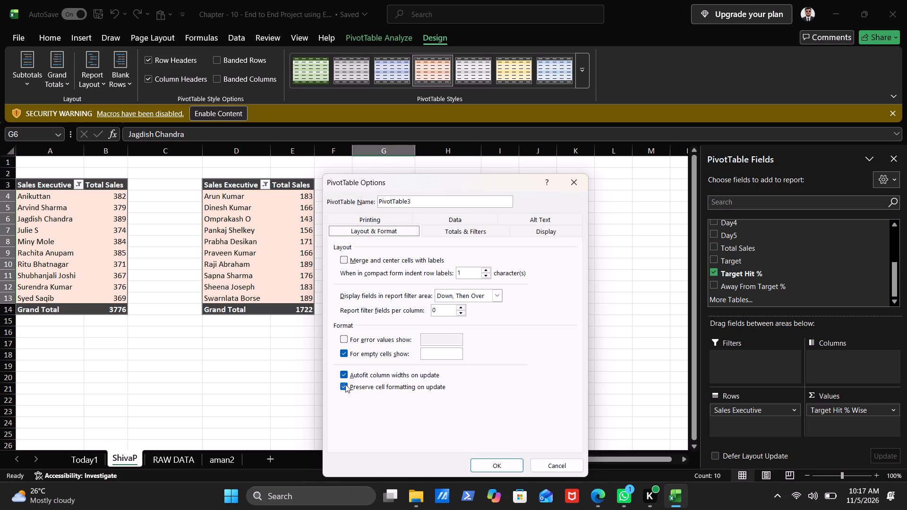
pyautogui.click(343, 374)
pyautogui.click(502, 466)
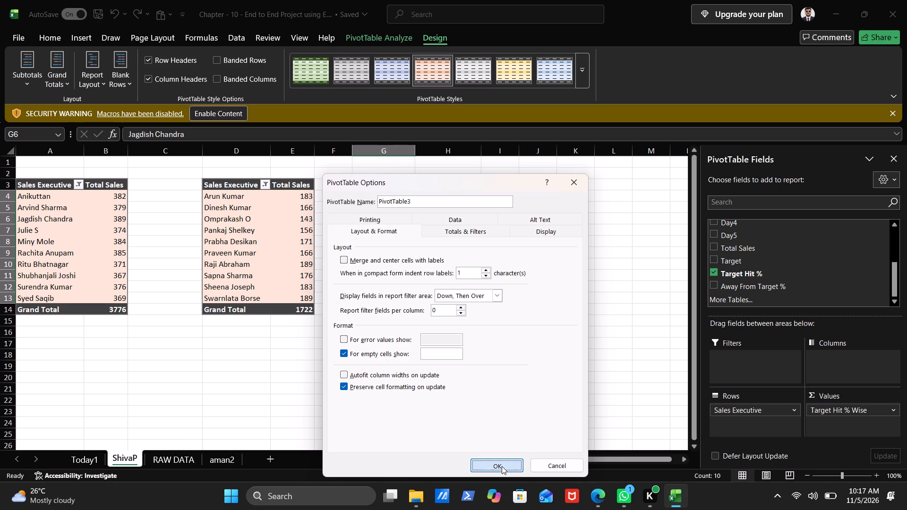
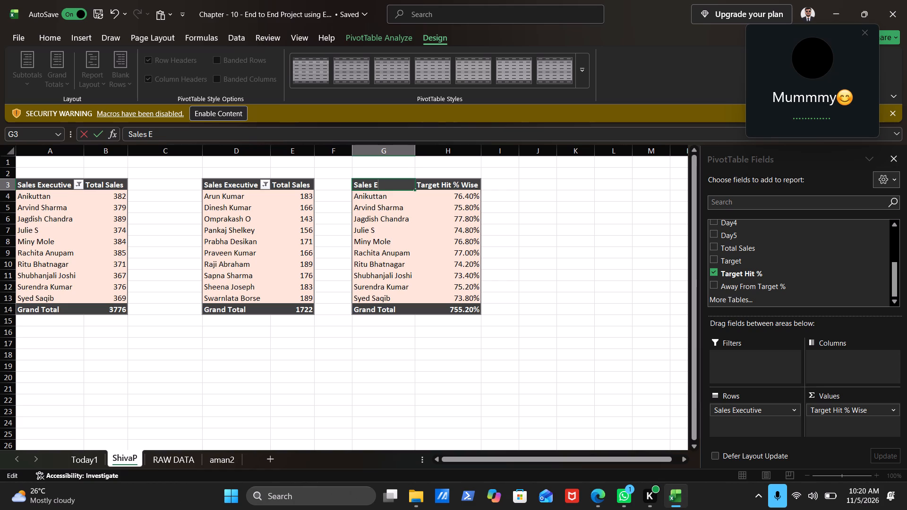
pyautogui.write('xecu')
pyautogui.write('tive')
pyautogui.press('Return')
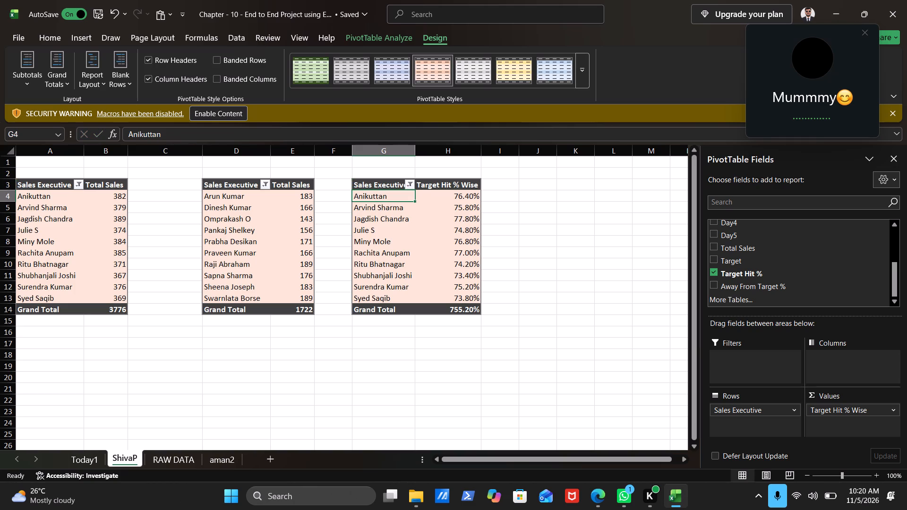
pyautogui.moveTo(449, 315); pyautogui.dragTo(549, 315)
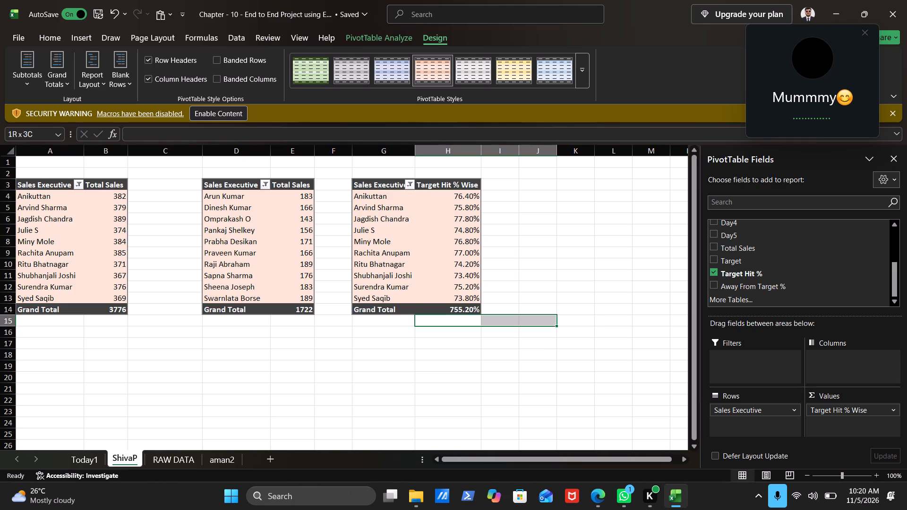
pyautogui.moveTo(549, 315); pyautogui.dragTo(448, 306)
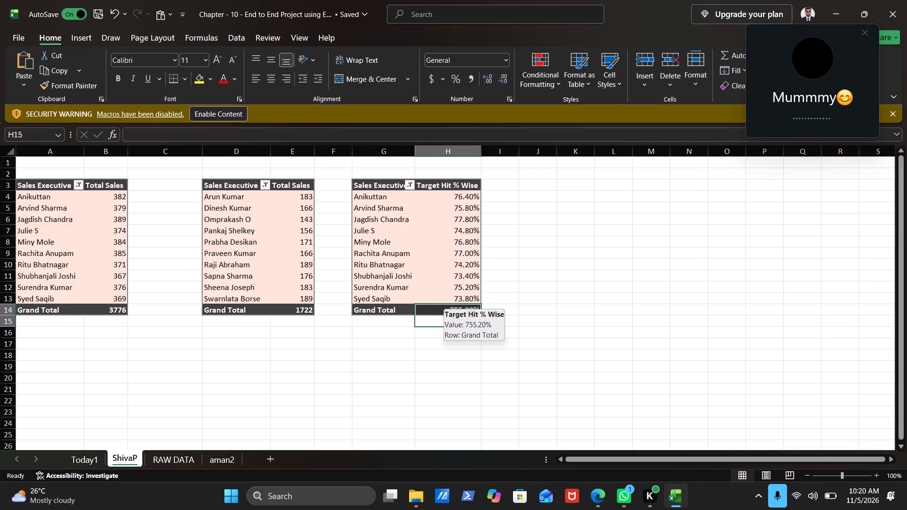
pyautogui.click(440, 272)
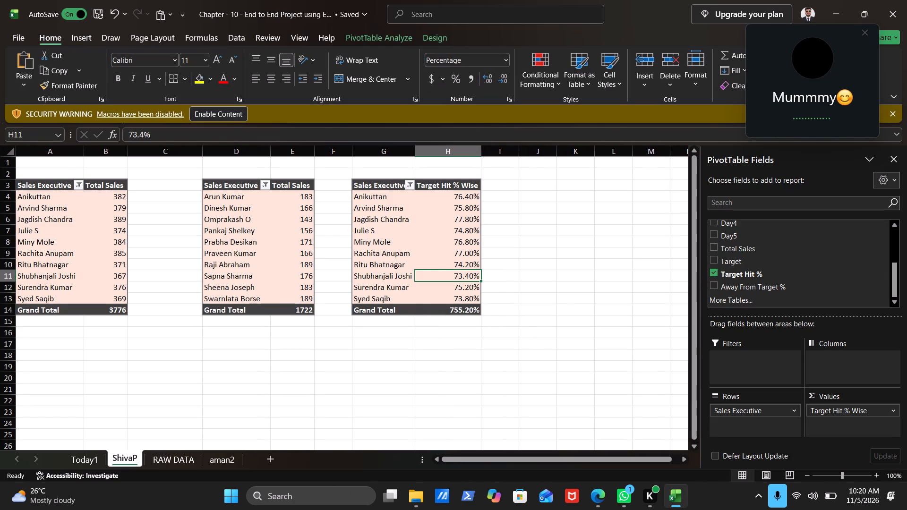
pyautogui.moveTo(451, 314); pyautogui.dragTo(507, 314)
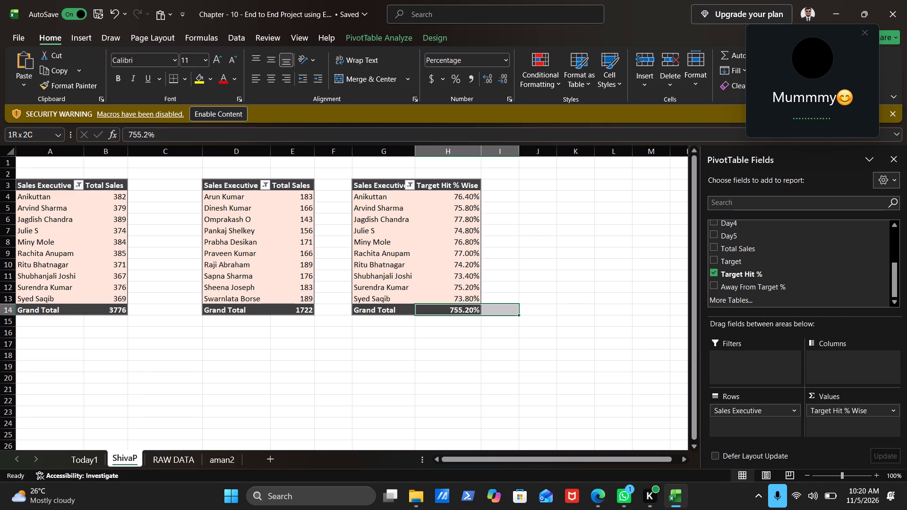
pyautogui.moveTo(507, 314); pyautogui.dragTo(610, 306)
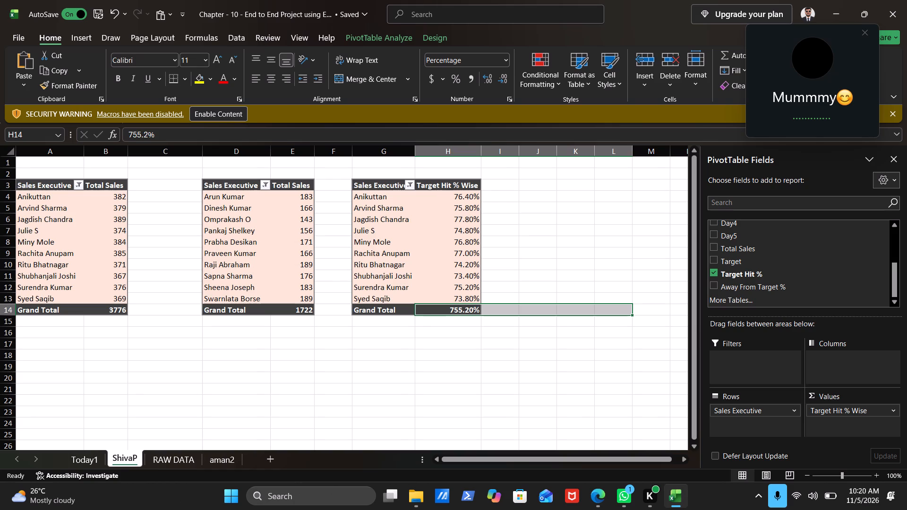
pyautogui.click(450, 258)
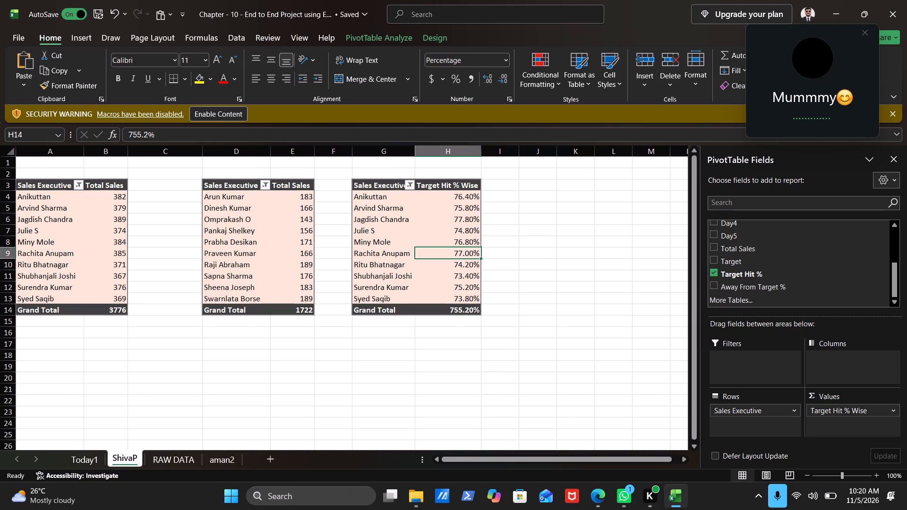
pyautogui.moveTo(450, 258); pyautogui.dragTo(538, 254)
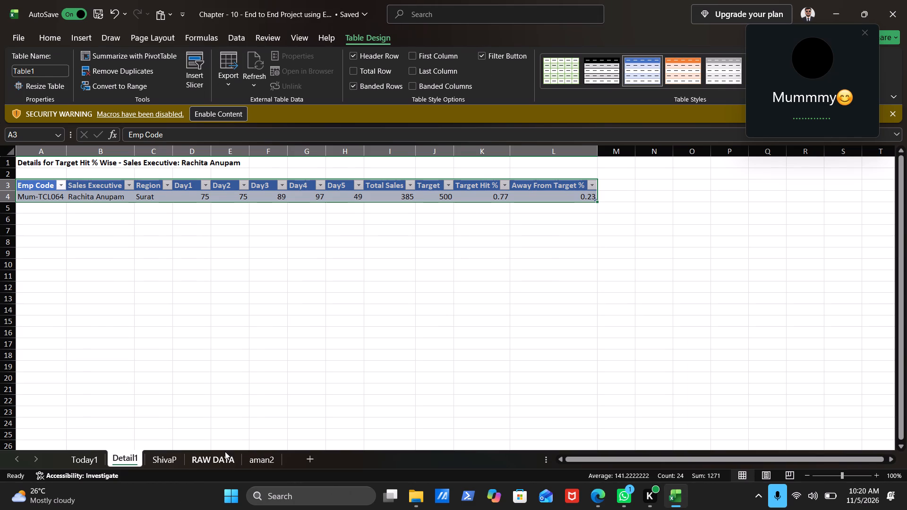
pyautogui.click(168, 457)
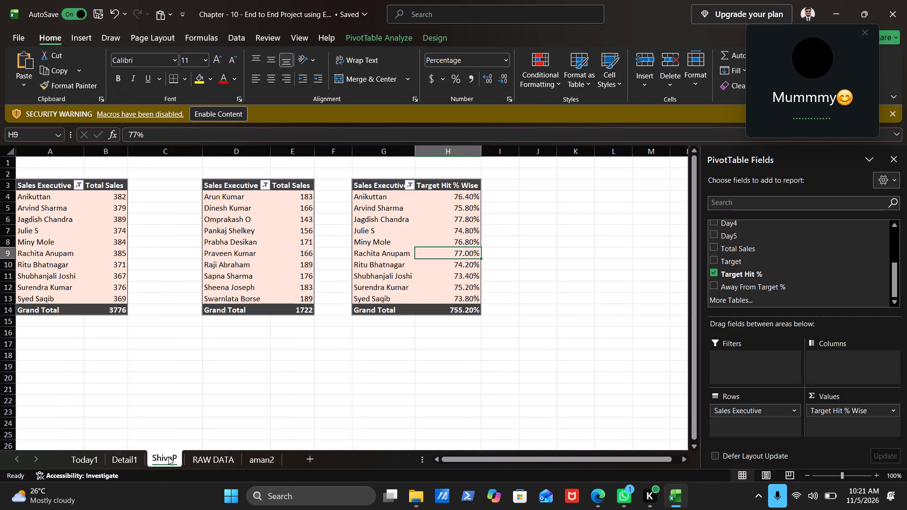
# Bring up the open WhatsApp windows to switch to WhatsApp.
pyautogui.click(619, 492)
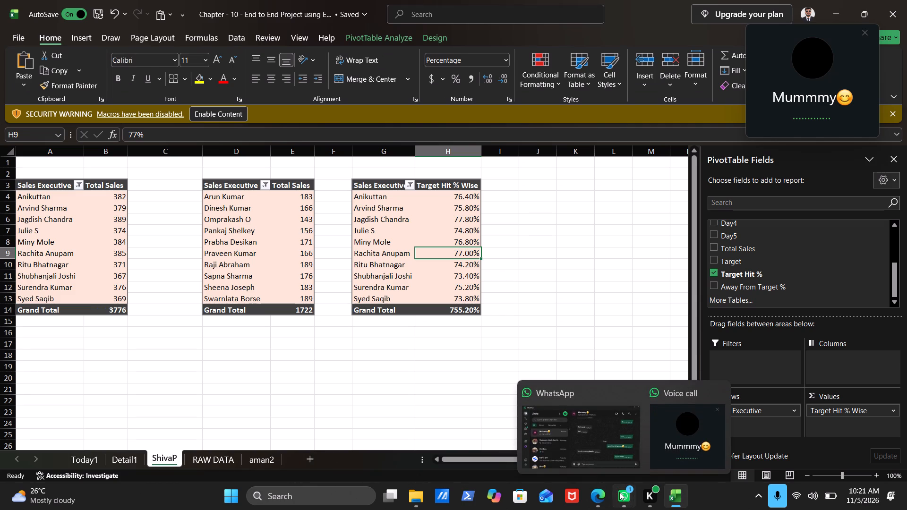
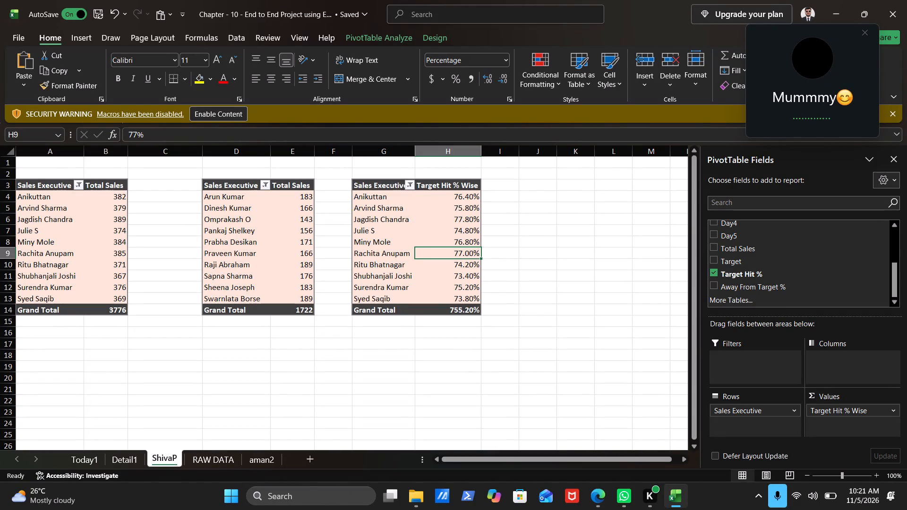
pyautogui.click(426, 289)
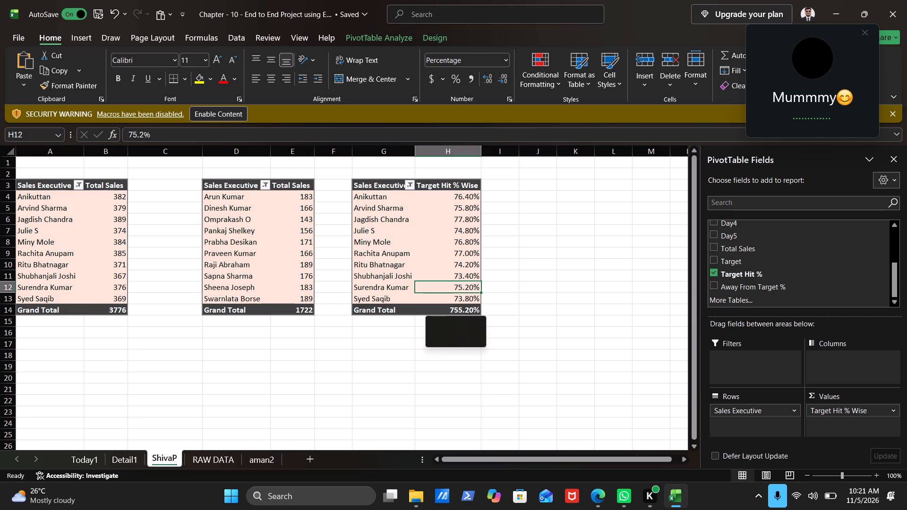
# Add the Grand Total cell H14 of the Target Hit % Wise PivotTable to the selection alongside cell H12.
pyautogui.keyDown('ctrl'); pyautogui.moveTo(424, 315); pyautogui.dragTo(442, 304); pyautogui.keyUp('ctrl')
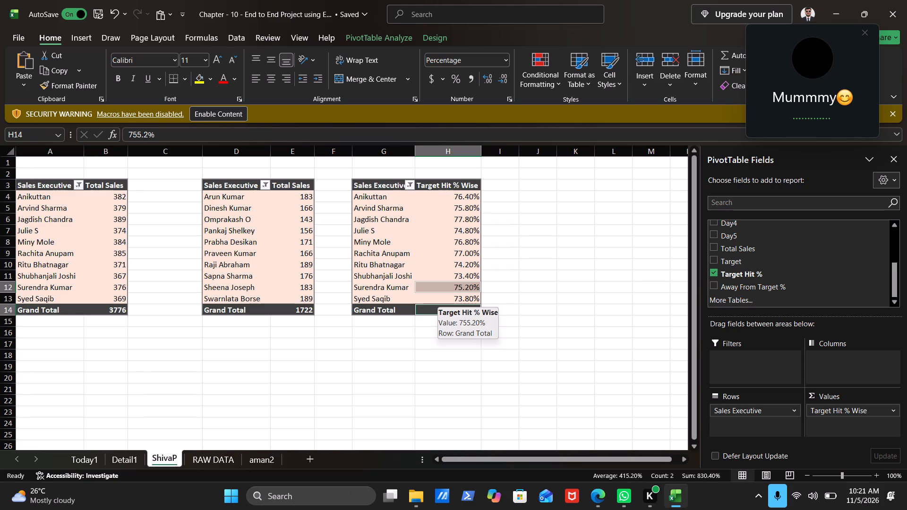
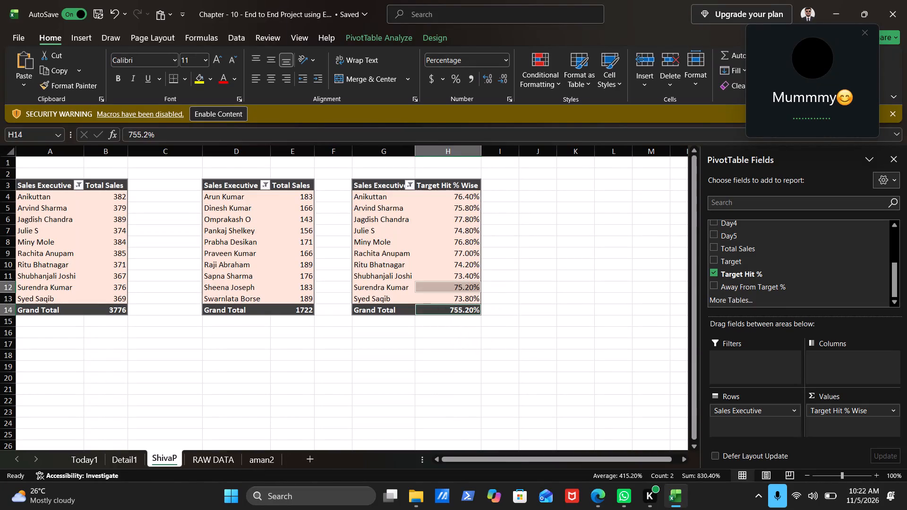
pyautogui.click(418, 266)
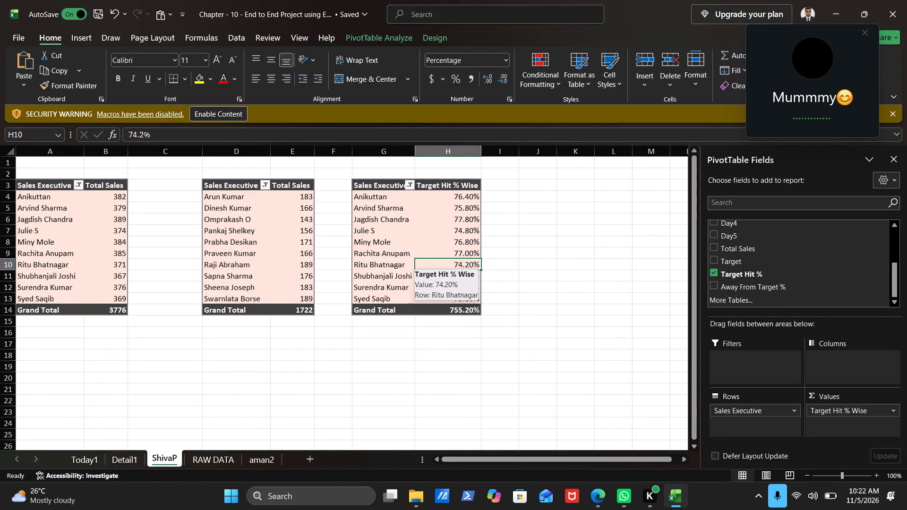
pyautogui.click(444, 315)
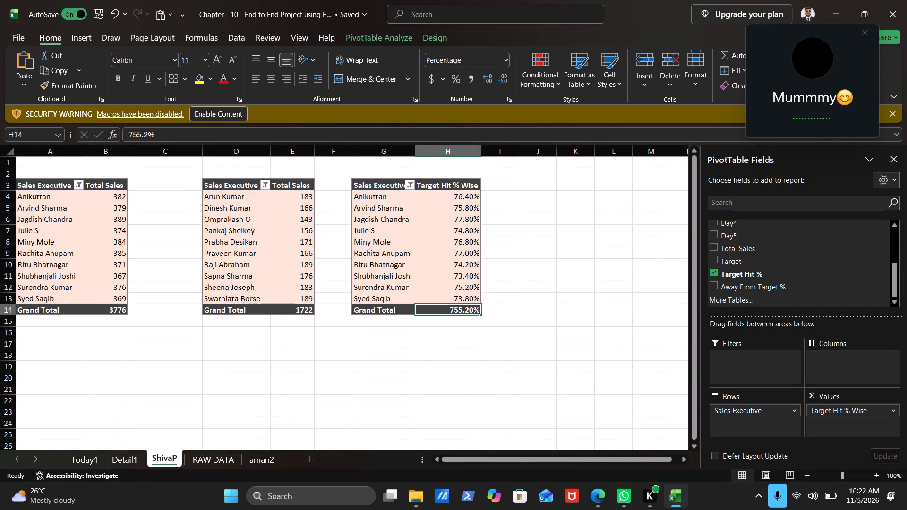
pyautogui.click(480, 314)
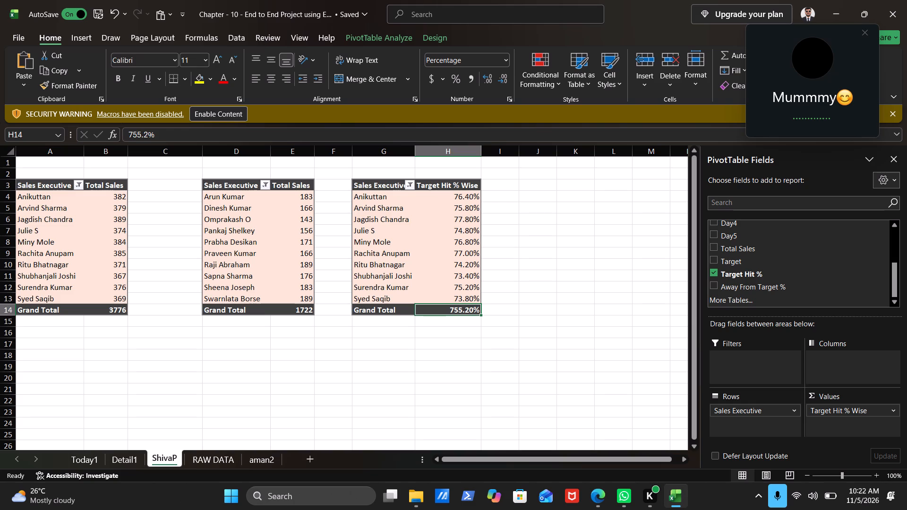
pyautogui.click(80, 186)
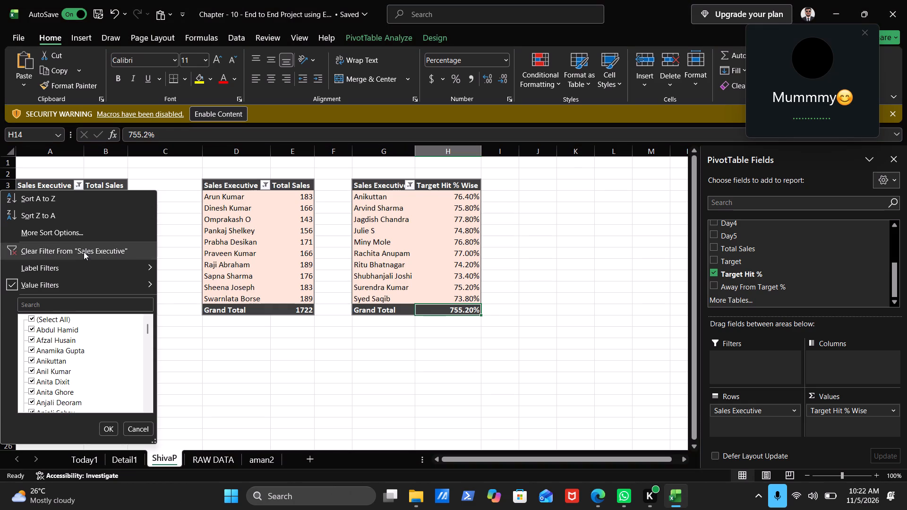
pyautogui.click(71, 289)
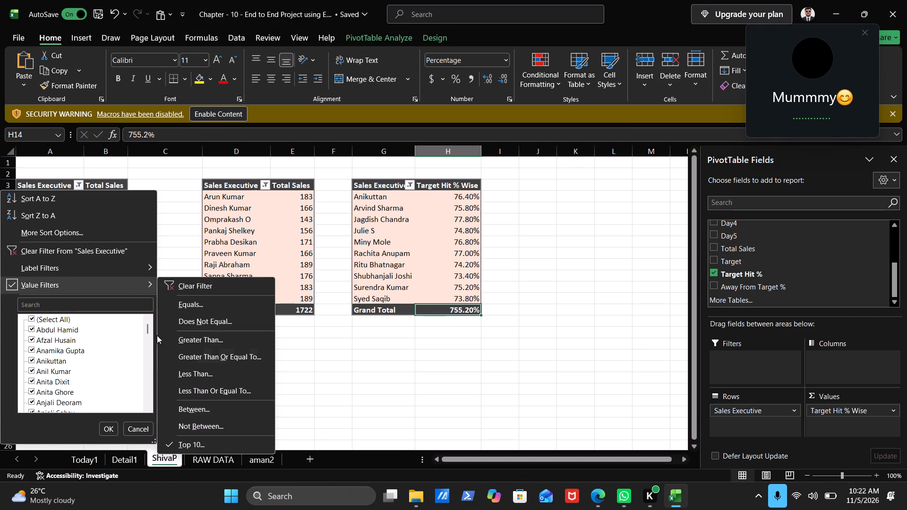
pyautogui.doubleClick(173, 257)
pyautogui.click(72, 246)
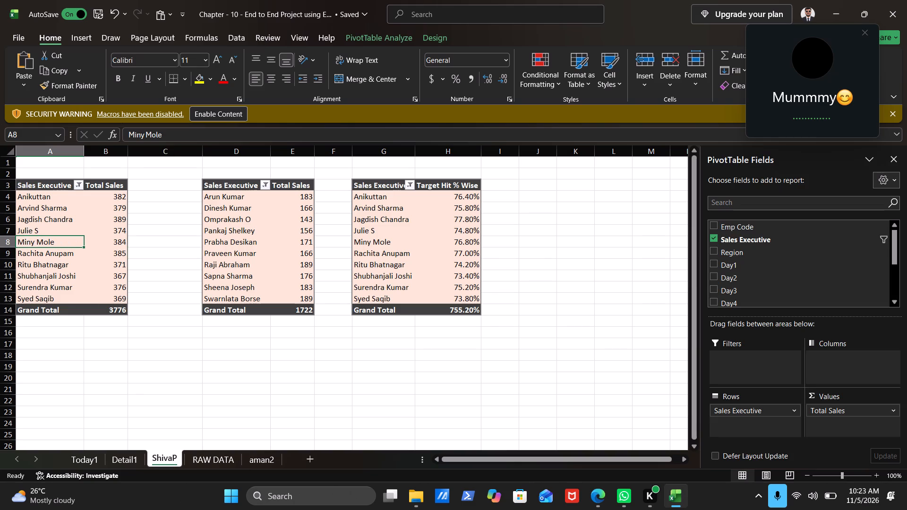
# In the PivotTable options of the Total Sales PivotTable in columns A and B, turn off autofitting column widths on update.
pyautogui.rightClick(72, 246)
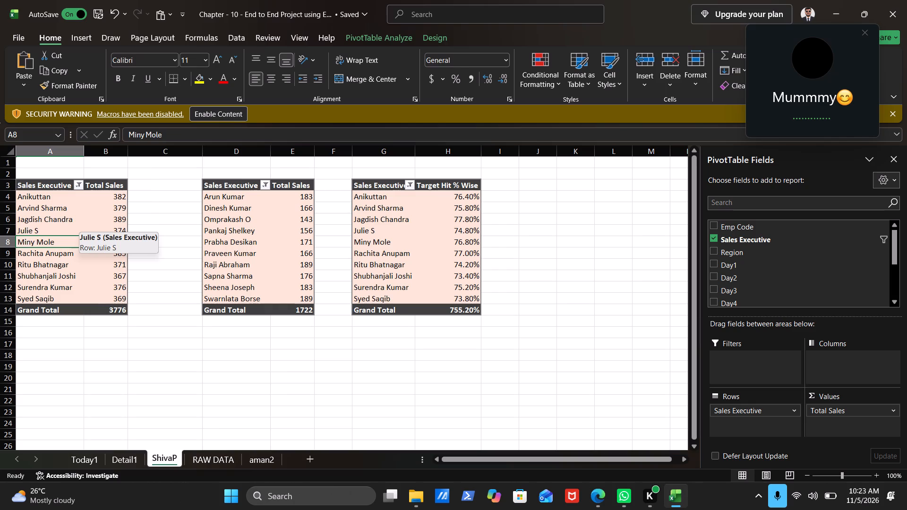
pyautogui.rightClick(83, 229)
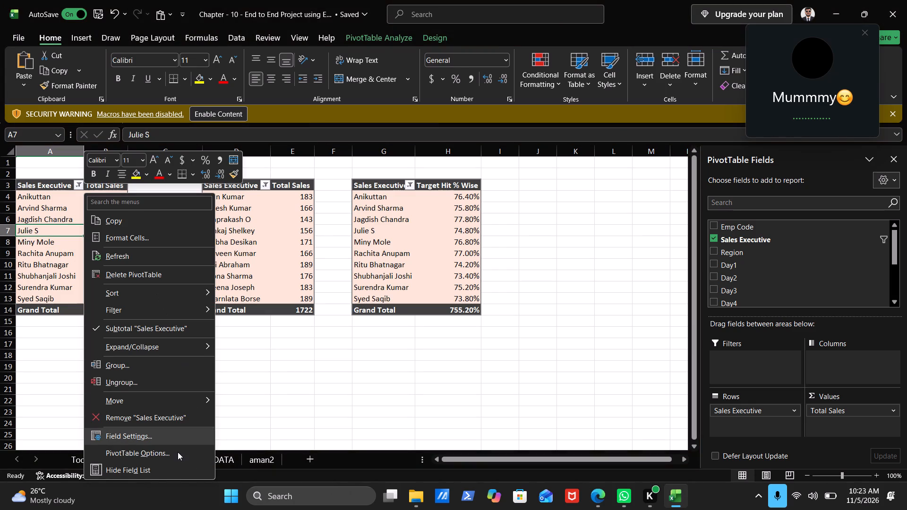
pyautogui.click(175, 451)
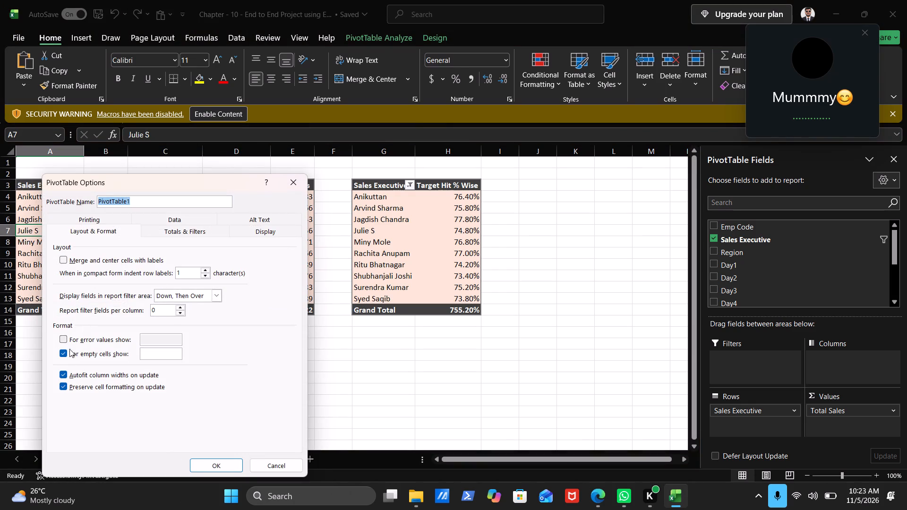
pyautogui.click(65, 374)
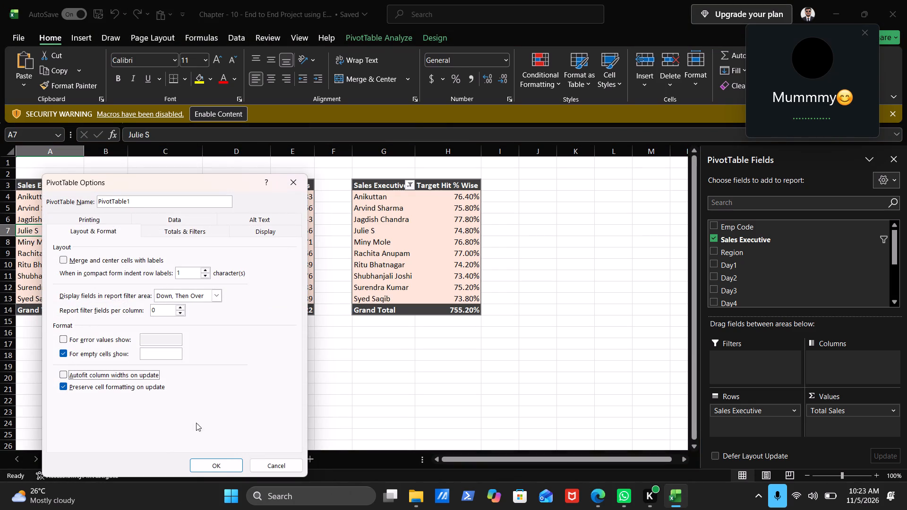
pyautogui.click(222, 464)
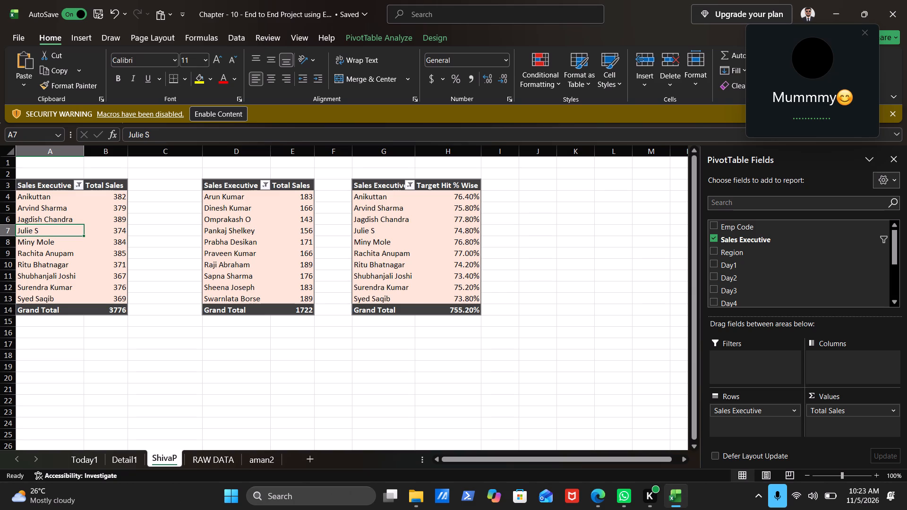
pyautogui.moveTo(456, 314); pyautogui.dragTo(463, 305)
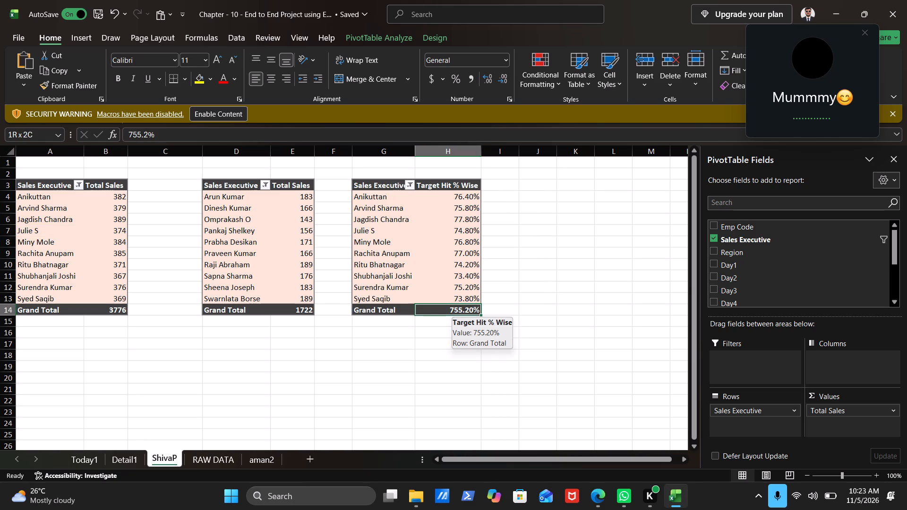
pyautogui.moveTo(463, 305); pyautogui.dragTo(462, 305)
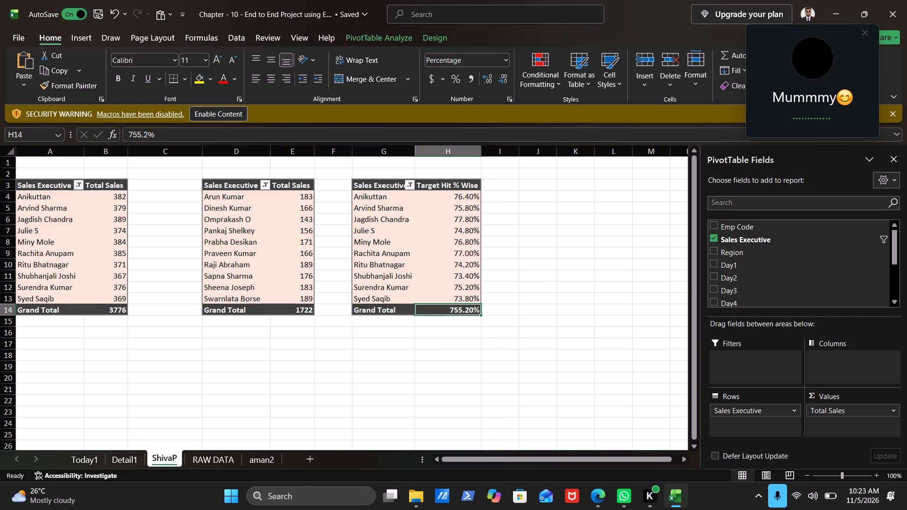
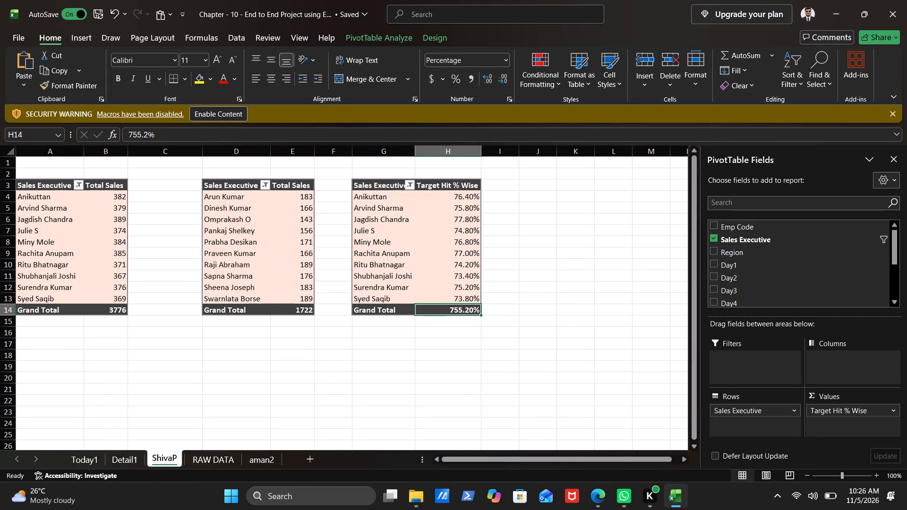
# Copy the Target Hit % Wise PivotTable in G3:H14 to J3:K14 on the same sheet.
pyautogui.moveTo(357, 184); pyautogui.dragTo(453, 309)
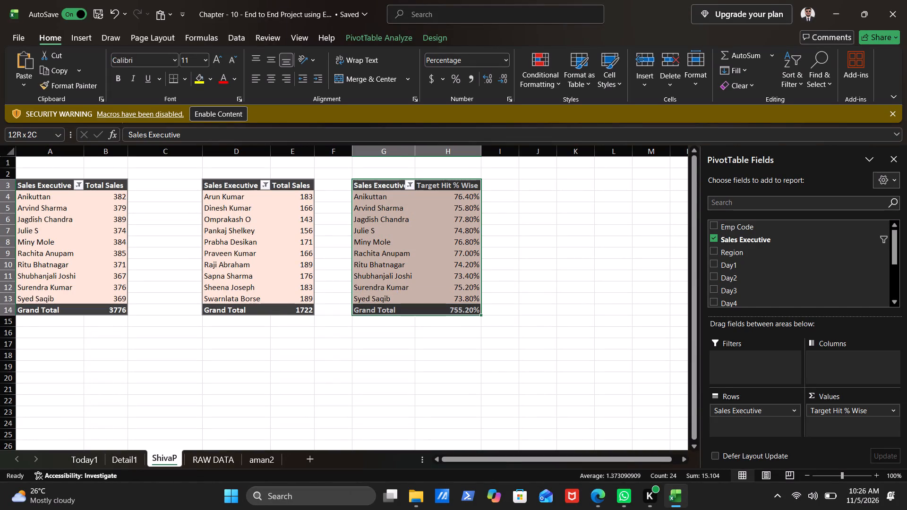
pyautogui.moveTo(453, 309); pyautogui.dragTo(457, 314)
pyautogui.moveTo(457, 314); pyautogui.dragTo(458, 311)
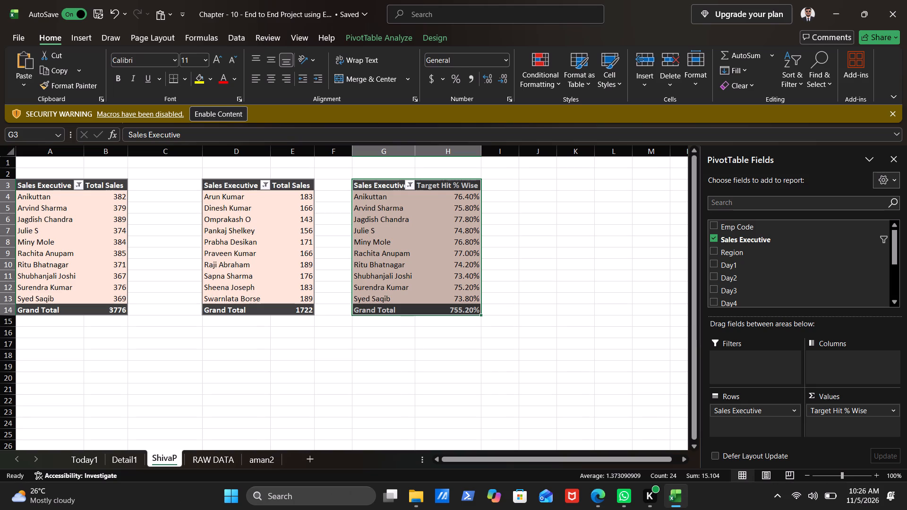
pyautogui.click(419, 236)
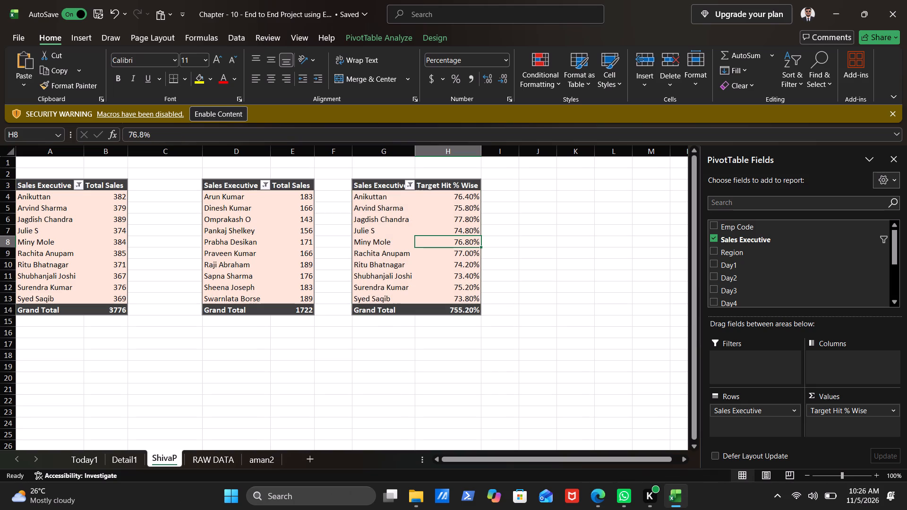
pyautogui.moveTo(355, 182); pyautogui.dragTo(433, 285)
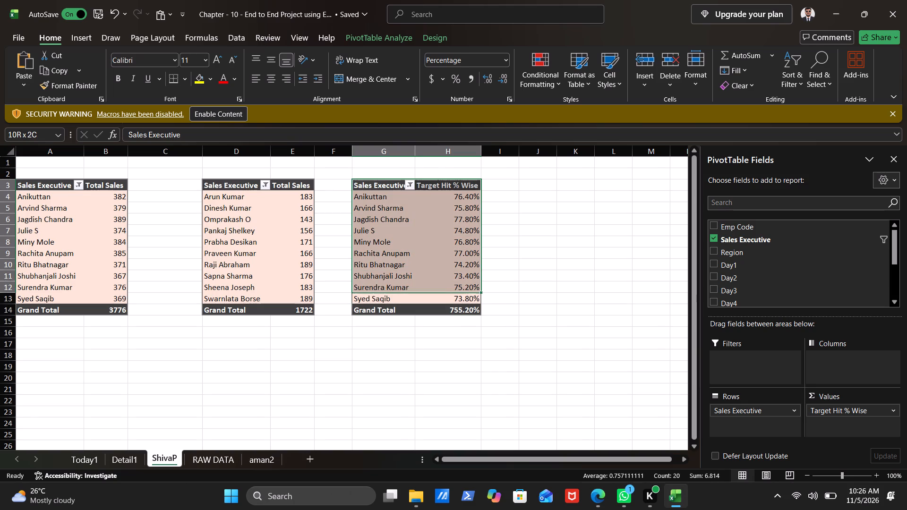
pyautogui.moveTo(433, 285); pyautogui.dragTo(447, 315)
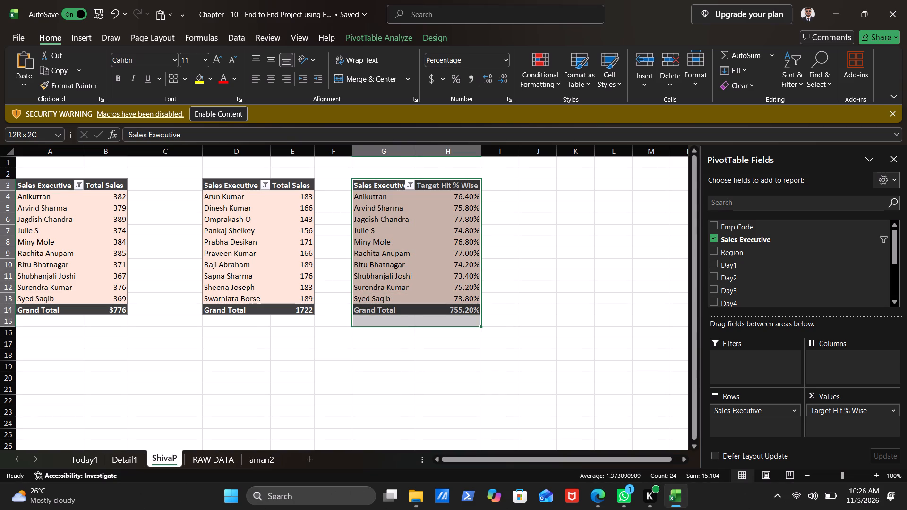
pyautogui.moveTo(447, 315); pyautogui.dragTo(447, 314)
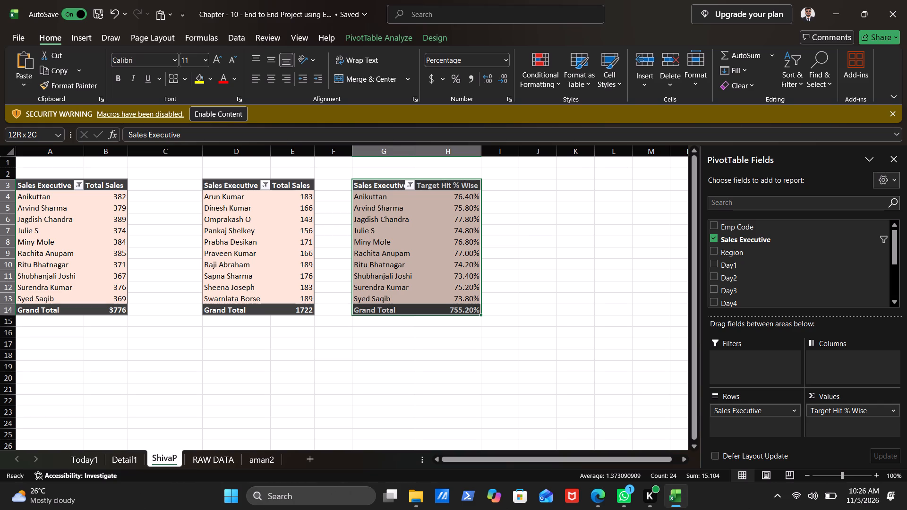
pyautogui.moveTo(447, 314); pyautogui.dragTo(483, 307)
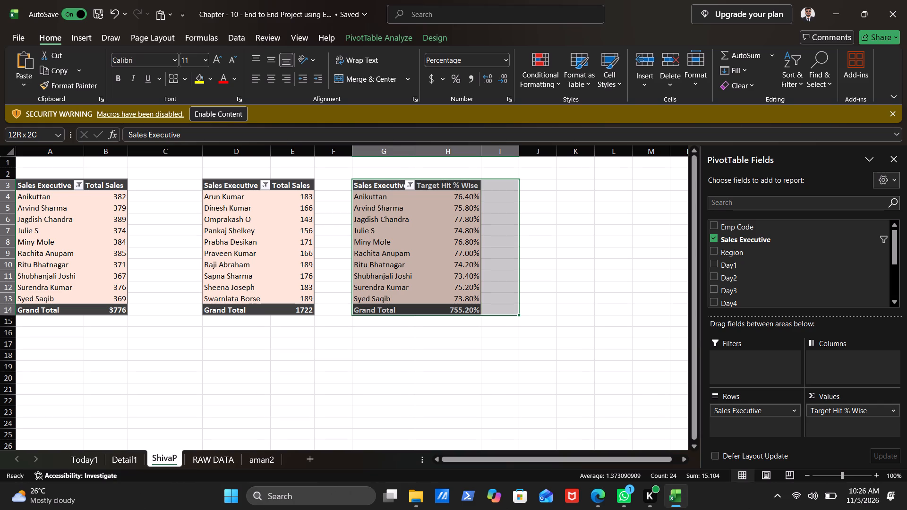
pyautogui.moveTo(483, 307); pyautogui.dragTo(570, 304)
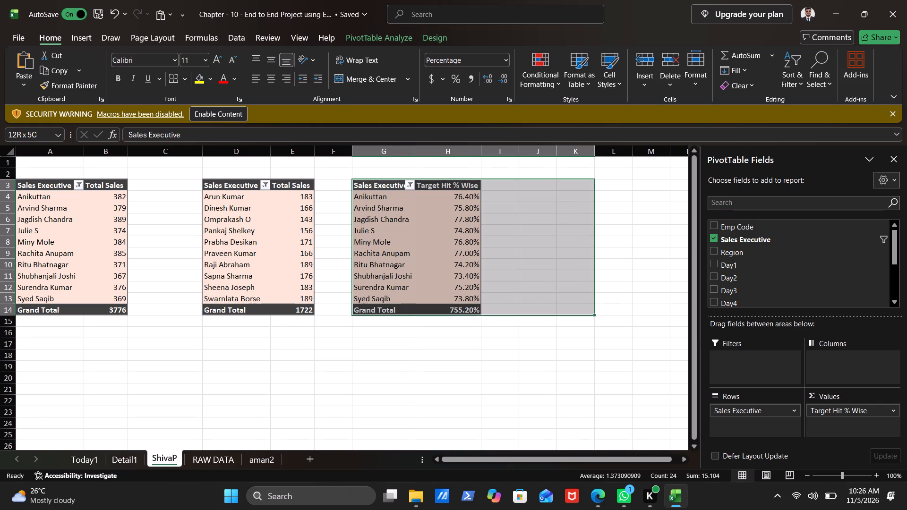
pyautogui.moveTo(570, 304); pyautogui.dragTo(548, 256)
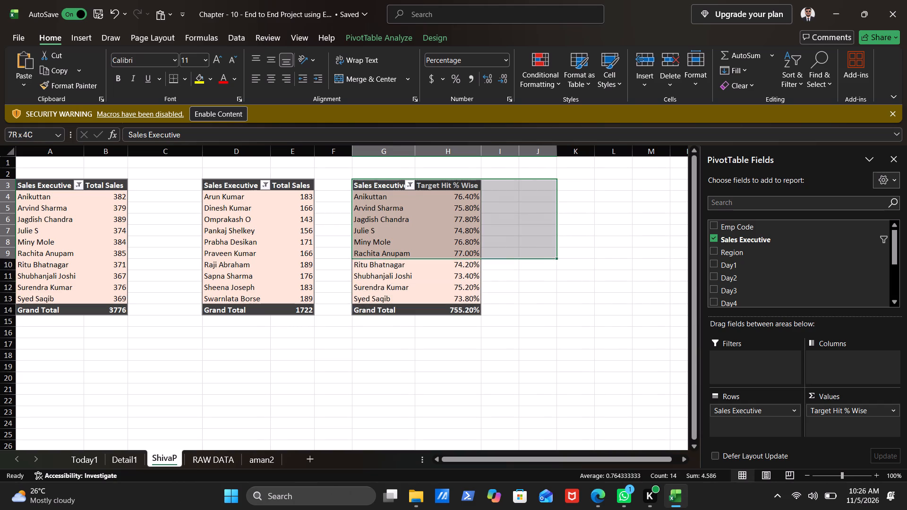
pyautogui.moveTo(548, 256); pyautogui.dragTo(478, 308)
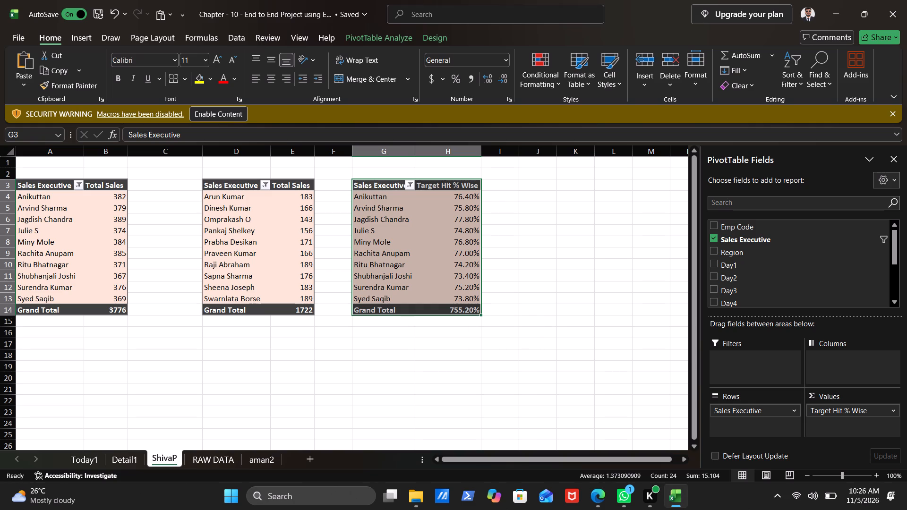
pyautogui.keyDown('ctrl'); pyautogui.moveTo(470, 315); pyautogui.dragTo(548, 315); pyautogui.keyUp('ctrl')
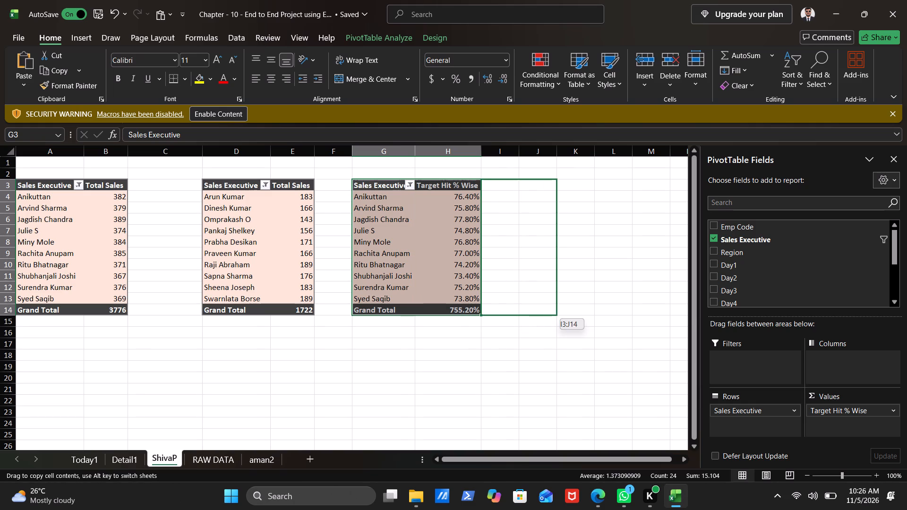
pyautogui.keyDown('ctrl'); pyautogui.moveTo(548, 315); pyautogui.dragTo(569, 314); pyautogui.keyUp('ctrl')
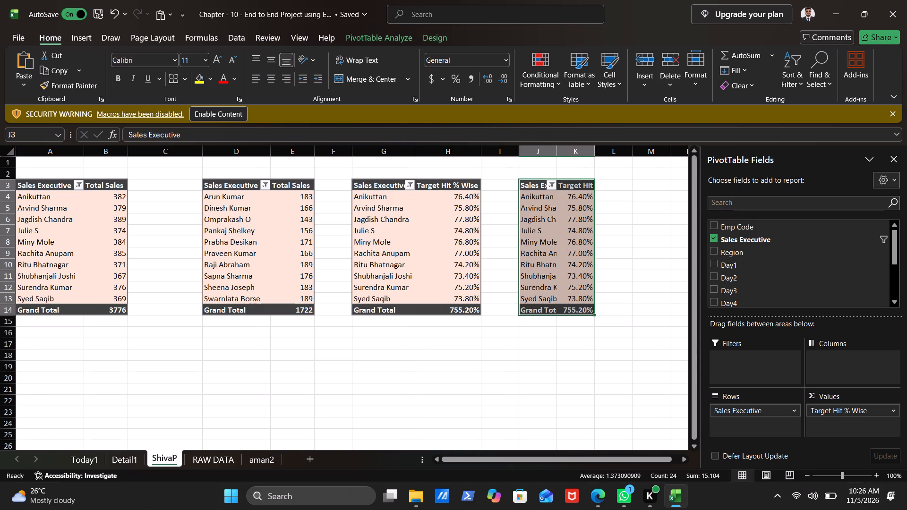
# Widen column J to about 19.6 so the copied PivotTable's Sales Executive header and names fit.
pyautogui.moveTo(557, 150); pyautogui.dragTo(567, 151)
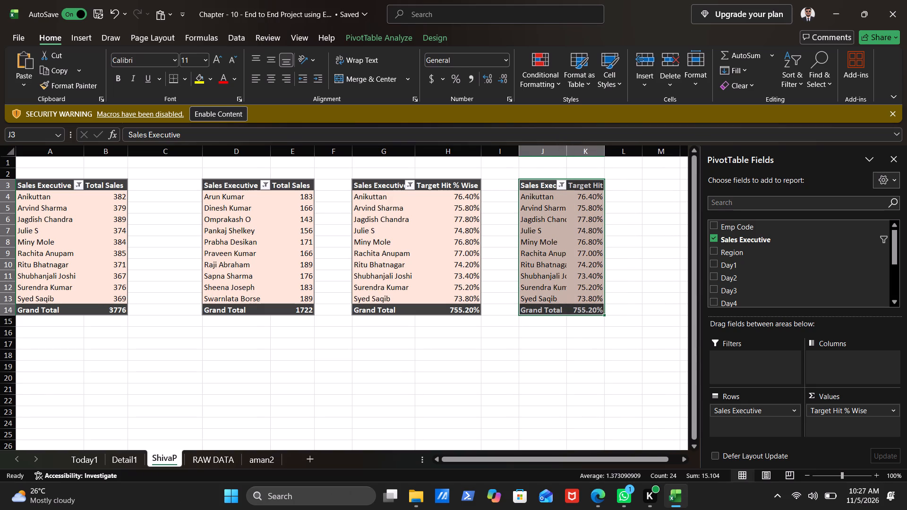
pyautogui.moveTo(567, 151); pyautogui.dragTo(583, 152)
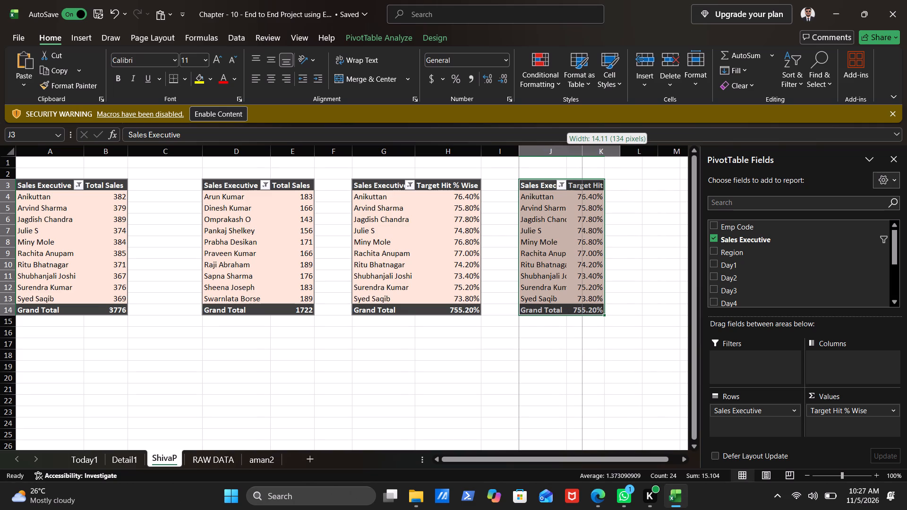
pyautogui.moveTo(583, 152); pyautogui.dragTo(589, 152)
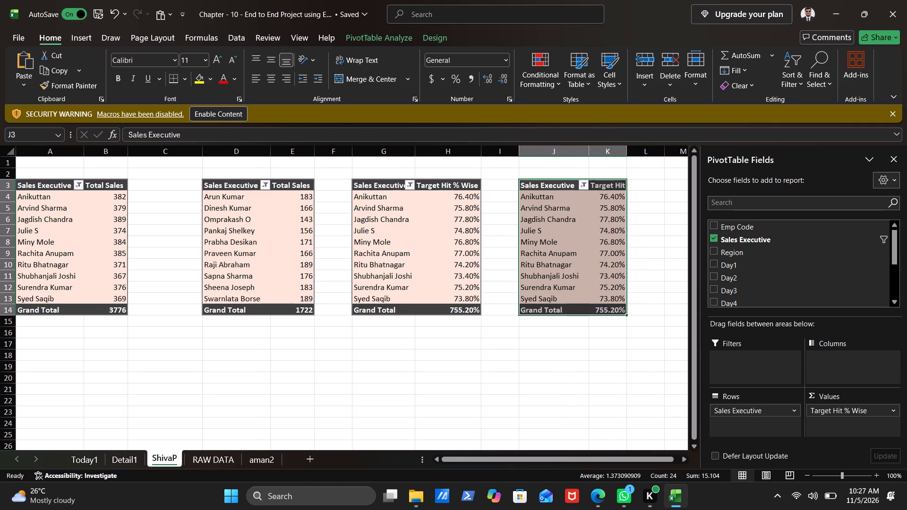
pyautogui.moveTo(588, 151); pyautogui.dragTo(599, 151)
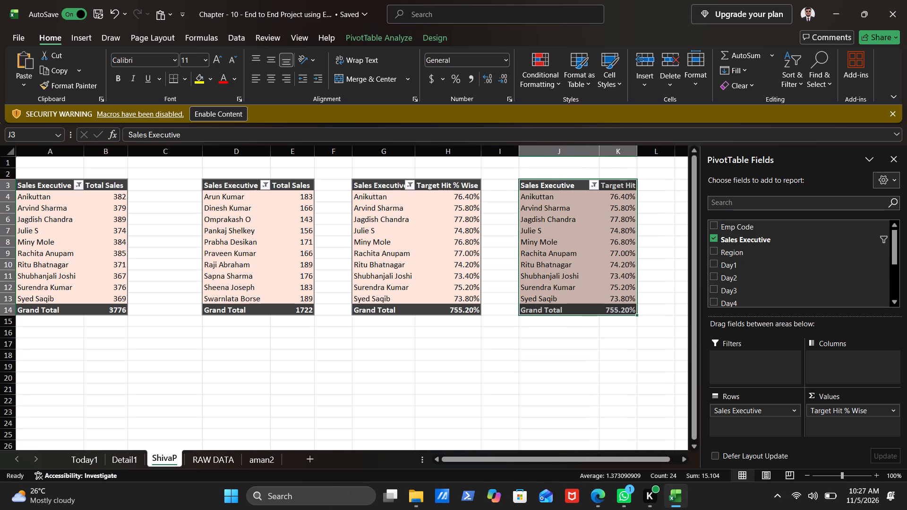
pyautogui.click(599, 151)
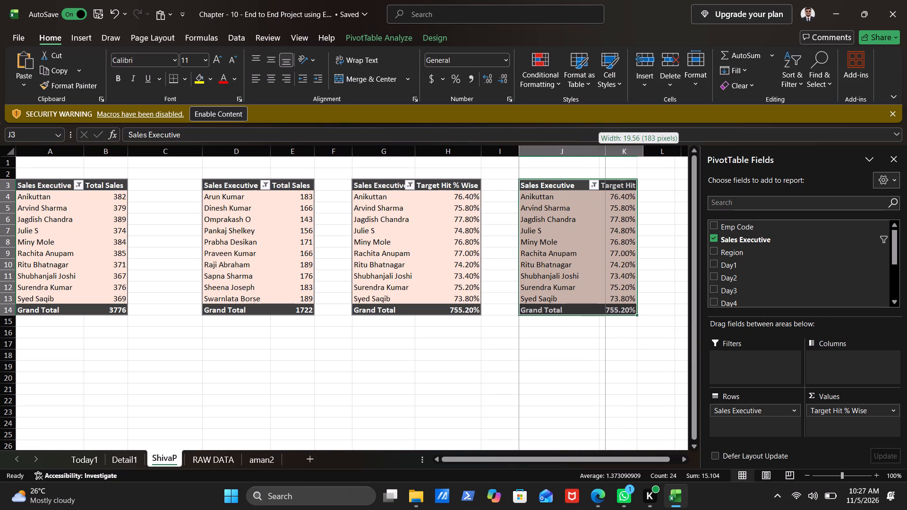
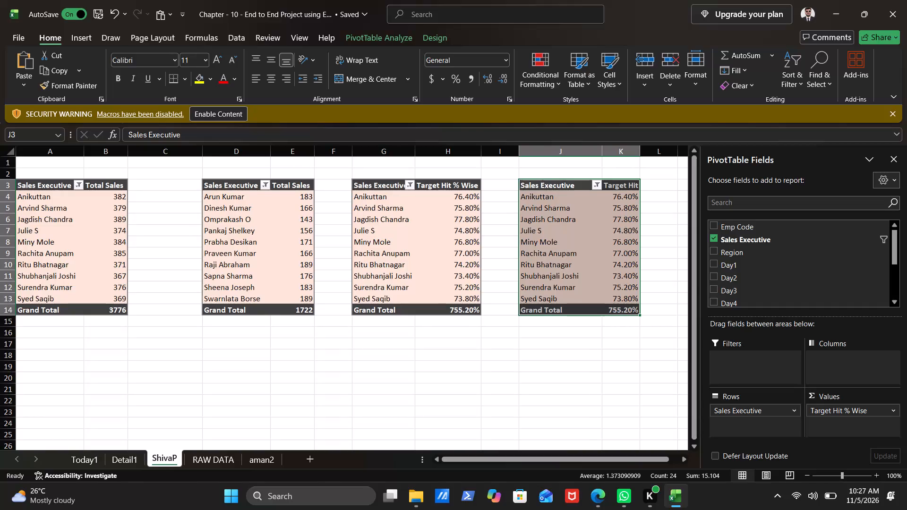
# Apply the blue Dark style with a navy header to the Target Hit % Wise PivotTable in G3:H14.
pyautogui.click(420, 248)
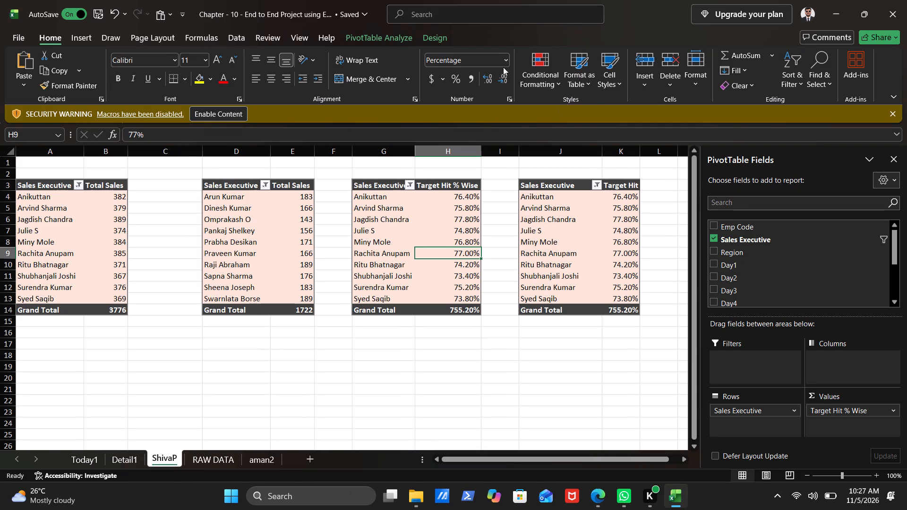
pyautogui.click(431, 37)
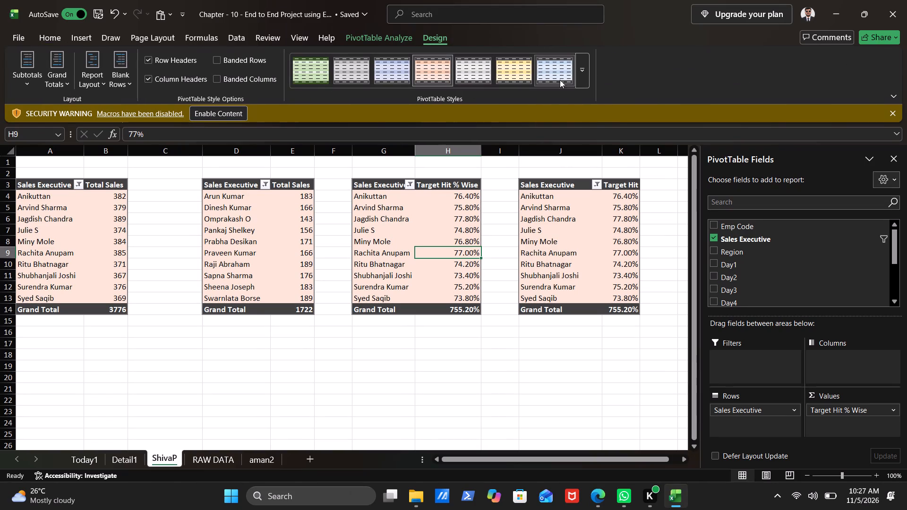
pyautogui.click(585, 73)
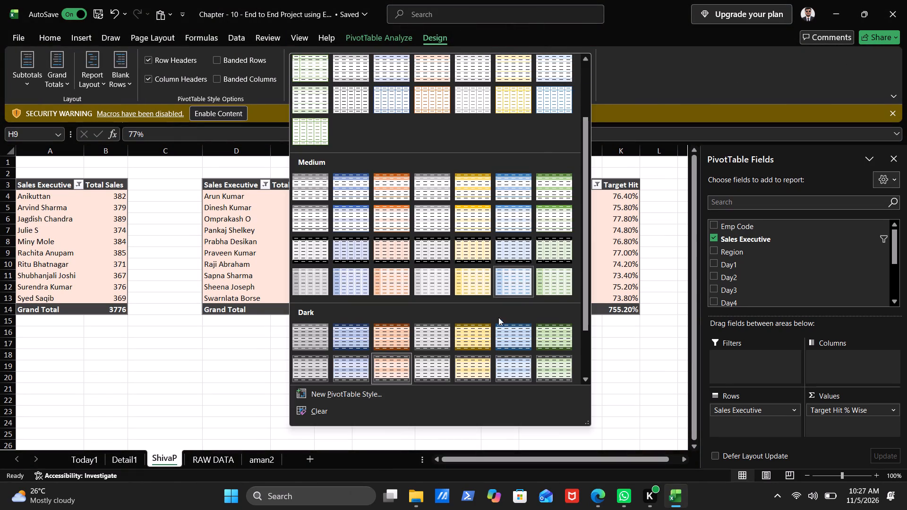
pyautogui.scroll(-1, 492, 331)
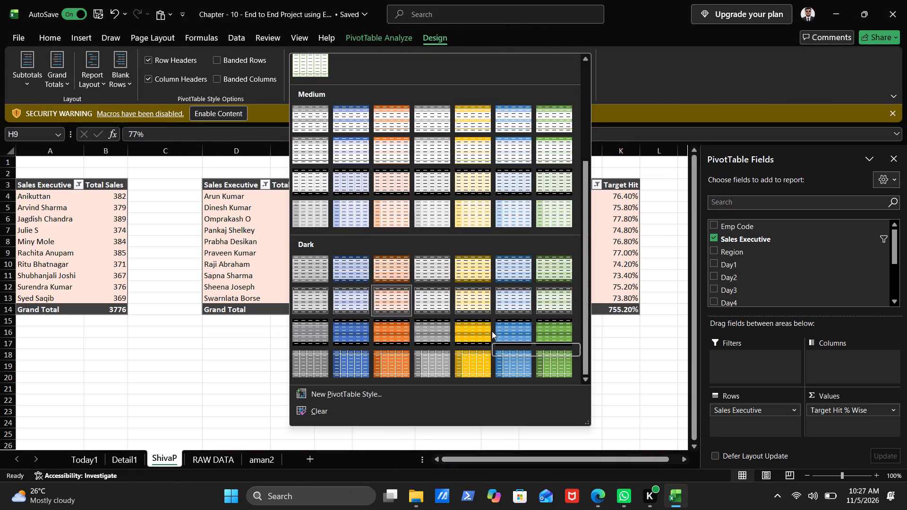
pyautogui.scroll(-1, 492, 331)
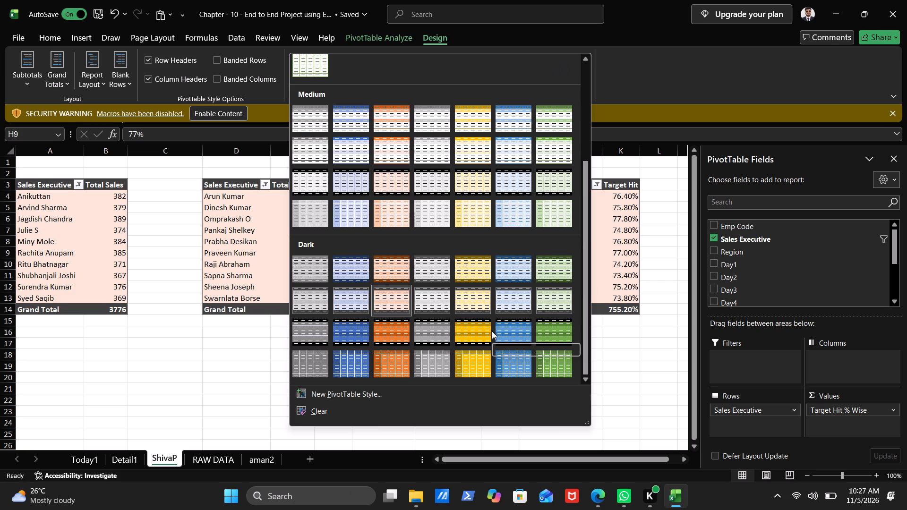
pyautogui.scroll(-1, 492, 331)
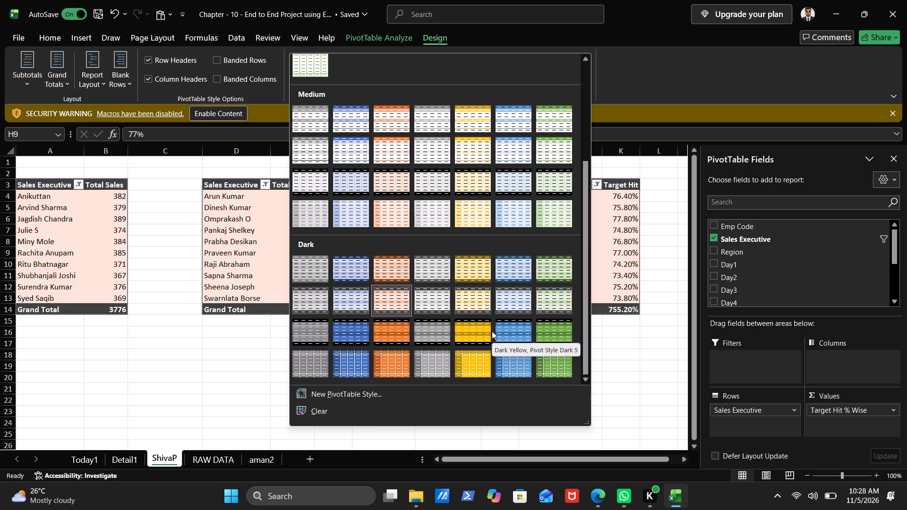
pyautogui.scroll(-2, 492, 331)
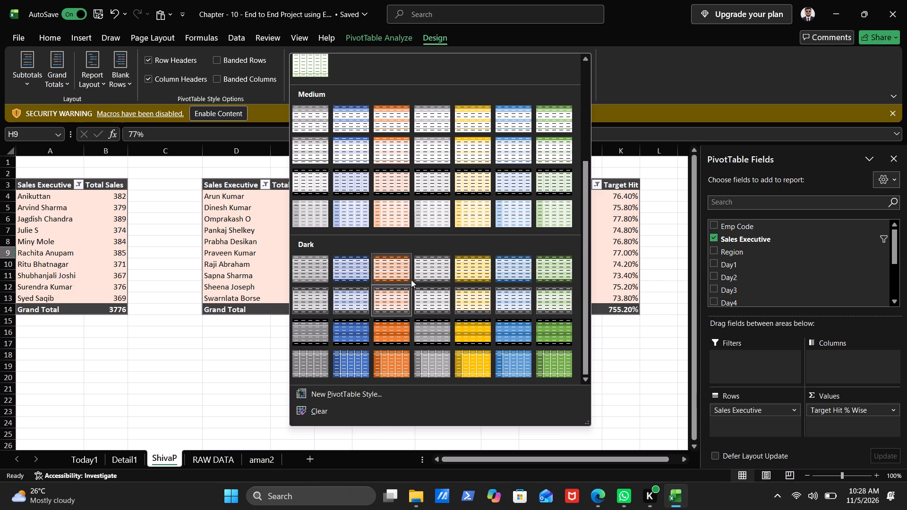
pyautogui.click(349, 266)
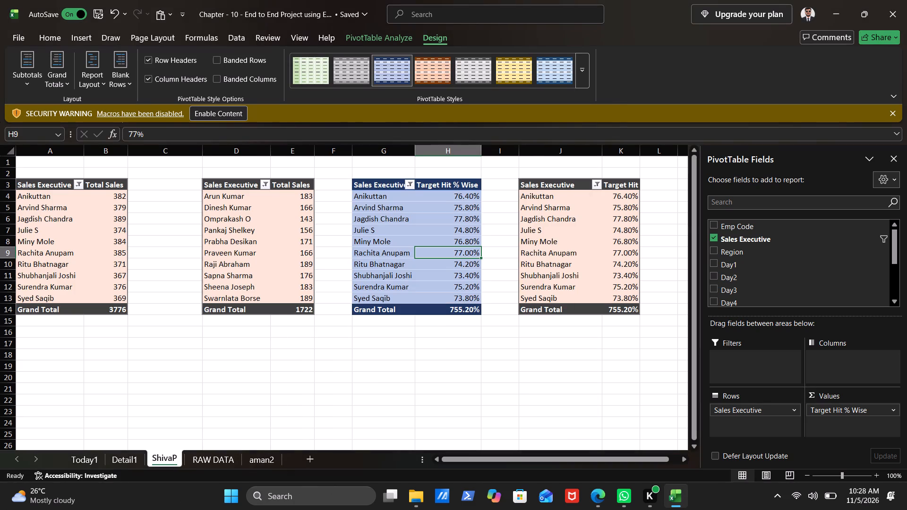
# Apply the grey Dark style with dark grey header and total rows to the Target Hit % Wise PivotTable in G3:H14.
pyautogui.click(433, 209)
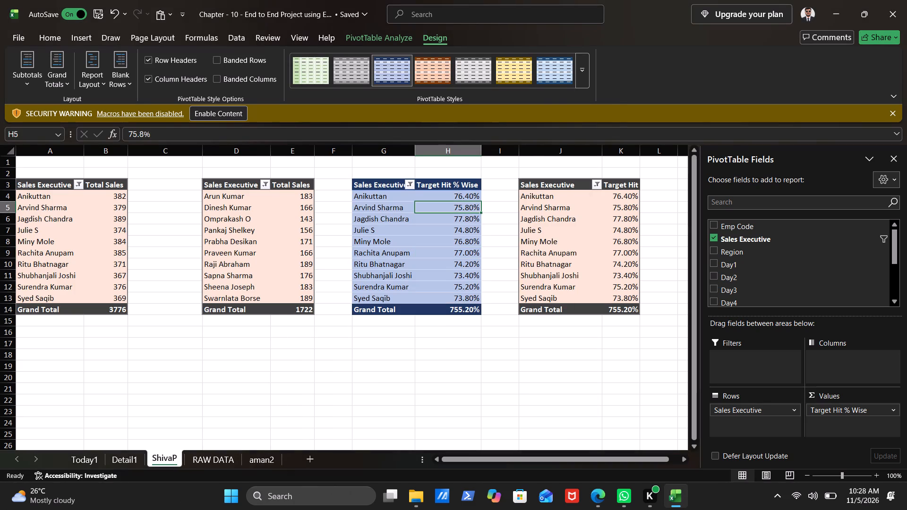
pyautogui.click(579, 75)
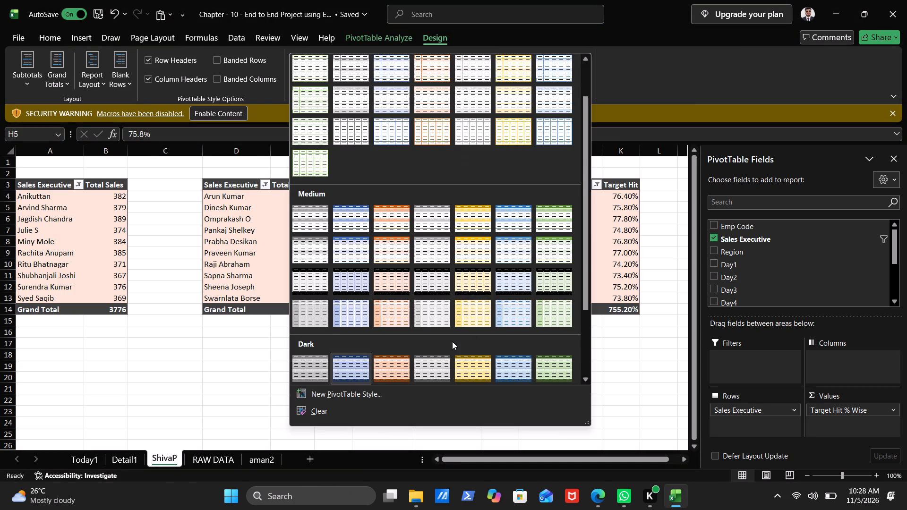
pyautogui.scroll(-3, 452, 341)
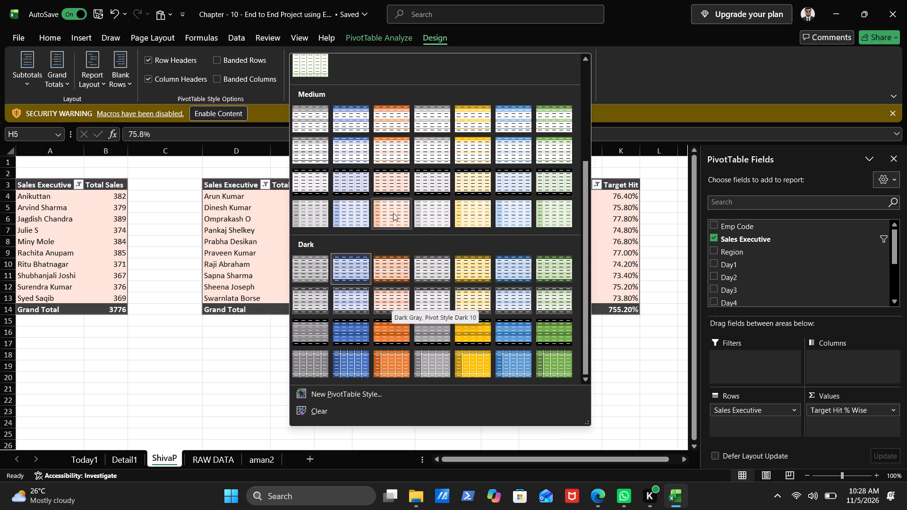
pyautogui.click(436, 272)
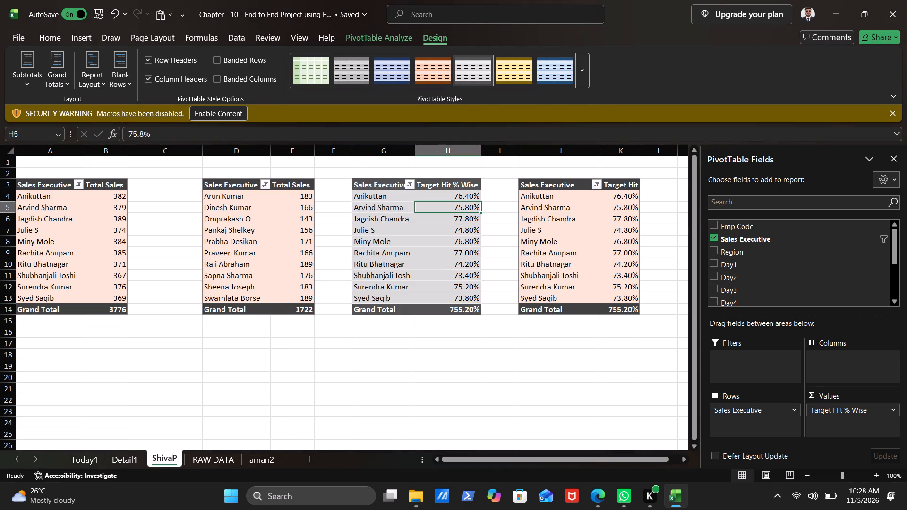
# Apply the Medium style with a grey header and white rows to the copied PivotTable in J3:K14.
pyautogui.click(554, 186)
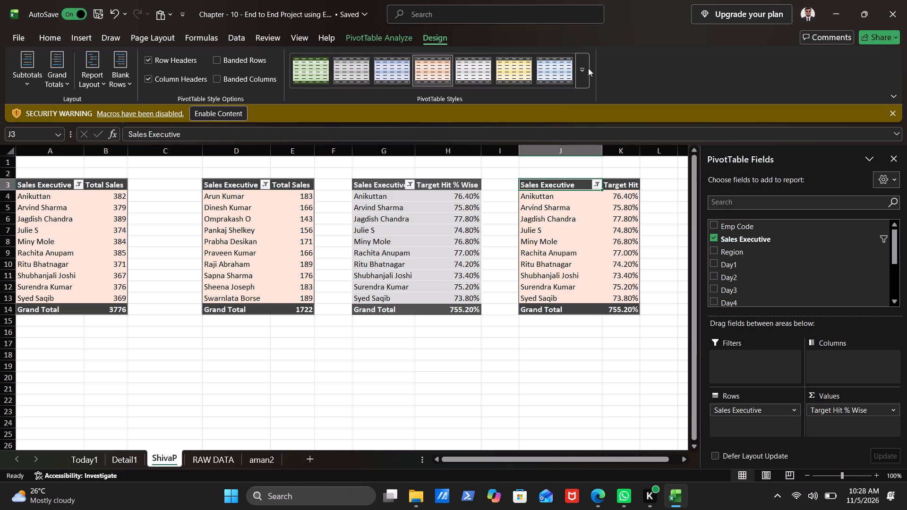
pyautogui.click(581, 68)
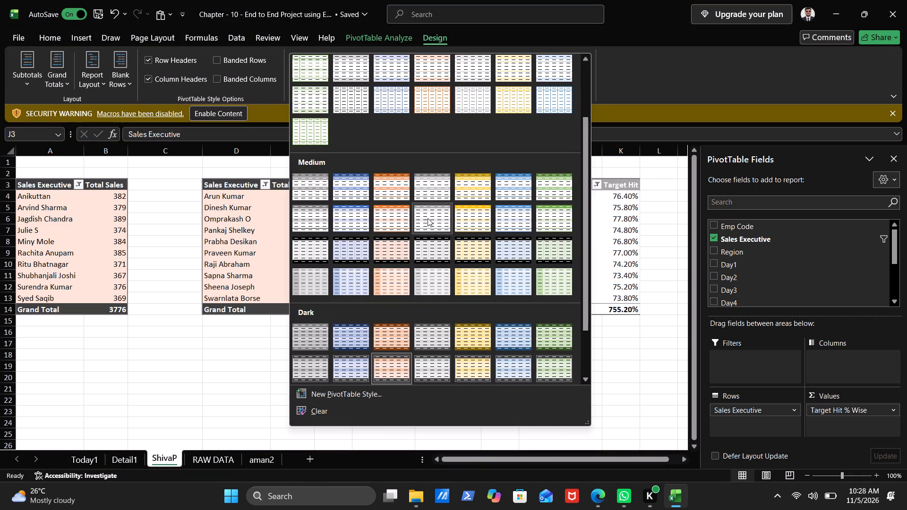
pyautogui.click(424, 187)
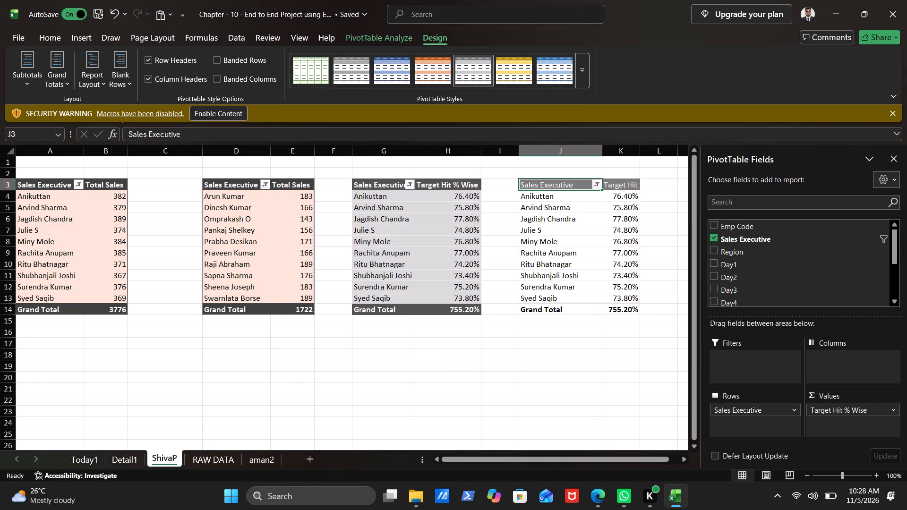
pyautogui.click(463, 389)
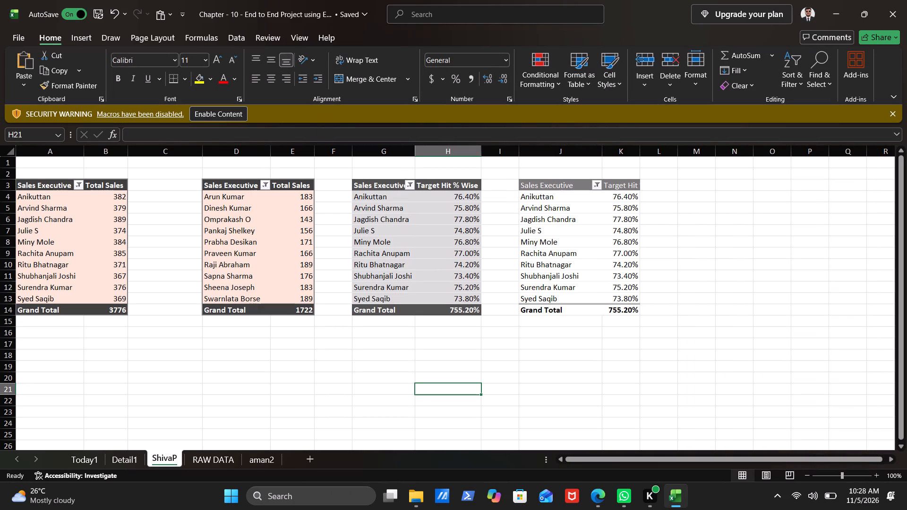
# Apply the light grey Medium style with black header and total rows to the copied PivotTable in J3:K14.
pyautogui.click(571, 230)
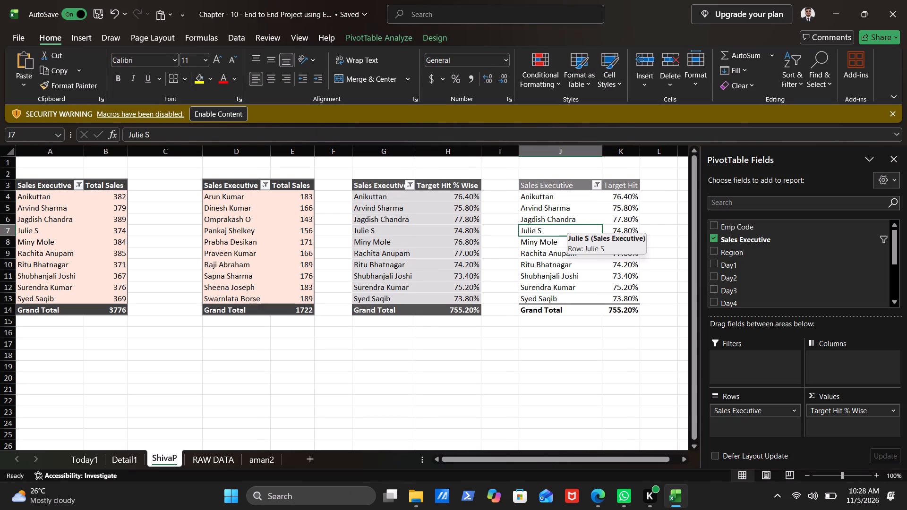
pyautogui.click(467, 250)
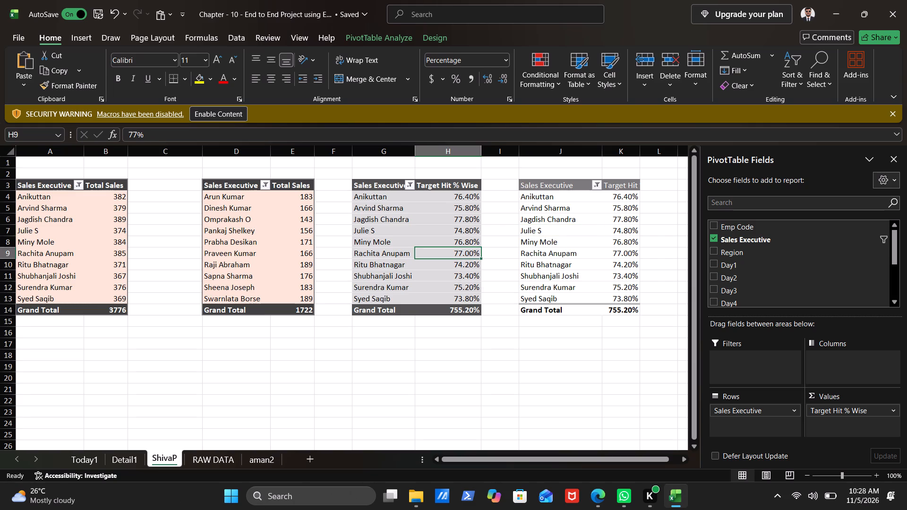
pyautogui.click(562, 242)
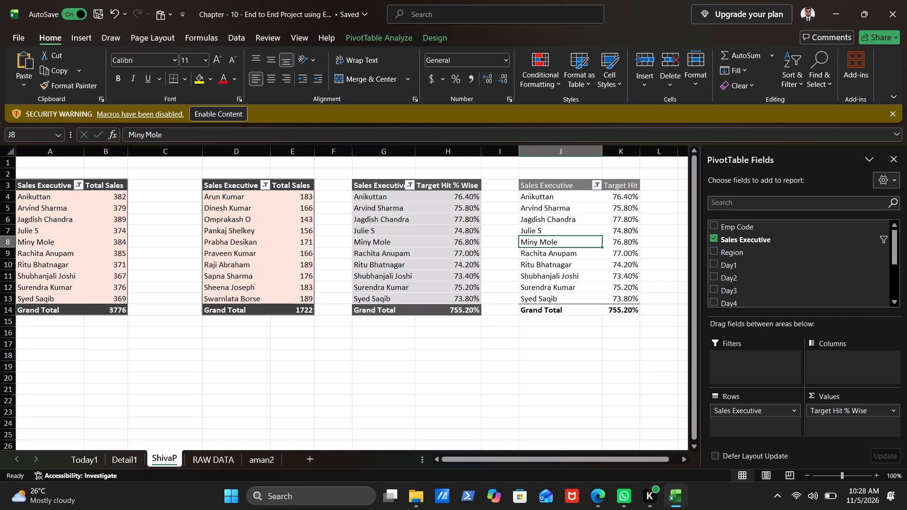
pyautogui.click(436, 37)
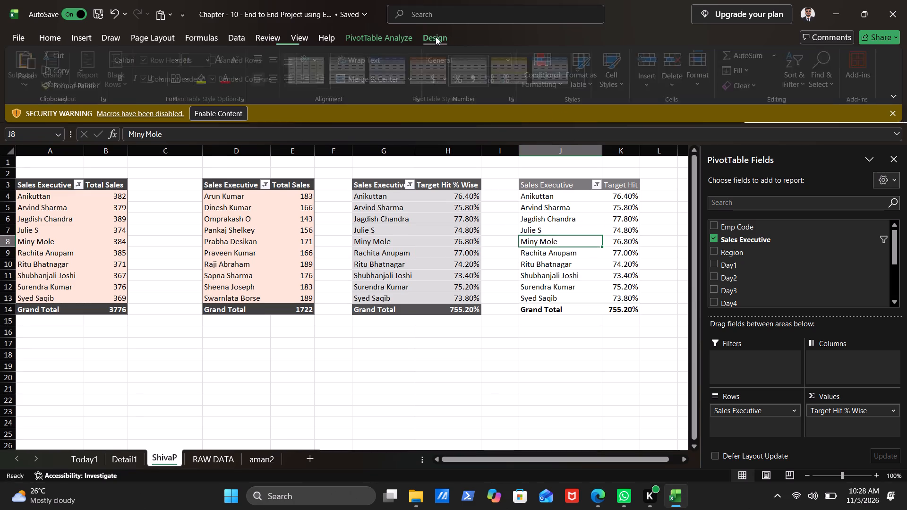
pyautogui.click(583, 71)
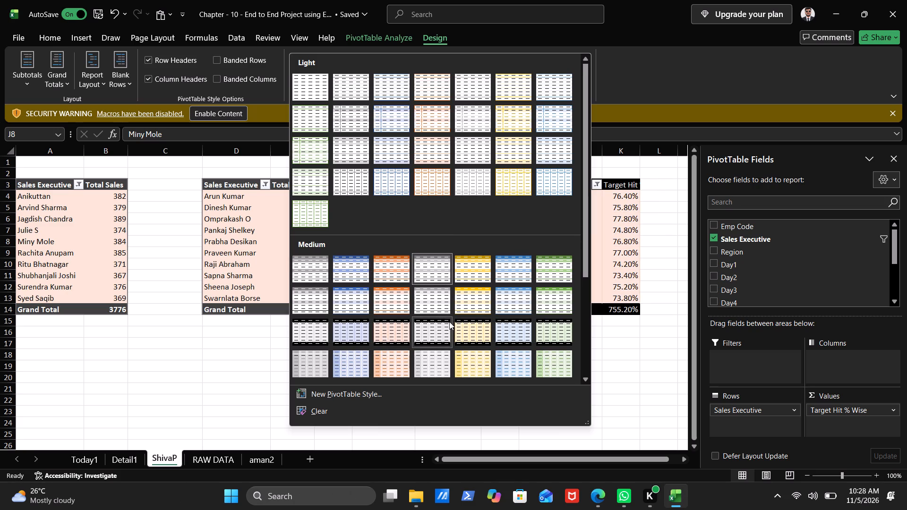
pyautogui.click(434, 328)
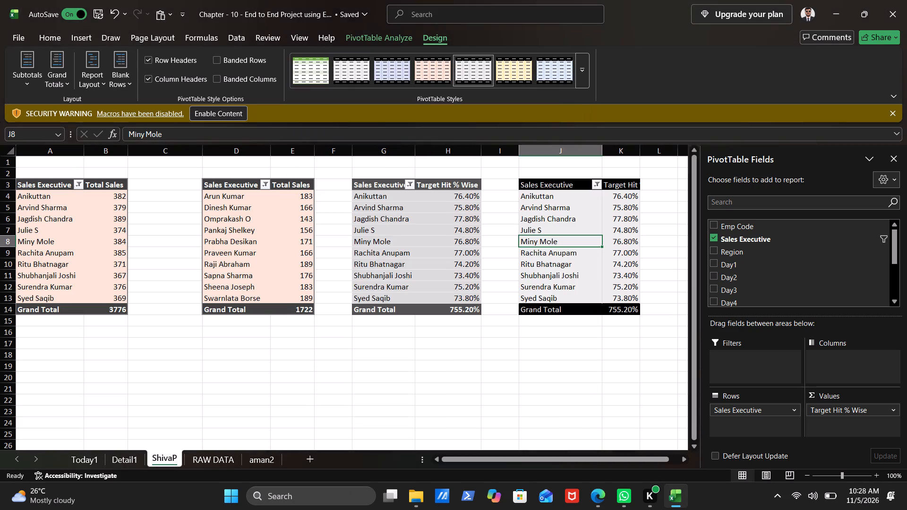
pyautogui.click(439, 345)
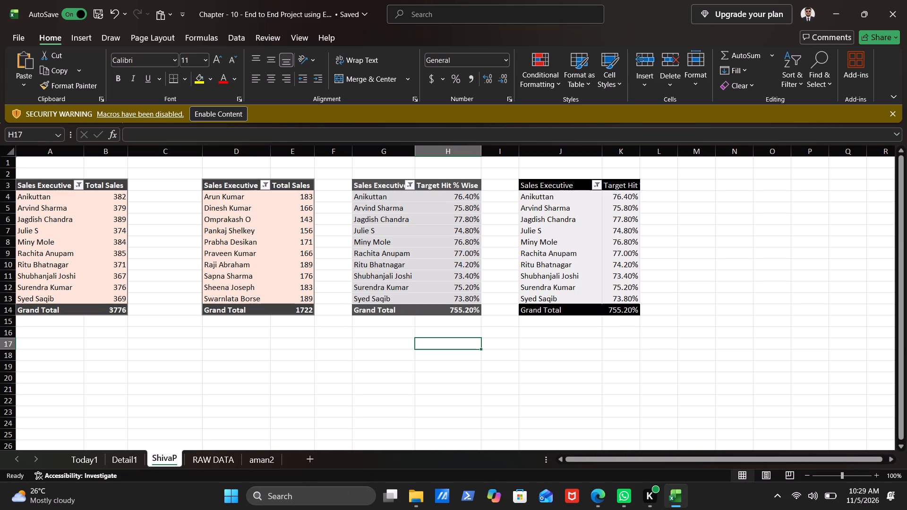
# Check the layout and format options of the Total Sales PivotTable in A3:B14.
pyautogui.click(77, 248)
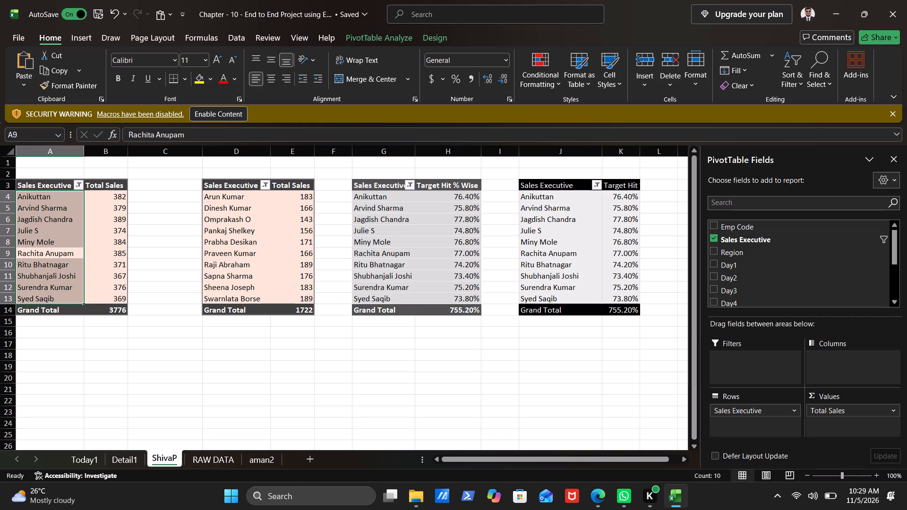
pyautogui.click(81, 255)
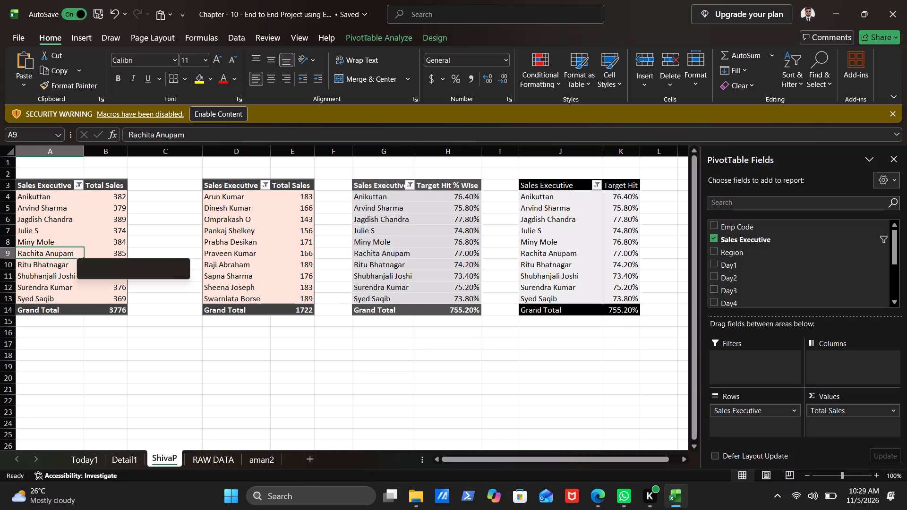
pyautogui.rightClick(81, 255)
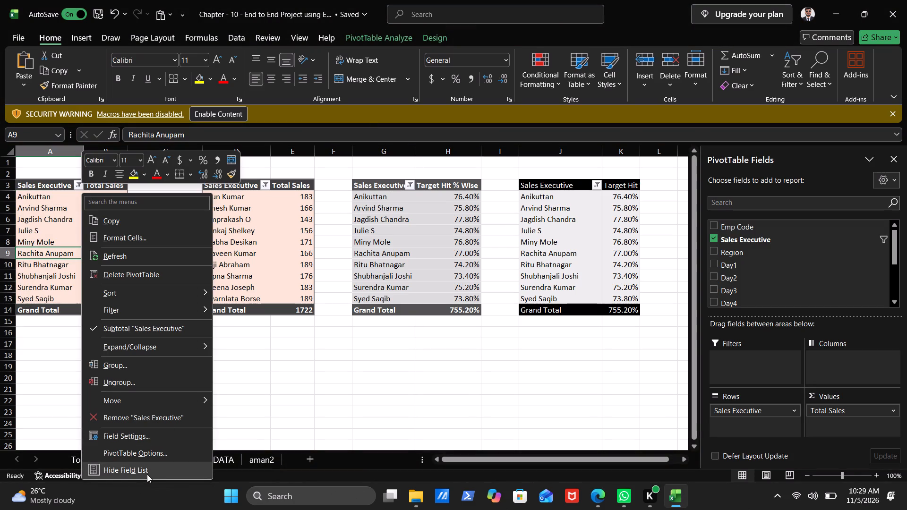
pyautogui.click(146, 459)
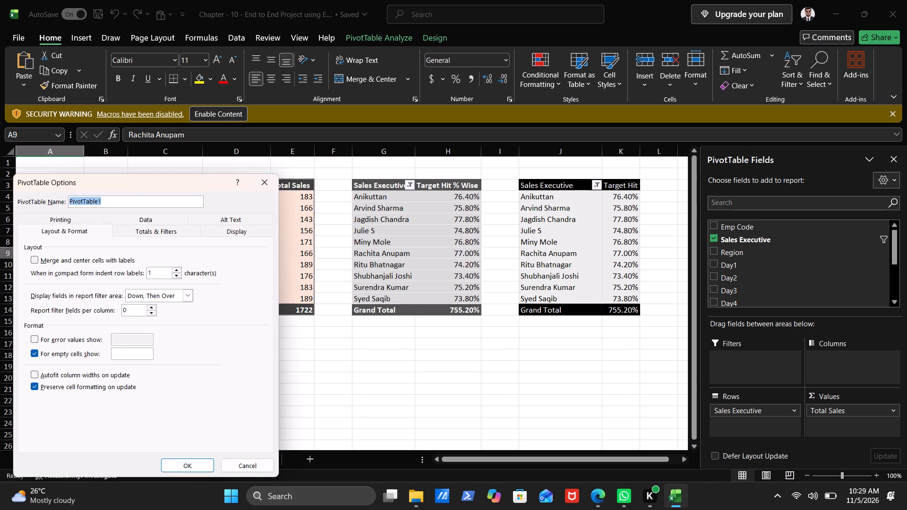
pyautogui.click(176, 470)
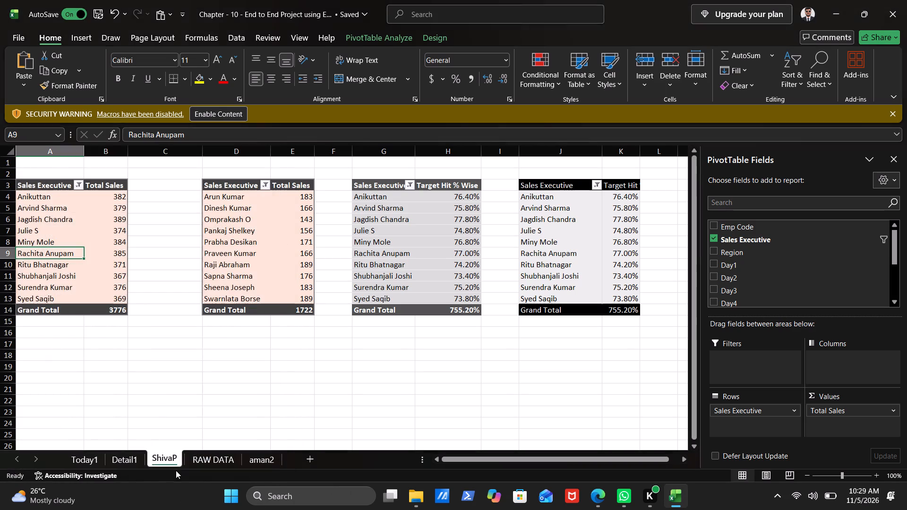
# Turn off autofitting column widths on update for the Total Sales PivotTable in D3:E14.
pyautogui.click(242, 285)
pyautogui.click(293, 297)
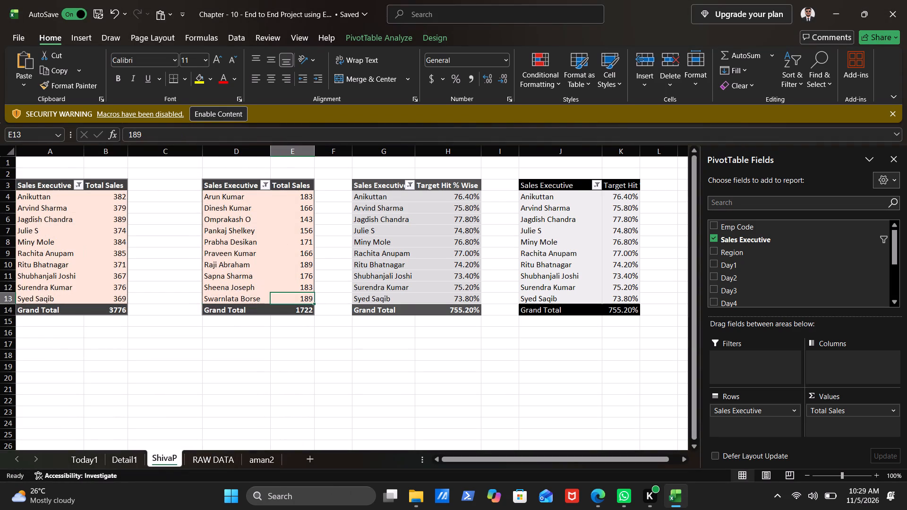
pyautogui.rightClick(293, 297)
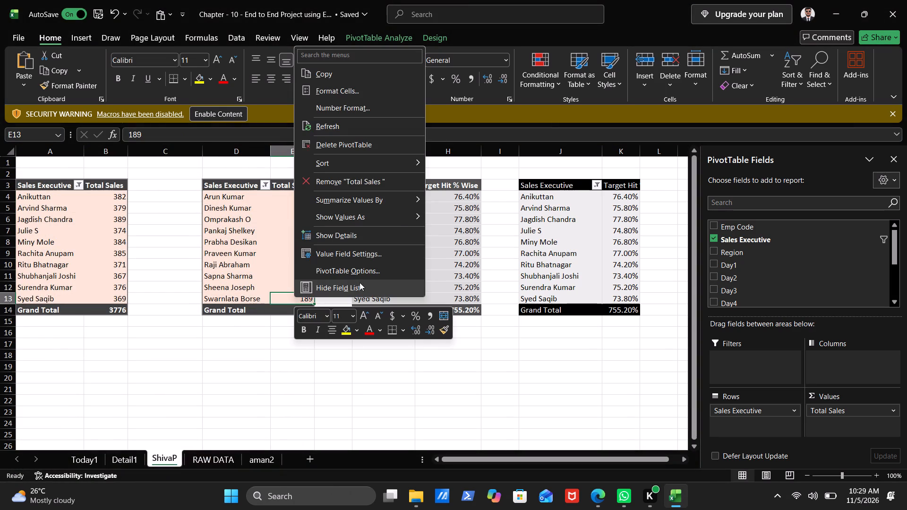
pyautogui.click(368, 273)
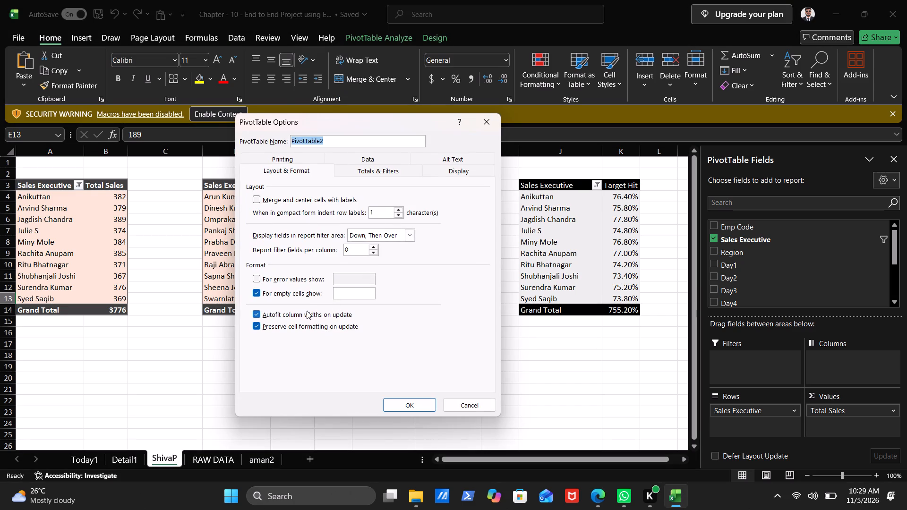
pyautogui.click(297, 314)
pyautogui.click(396, 407)
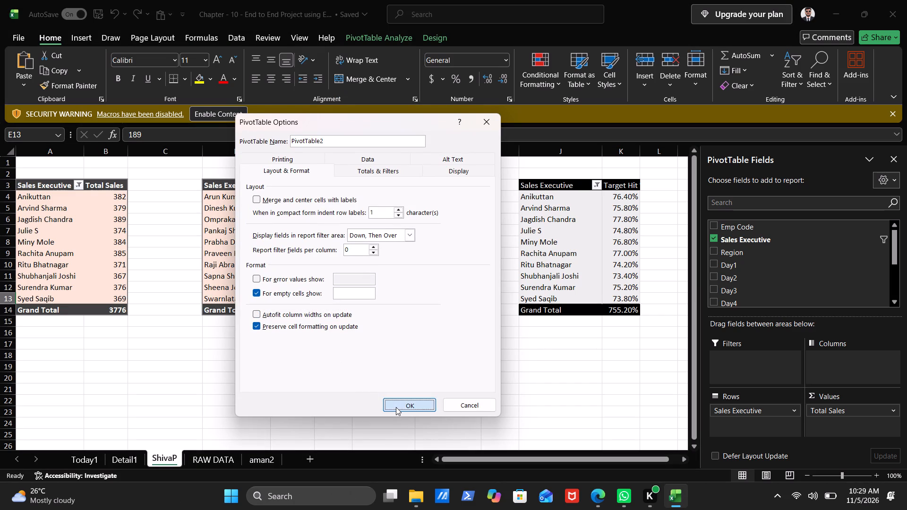
# Check the layout and format options of the Target Hit % Wise PivotTable in G3:H14.
pyautogui.click(426, 263)
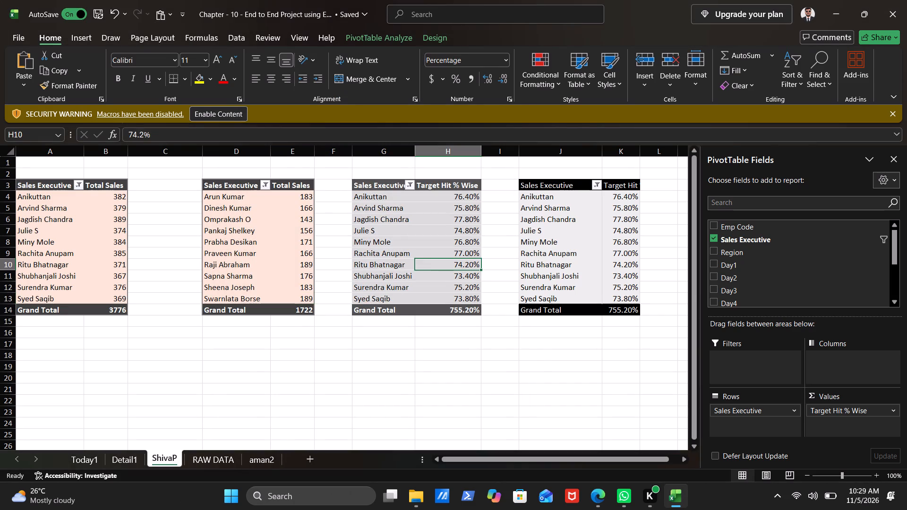
pyautogui.rightClick(426, 263)
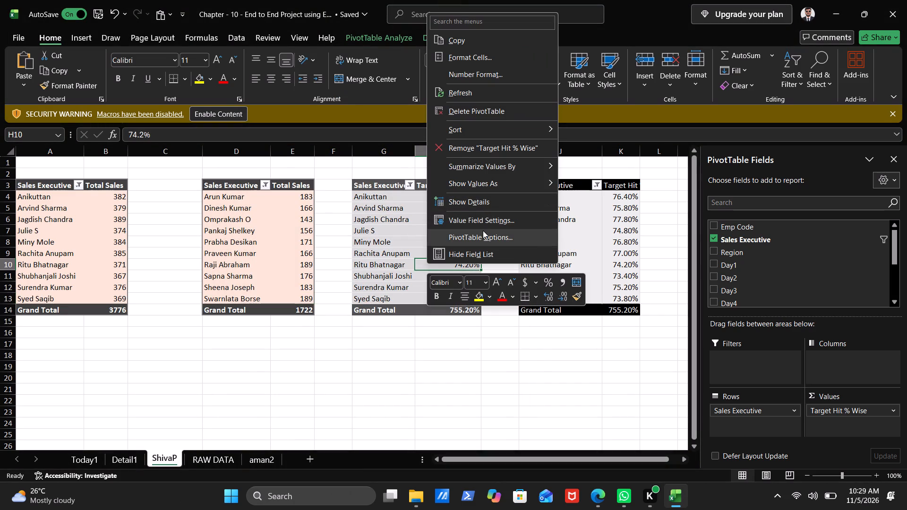
pyautogui.doubleClick(481, 234)
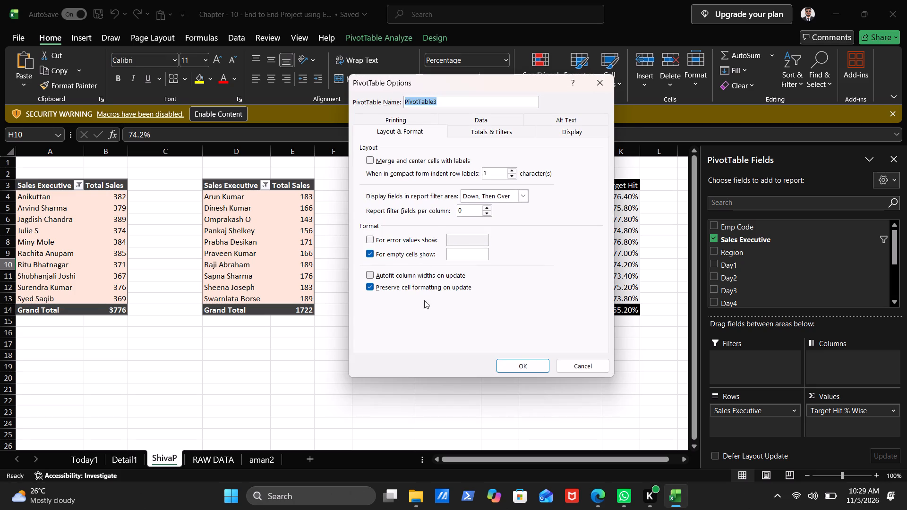
pyautogui.click(511, 368)
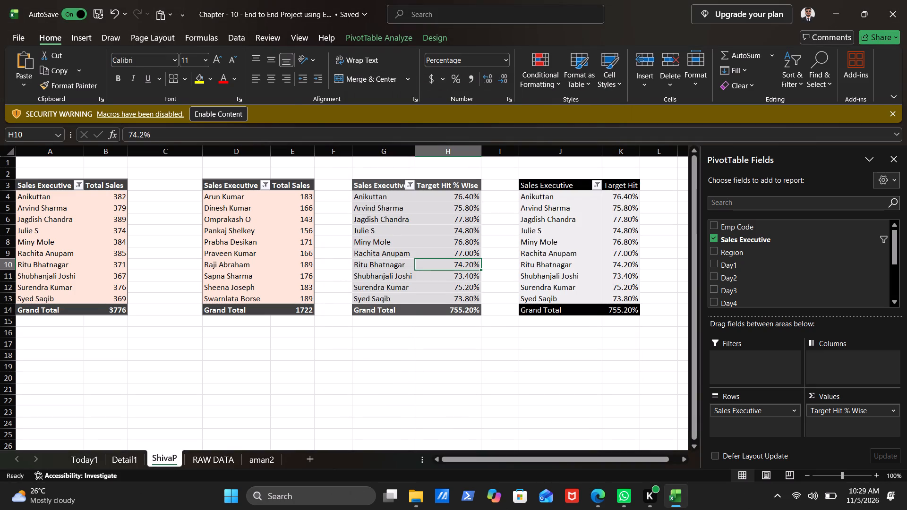
# Check the layout and format options of the copied Target Hit PivotTable in J3:K14.
pyautogui.click(561, 278)
pyautogui.rightClick(561, 278)
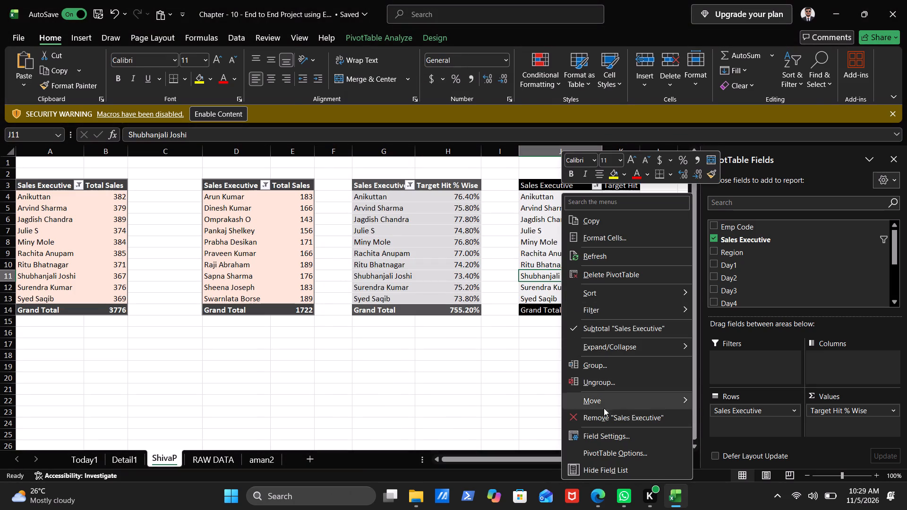
pyautogui.click(608, 446)
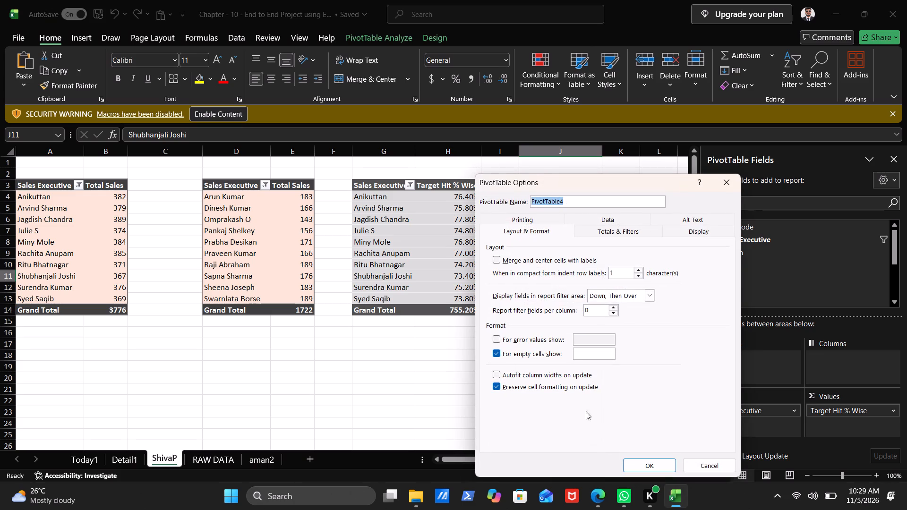
pyautogui.click(636, 469)
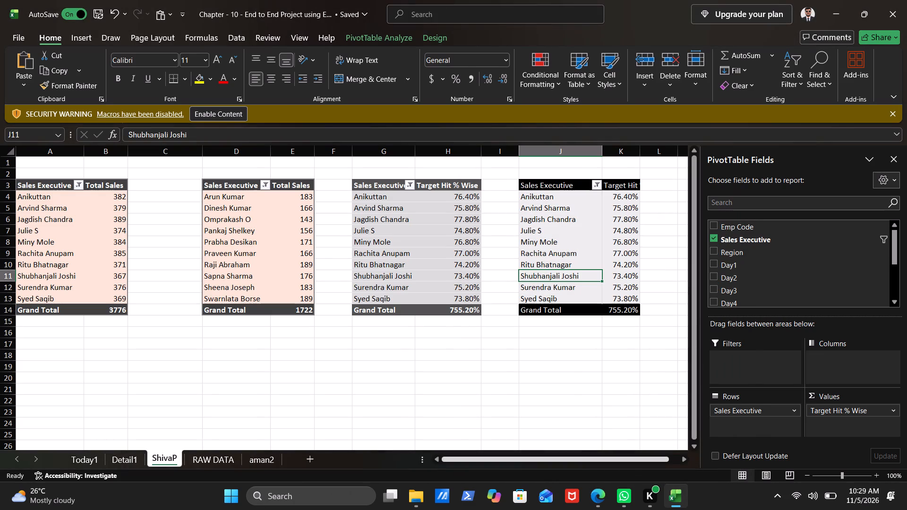
# Narrow the blank column C to bring the two Total Sales PivotTables closer together.
pyautogui.moveTo(265, 253); pyautogui.dragTo(251, 236)
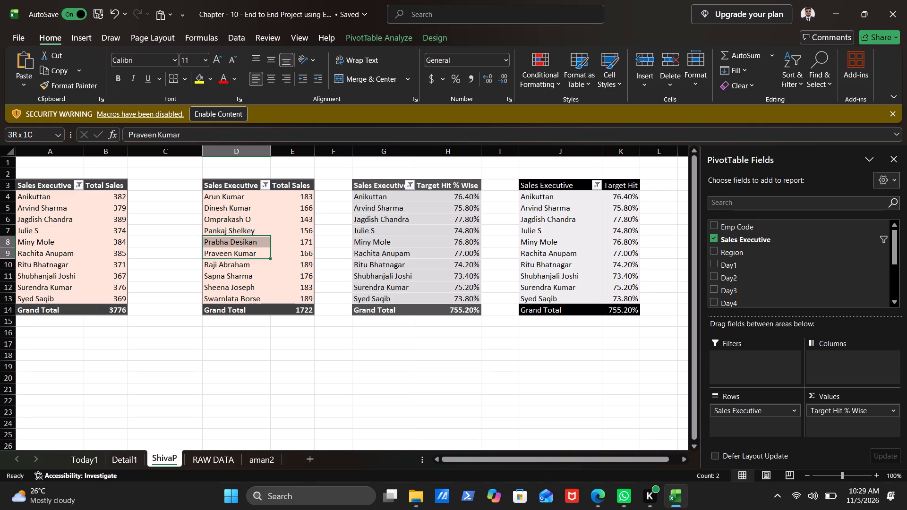
pyautogui.moveTo(251, 236); pyautogui.dragTo(255, 263)
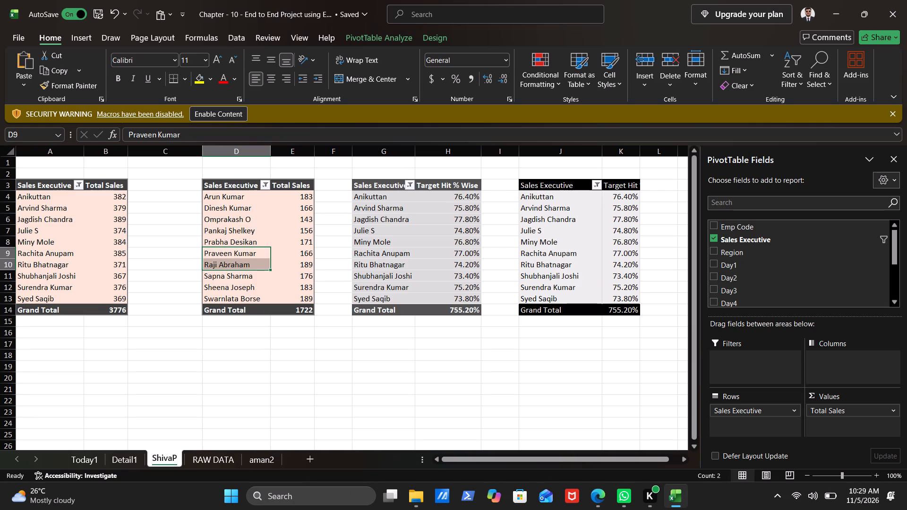
pyautogui.moveTo(201, 184); pyautogui.dragTo(192, 184)
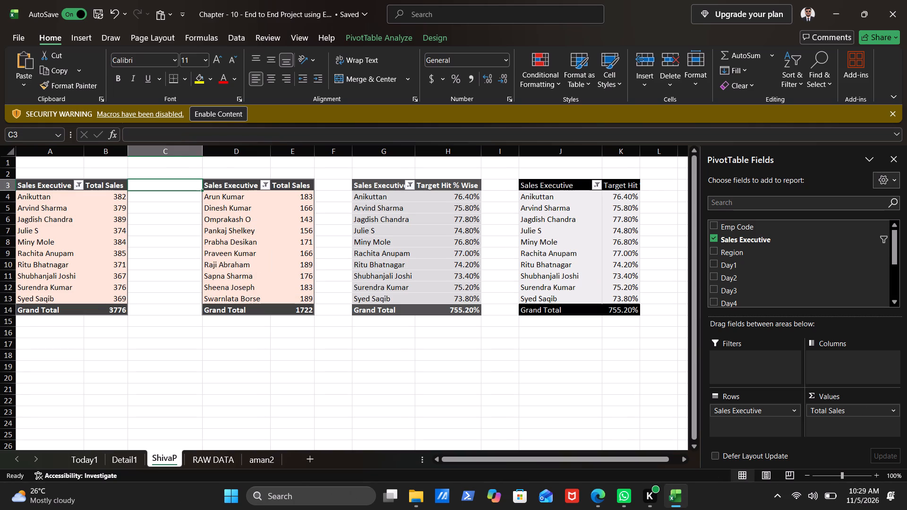
pyautogui.moveTo(192, 184); pyautogui.dragTo(192, 194)
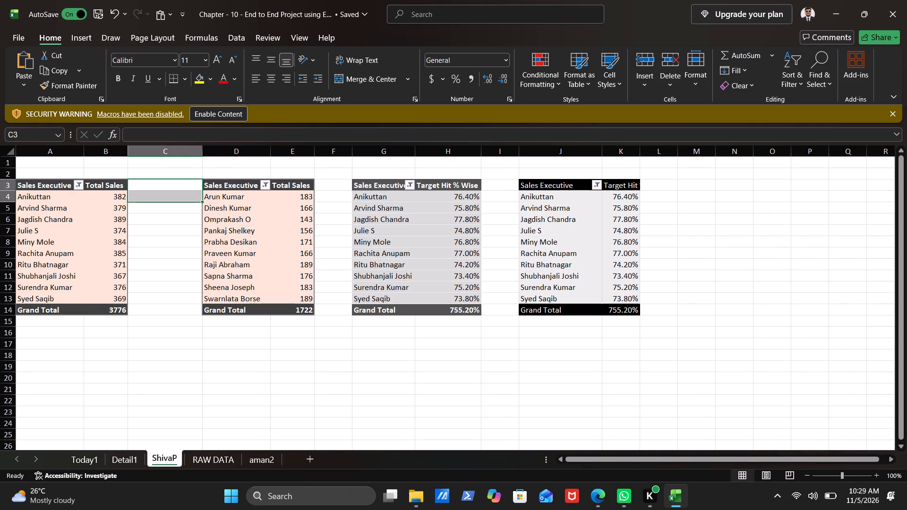
pyautogui.moveTo(204, 149); pyautogui.dragTo(194, 149)
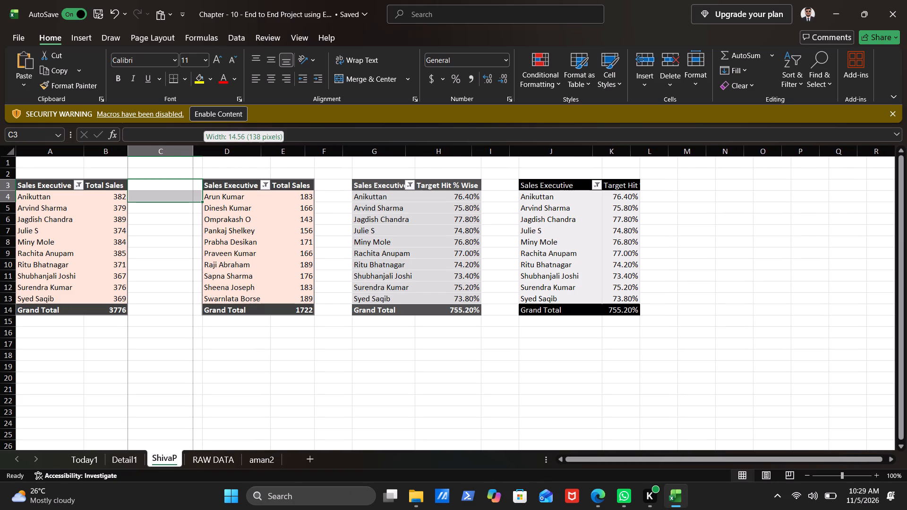
pyautogui.moveTo(194, 149); pyautogui.dragTo(185, 150)
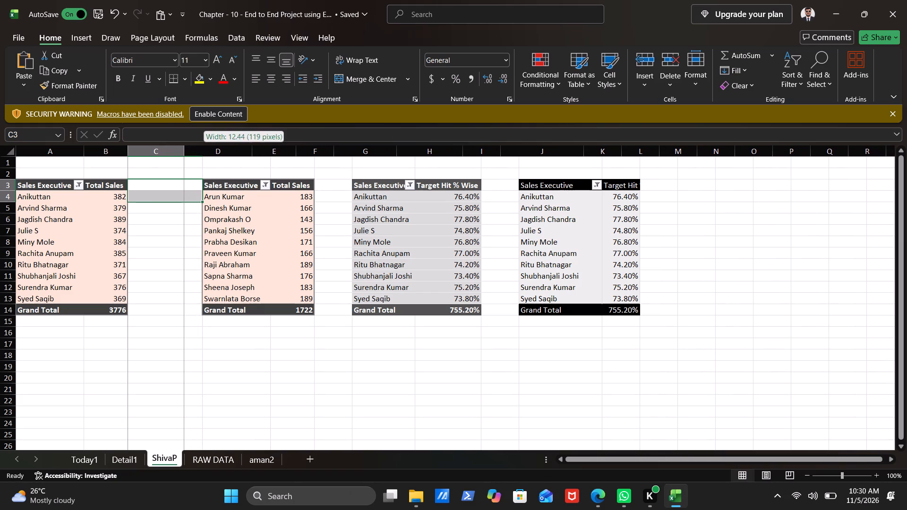
pyautogui.moveTo(185, 150); pyautogui.dragTo(184, 150)
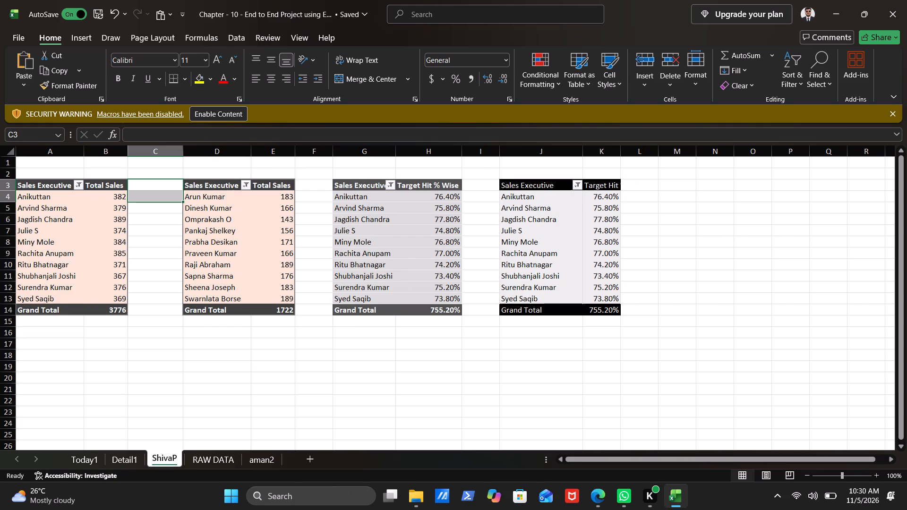
pyautogui.moveTo(182, 150); pyautogui.dragTo(173, 150)
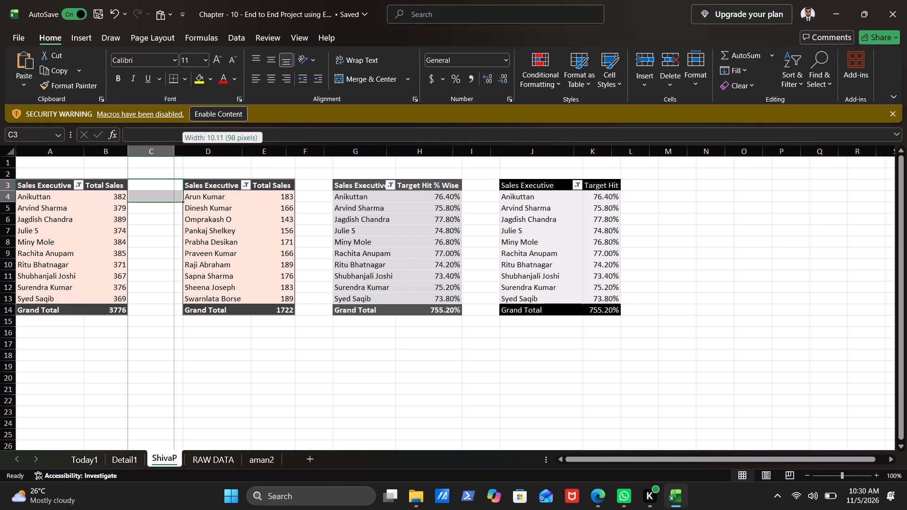
pyautogui.moveTo(173, 150); pyautogui.dragTo(171, 150)
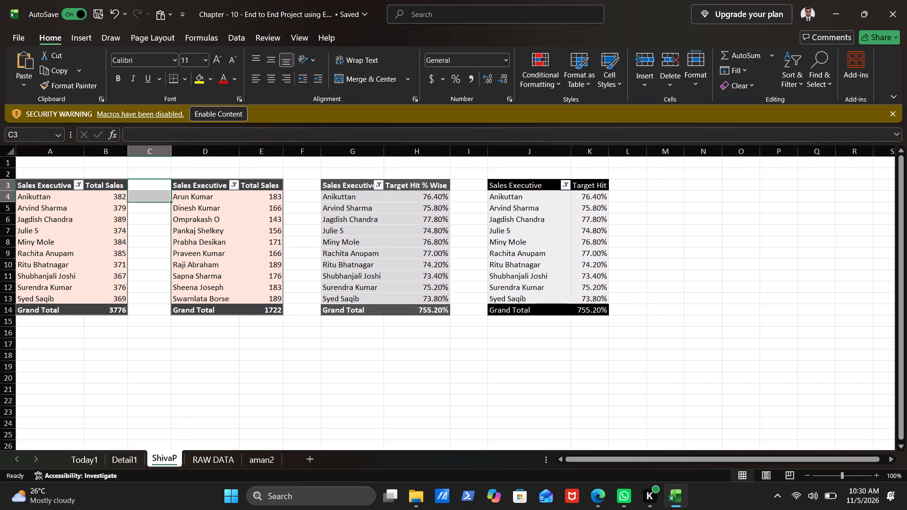
pyautogui.click(378, 386)
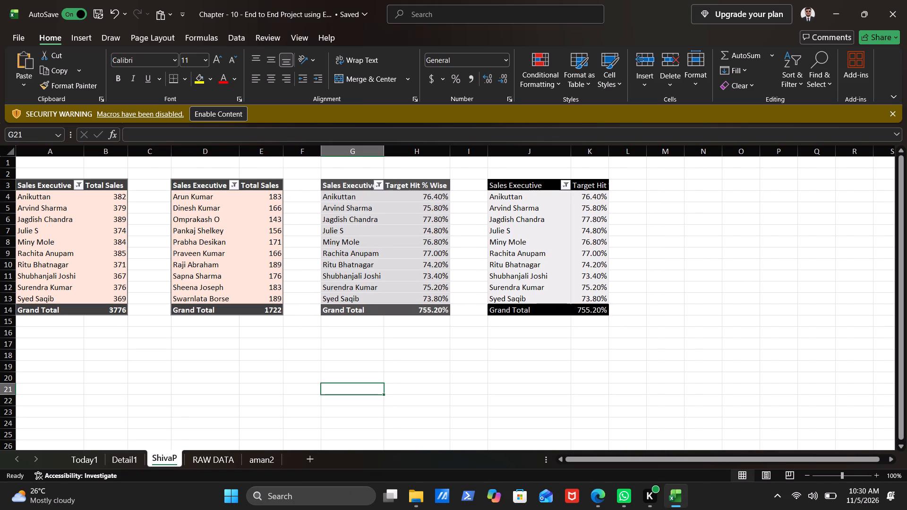
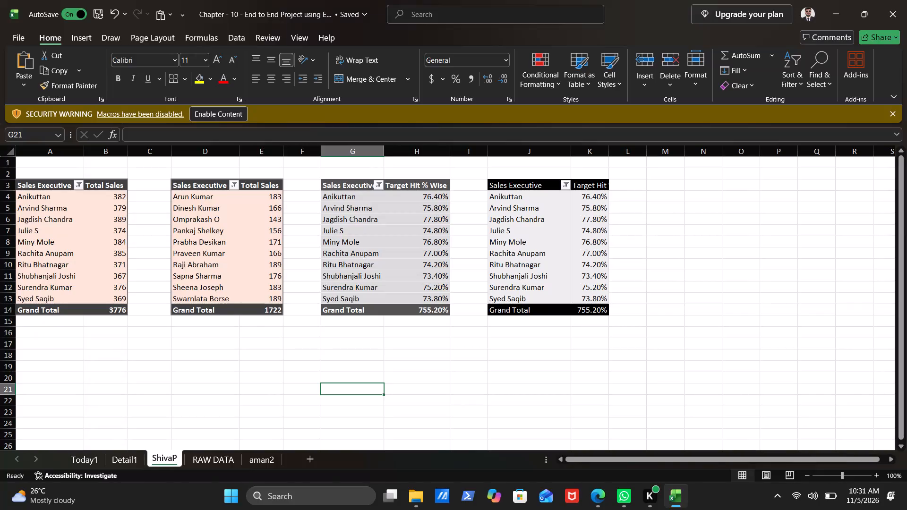
# Widen column K to about 16 characters so the Target Hit % Wise header fits.
pyautogui.click(500, 365)
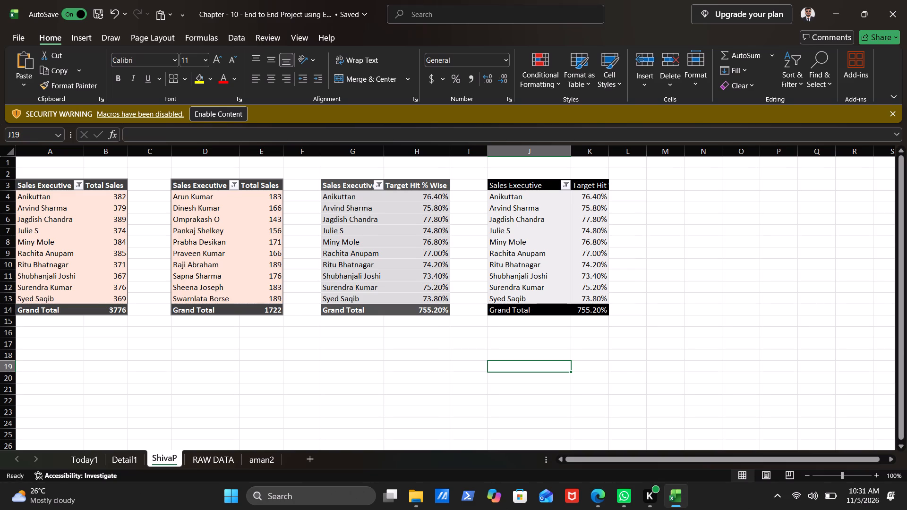
pyautogui.moveTo(610, 149); pyautogui.dragTo(634, 149)
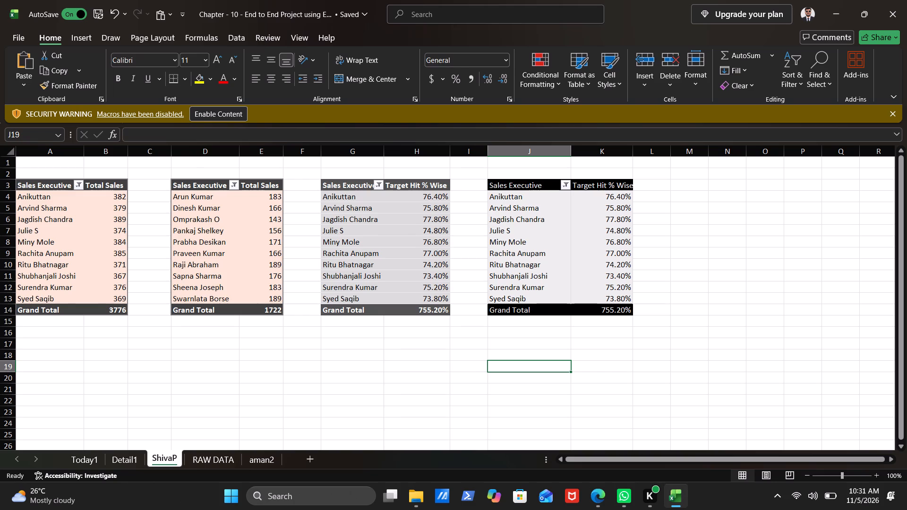
pyautogui.moveTo(633, 150); pyautogui.dragTo(644, 150)
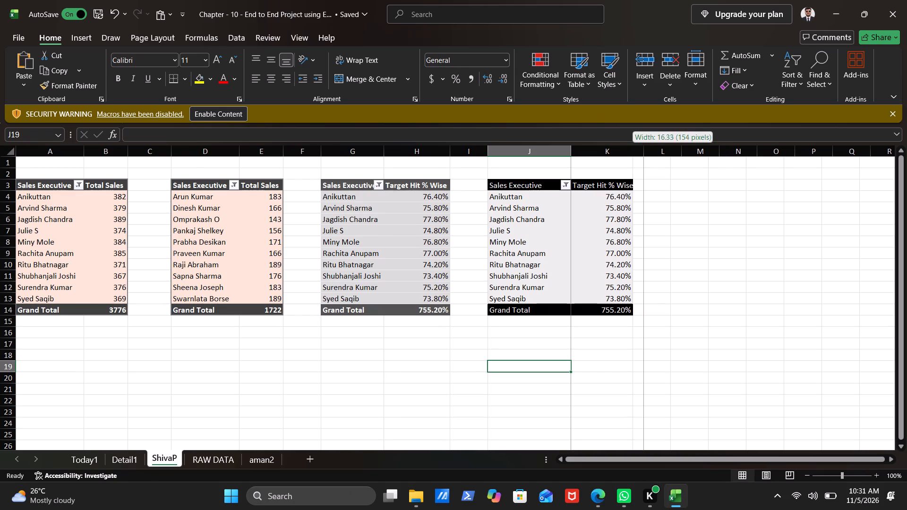
pyautogui.moveTo(644, 150); pyautogui.dragTo(645, 150)
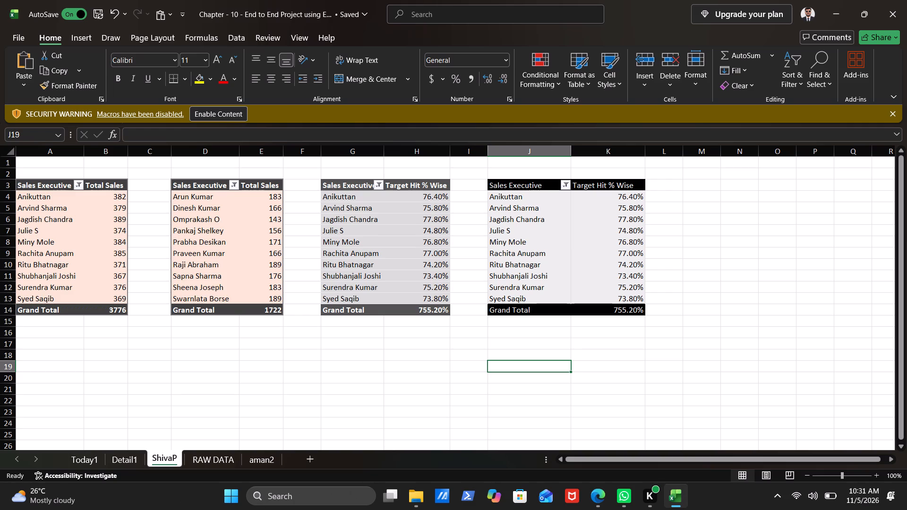
# Replace Target Hit % with a single sum of Away From Target % as the value field of the PivotTable at J3.
pyautogui.click(600, 247)
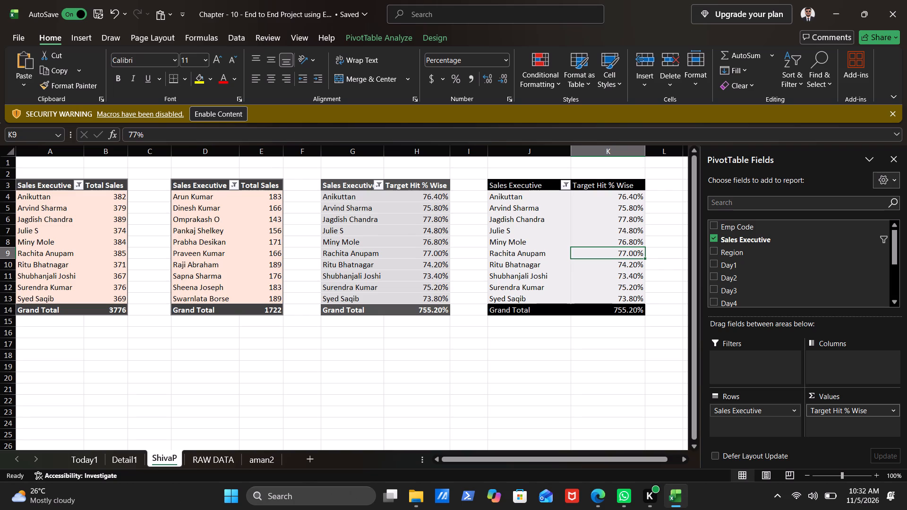
pyautogui.scroll(-2, 752, 278)
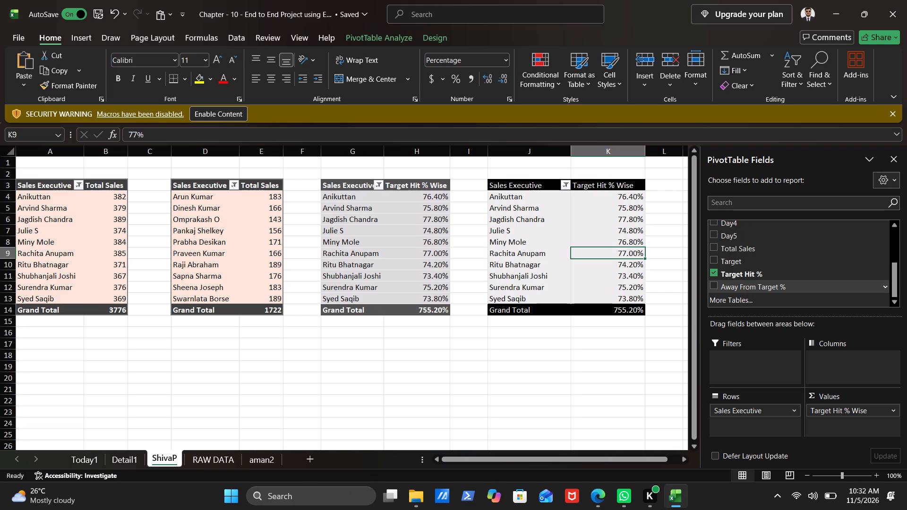
pyautogui.doubleClick(757, 289)
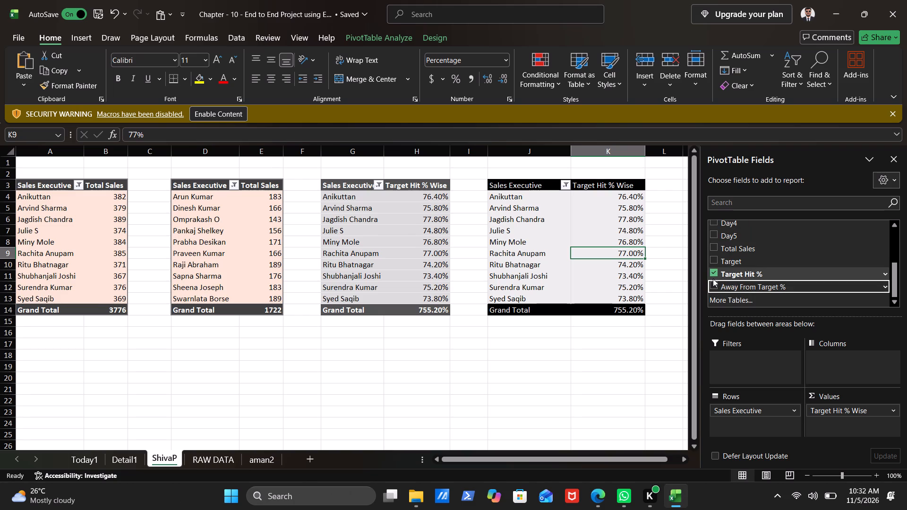
pyautogui.click(713, 277)
pyautogui.click(714, 287)
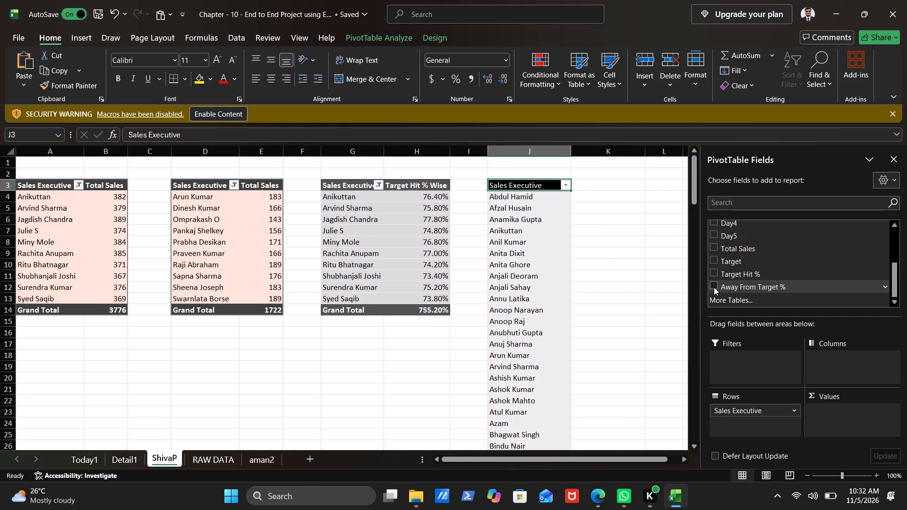
pyautogui.moveTo(730, 288); pyautogui.dragTo(791, 319)
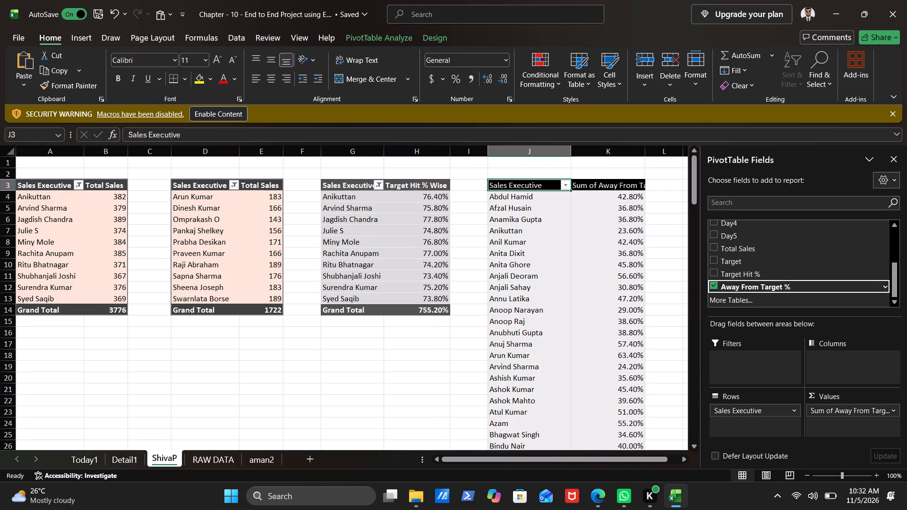
pyautogui.moveTo(791, 319); pyautogui.dragTo(847, 409)
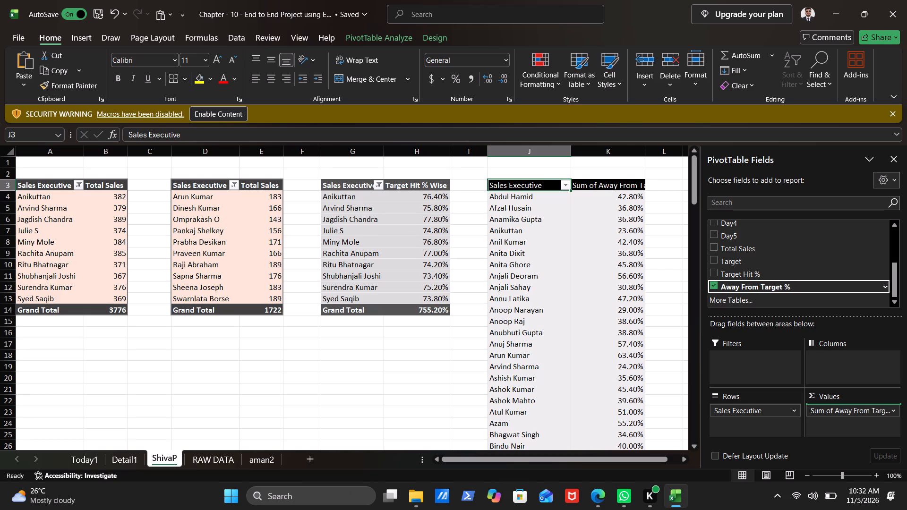
pyautogui.moveTo(847, 409); pyautogui.dragTo(848, 411)
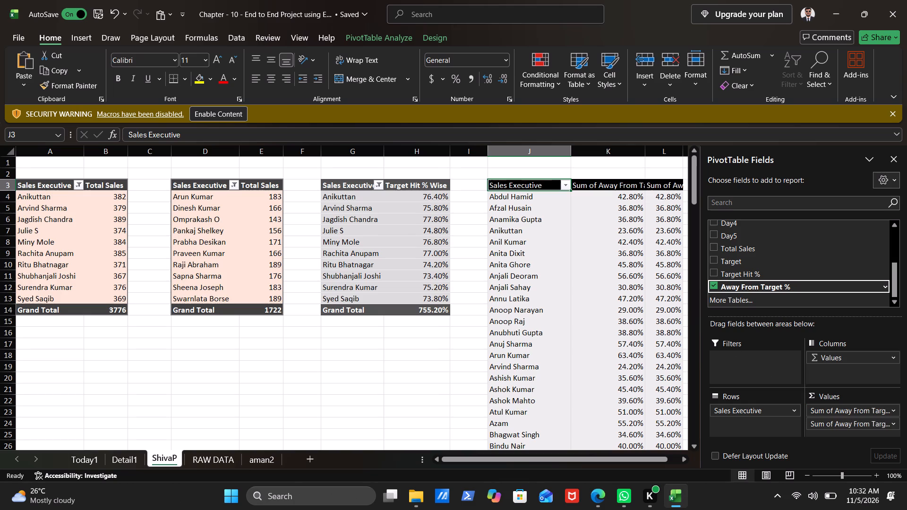
pyautogui.click(893, 412)
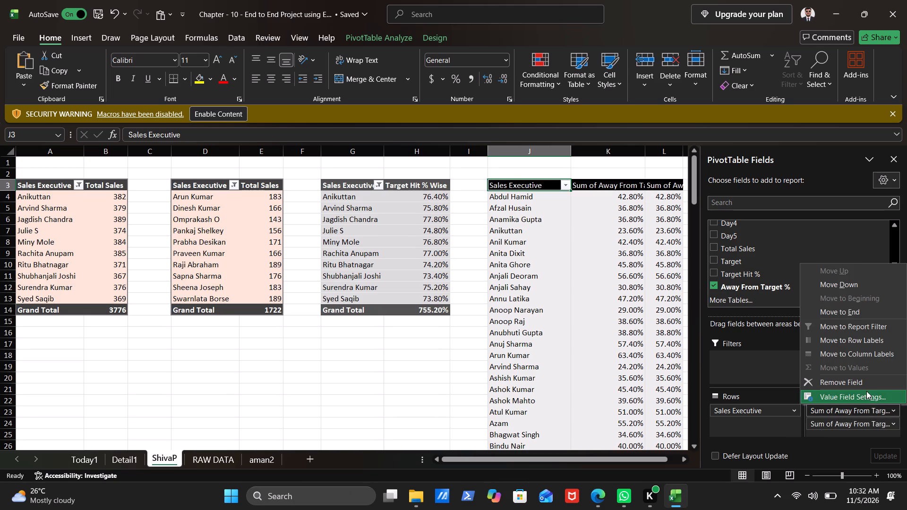
pyautogui.click(858, 385)
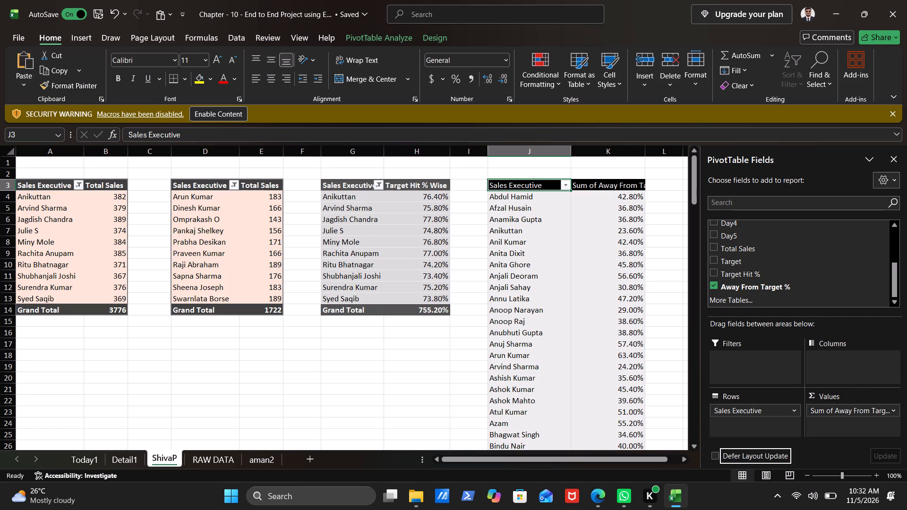
# Filter the Sales Executive rows of the PivotTable at J3 to the top 10 by Away From Target %.
pyautogui.click(568, 186)
pyautogui.click(496, 288)
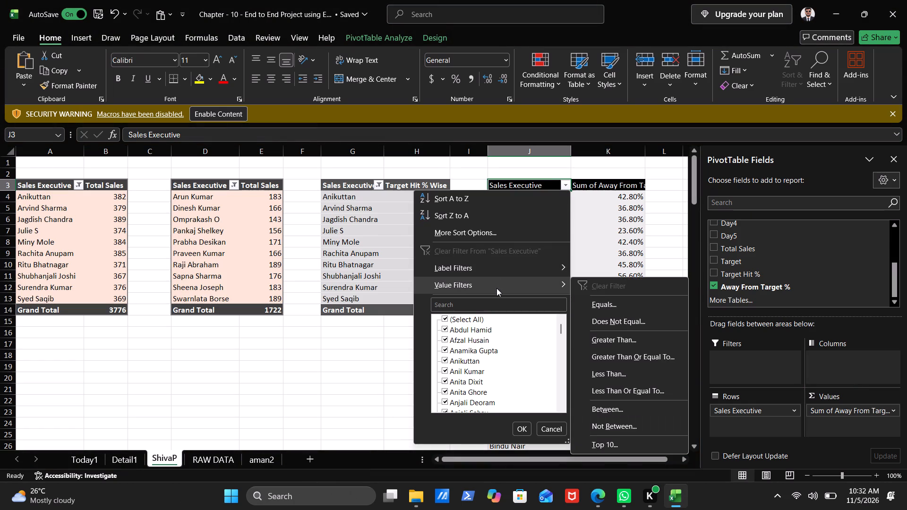
pyautogui.click(617, 444)
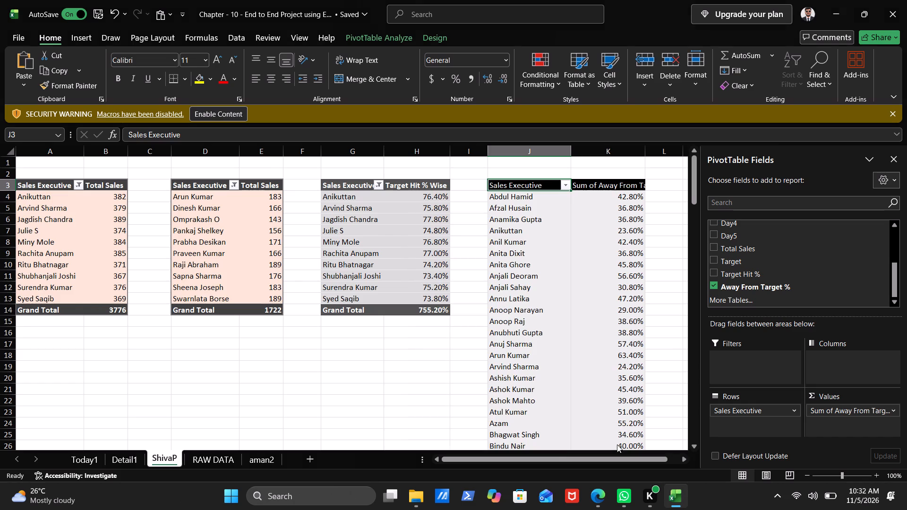
pyautogui.click(306, 306)
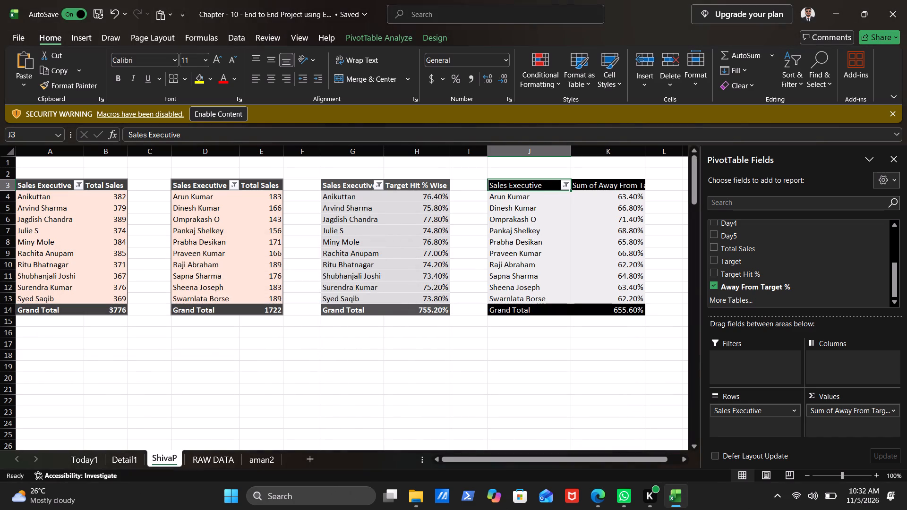
# Rename the value field in K3 as "Away From Target %2".
pyautogui.doubleClick(604, 188)
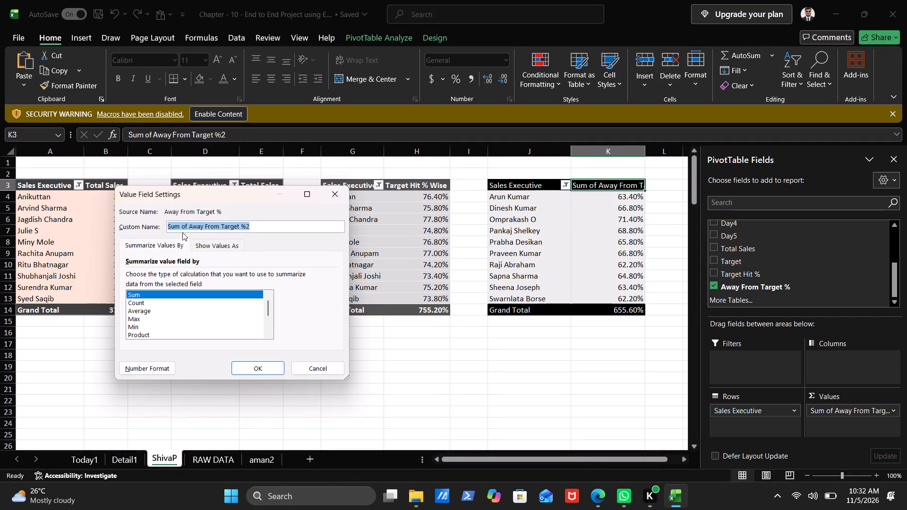
pyautogui.click(188, 227)
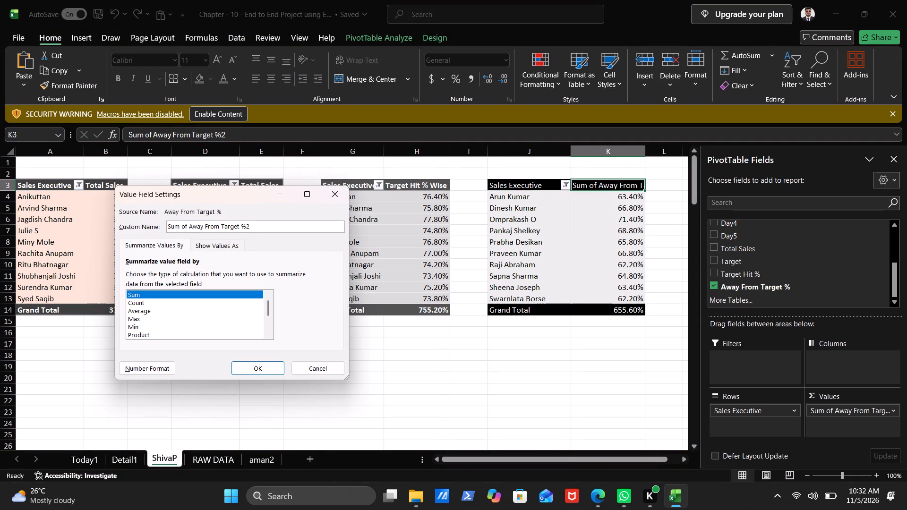
pyautogui.press('BackSpace')
pyautogui.press('BackSpace')
pyautogui.press('BackSpace')
pyautogui.press('BackSpace')
pyautogui.press('BackSpace')
pyautogui.press('BackSpace')
pyautogui.press('BackSpace')
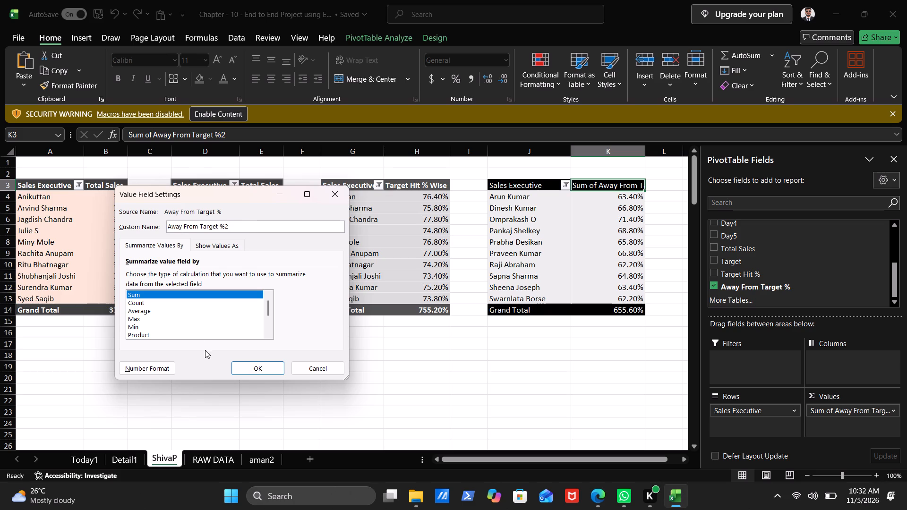
pyautogui.click(250, 367)
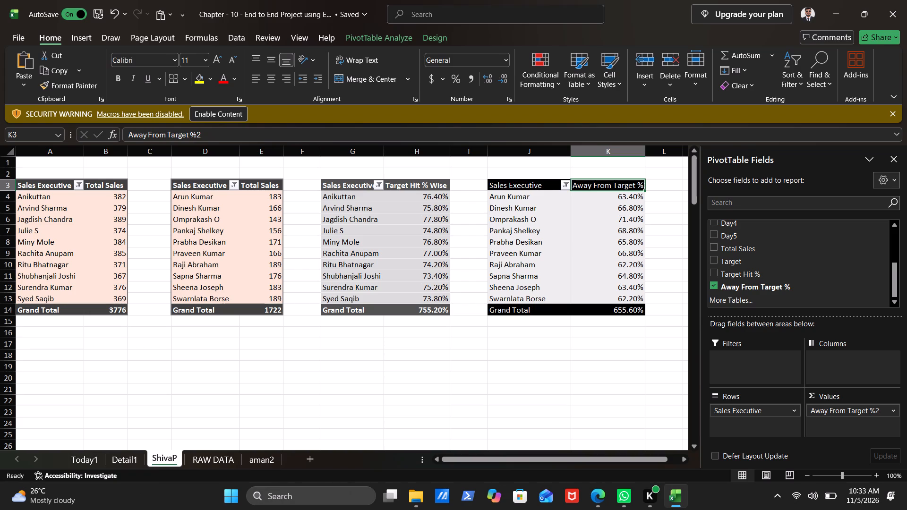
# Turn off the grand totals for rows and columns in the Away From Target PivotTable at J3.
pyautogui.click(531, 263)
pyautogui.rightClick(531, 263)
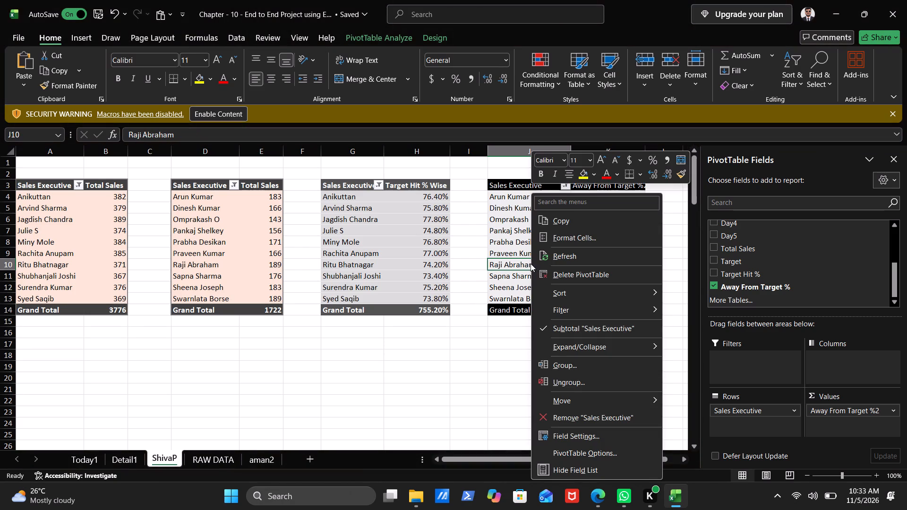
pyautogui.click(619, 459)
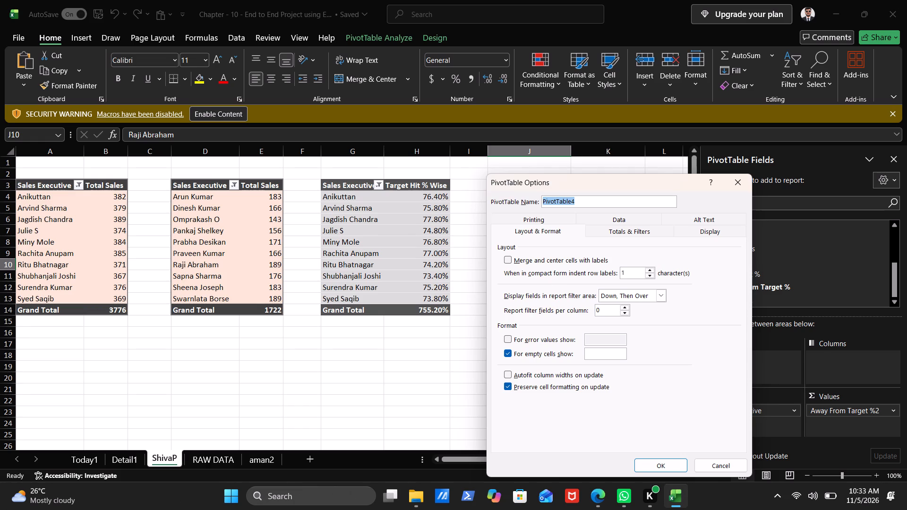
pyautogui.click(632, 232)
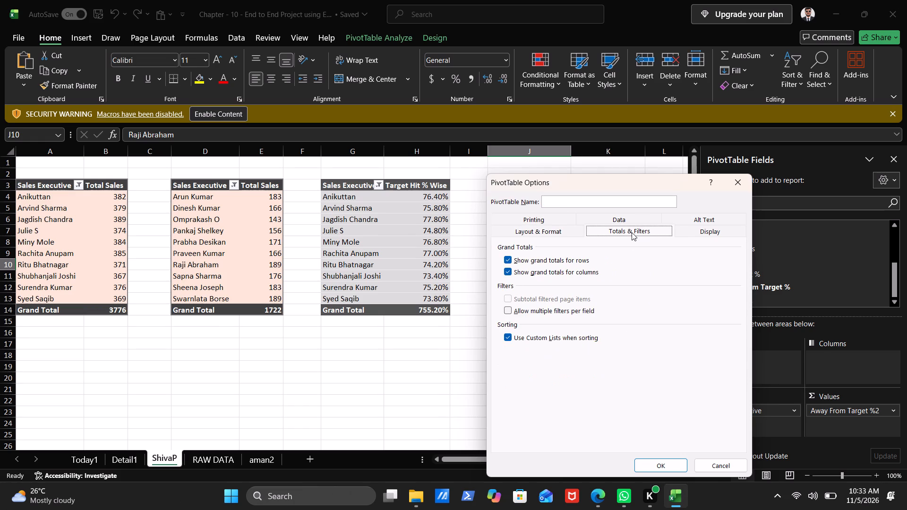
pyautogui.click(525, 257)
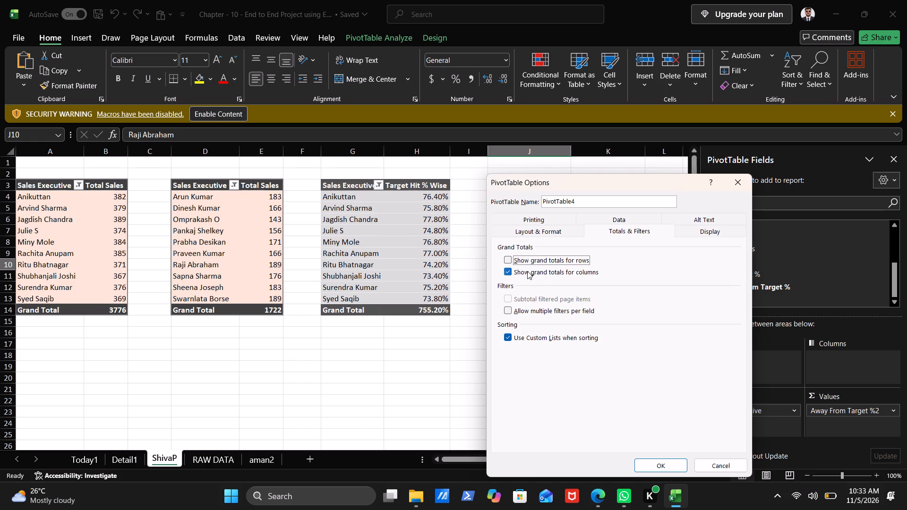
pyautogui.click(527, 271)
pyautogui.click(654, 469)
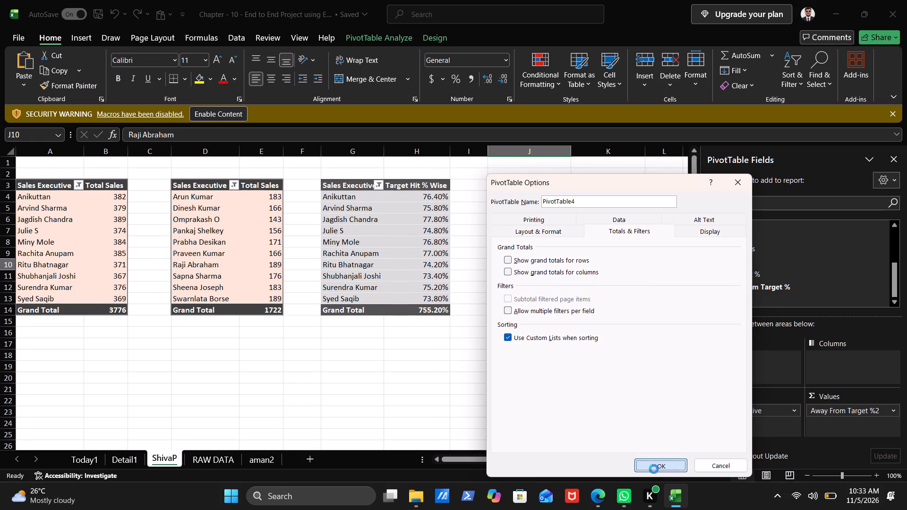
# Turn off the grand totals for rows and columns in the Target Hit % Wise PivotTable at G3.
pyautogui.click(423, 267)
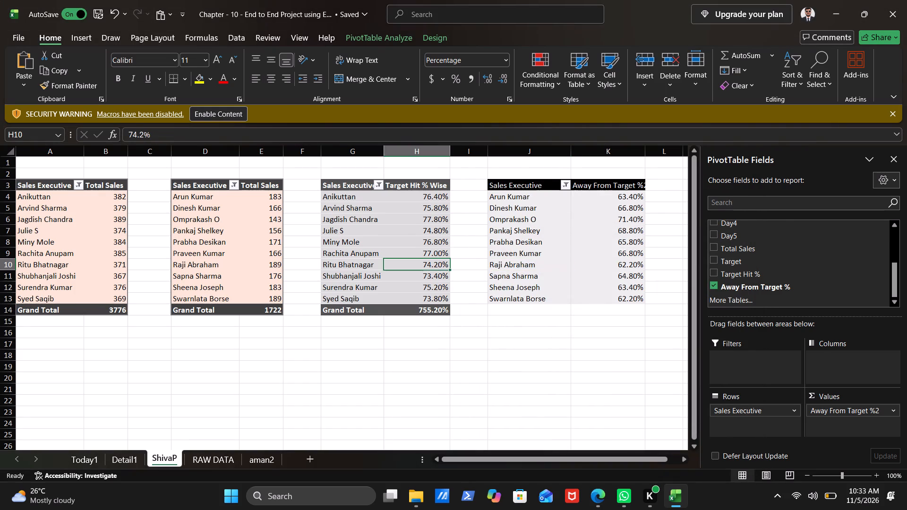
pyautogui.rightClick(423, 267)
pyautogui.click(475, 240)
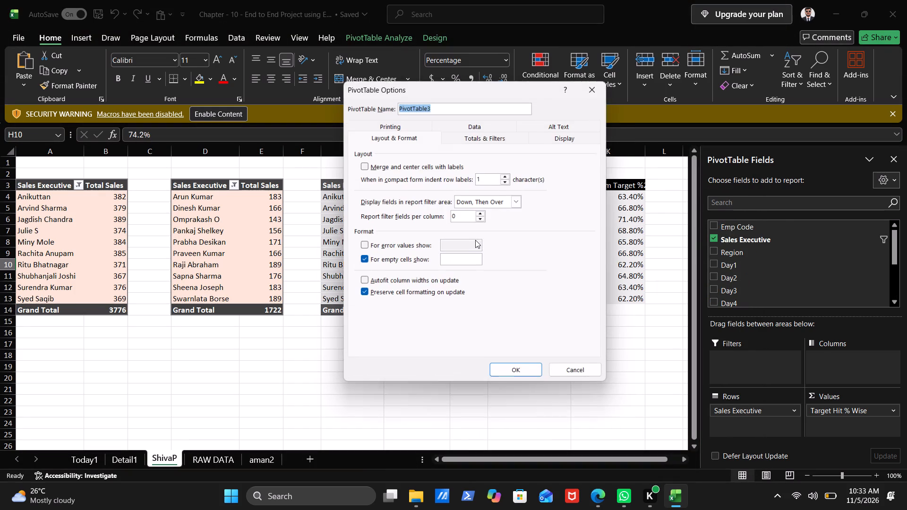
pyautogui.click(485, 140)
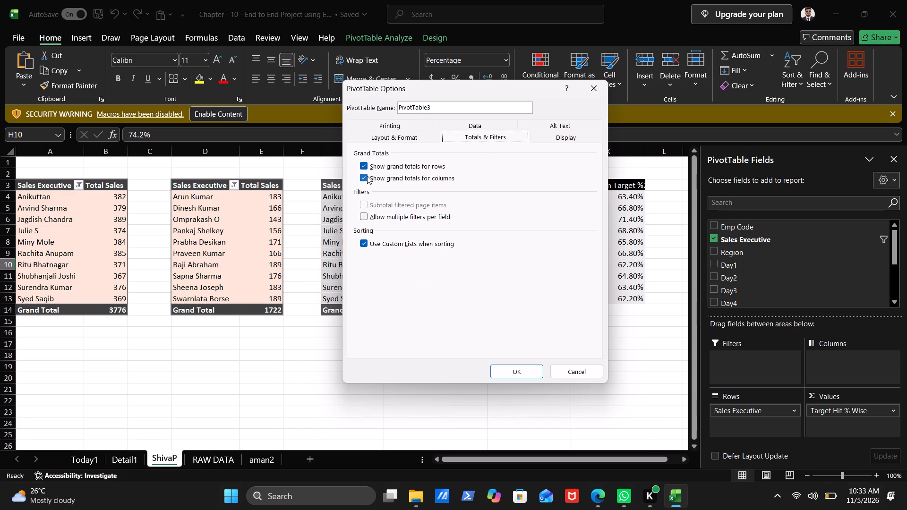
pyautogui.click(367, 175)
pyautogui.click(366, 163)
pyautogui.click(506, 368)
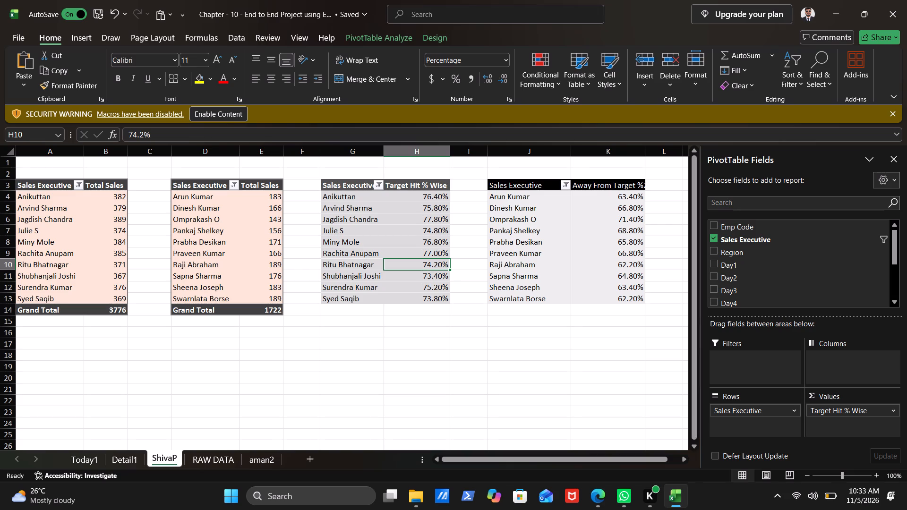
# Turn off the grand totals for rows and columns in the Total Sales PivotTable at D3.
pyautogui.click(249, 239)
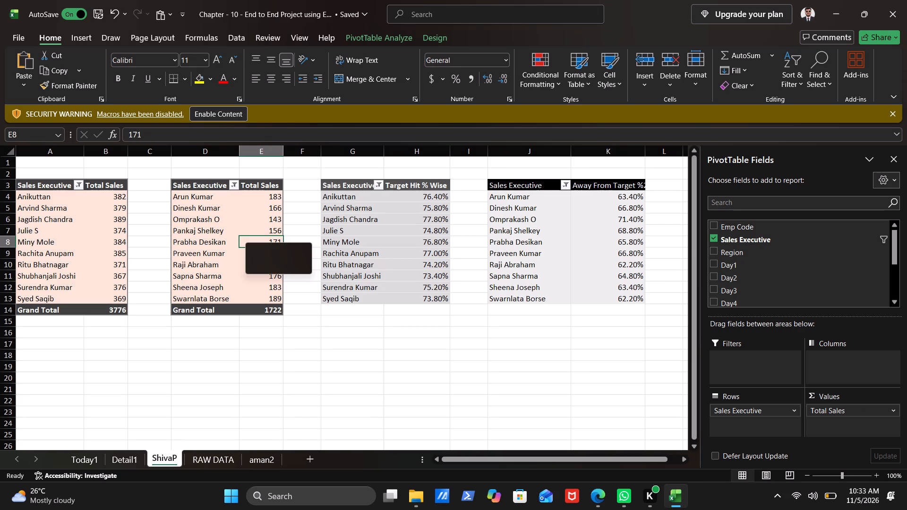
pyautogui.rightClick(249, 239)
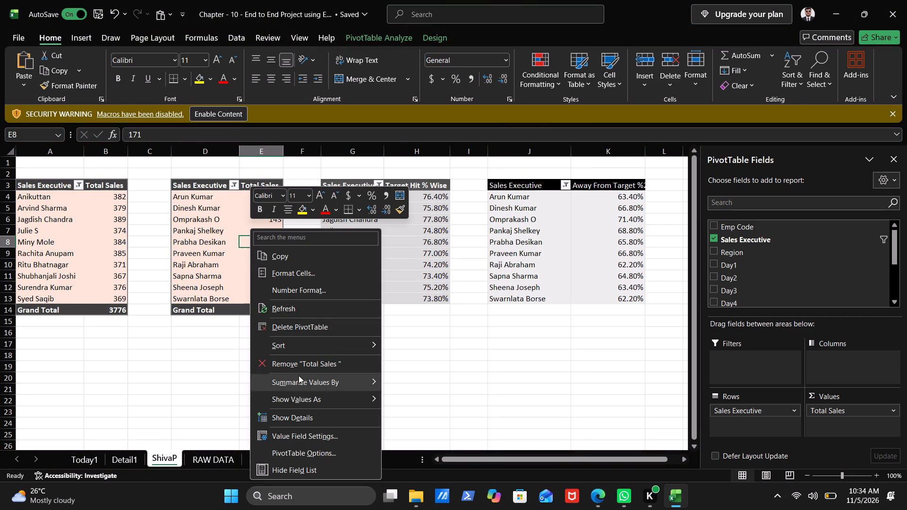
pyautogui.click(319, 452)
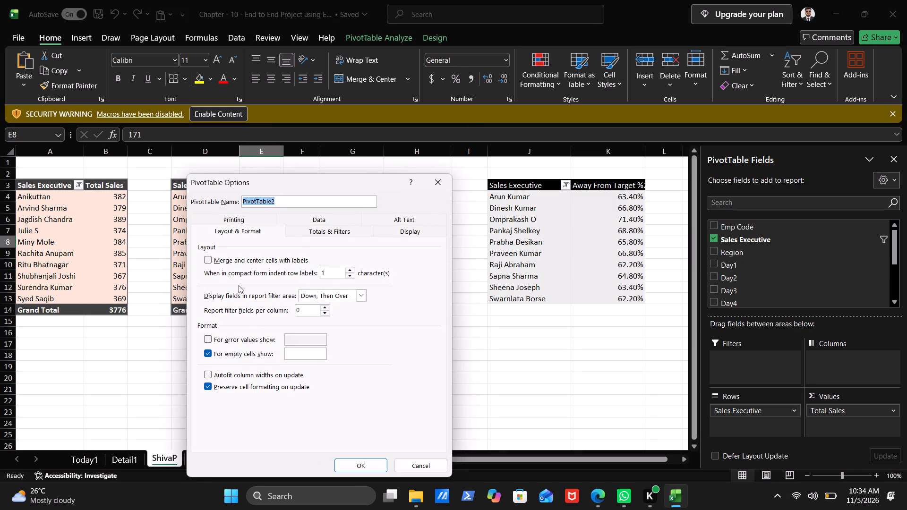
pyautogui.click(316, 232)
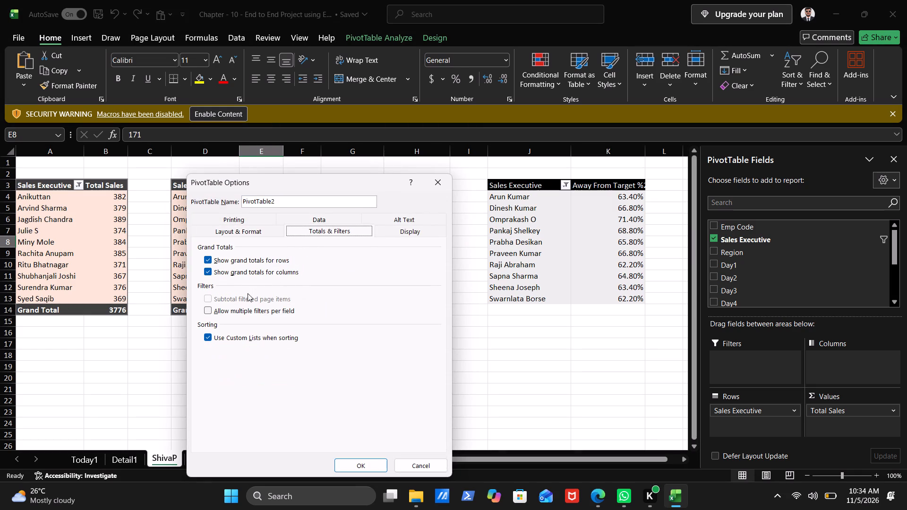
pyautogui.click(247, 272)
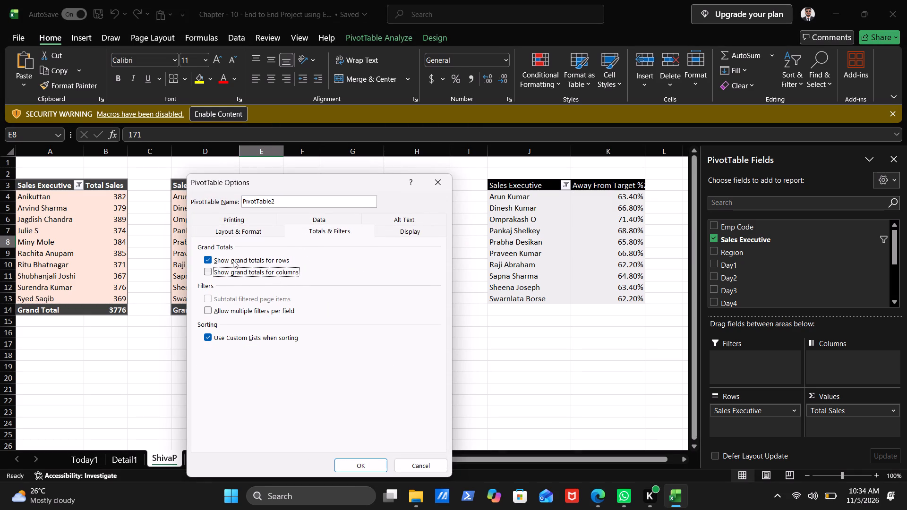
pyautogui.click(228, 259)
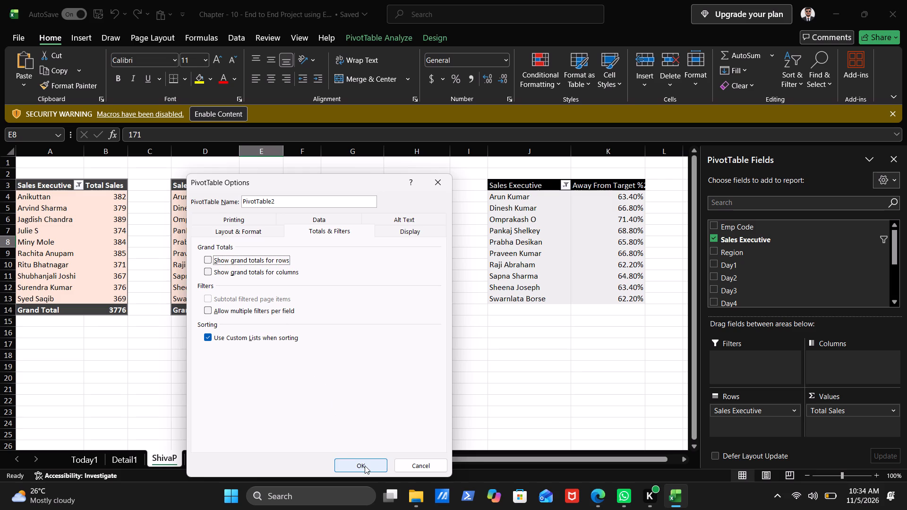
pyautogui.click(365, 467)
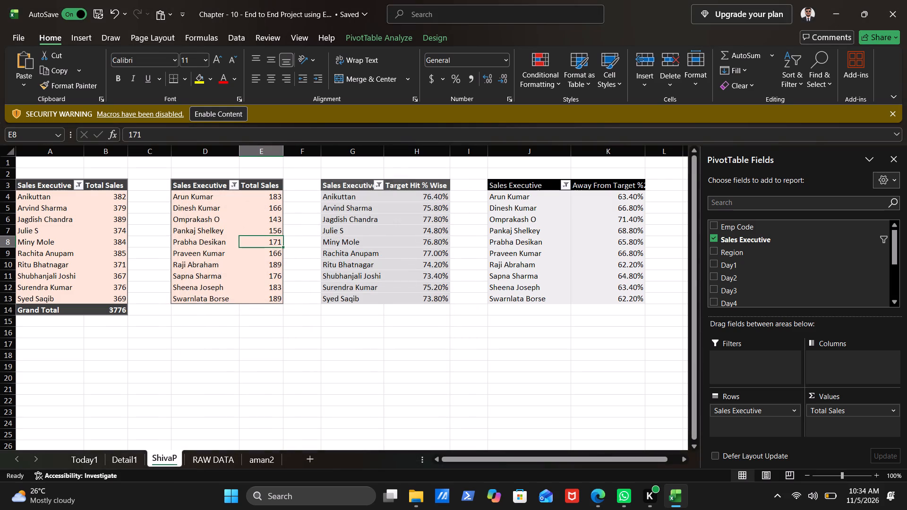
# Turn off the grand totals for rows and columns in the Total Sales PivotTable at A3.
pyautogui.click(101, 241)
pyautogui.click(103, 266)
pyautogui.rightClick(103, 266)
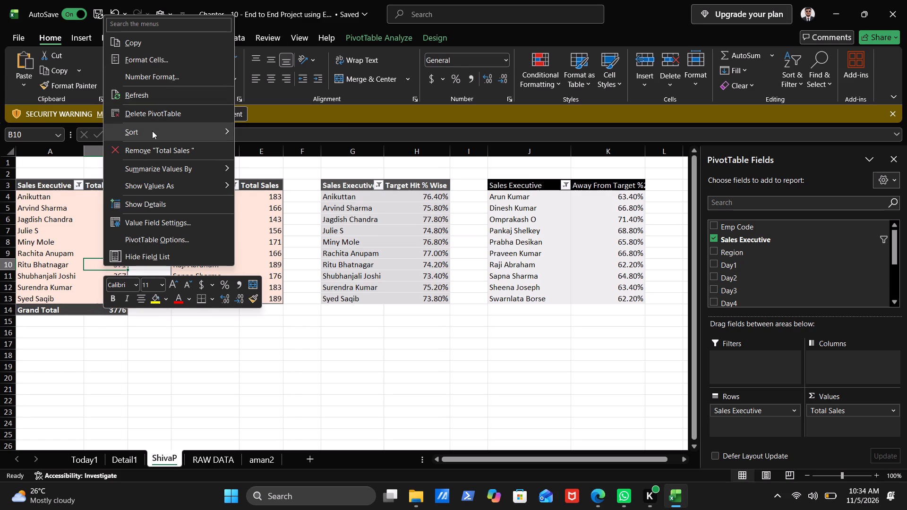
pyautogui.click(157, 236)
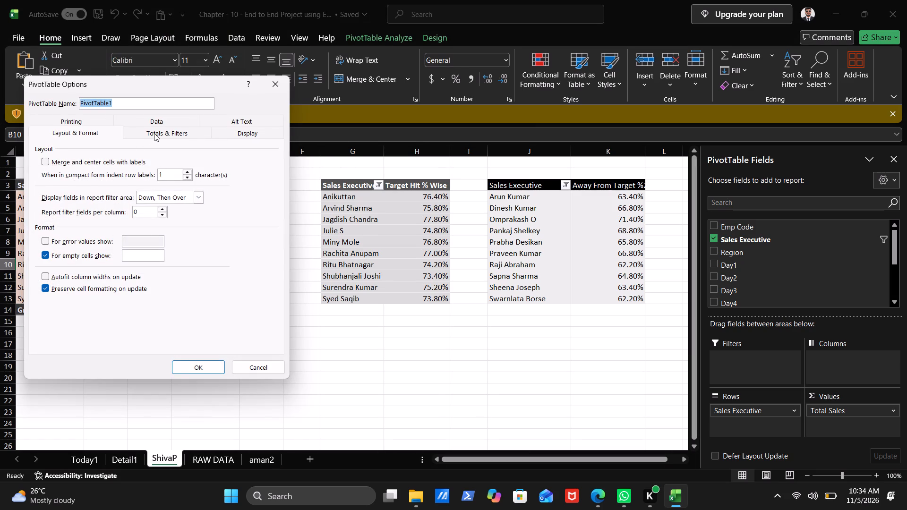
pyautogui.click(154, 133)
pyautogui.click(94, 160)
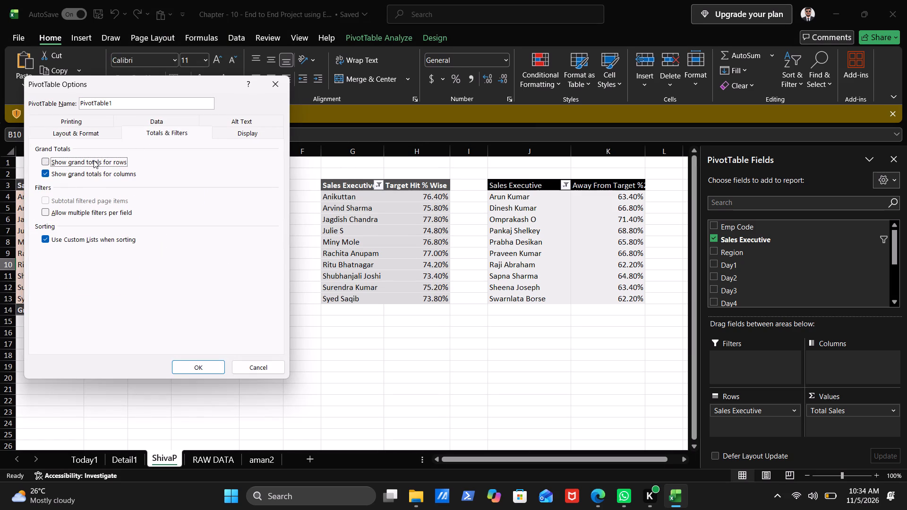
pyautogui.click(85, 174)
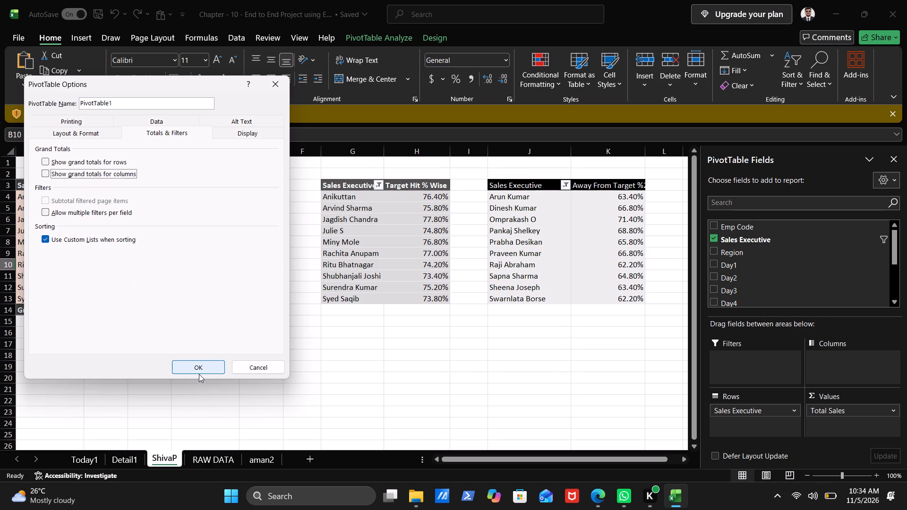
pyautogui.click(204, 366)
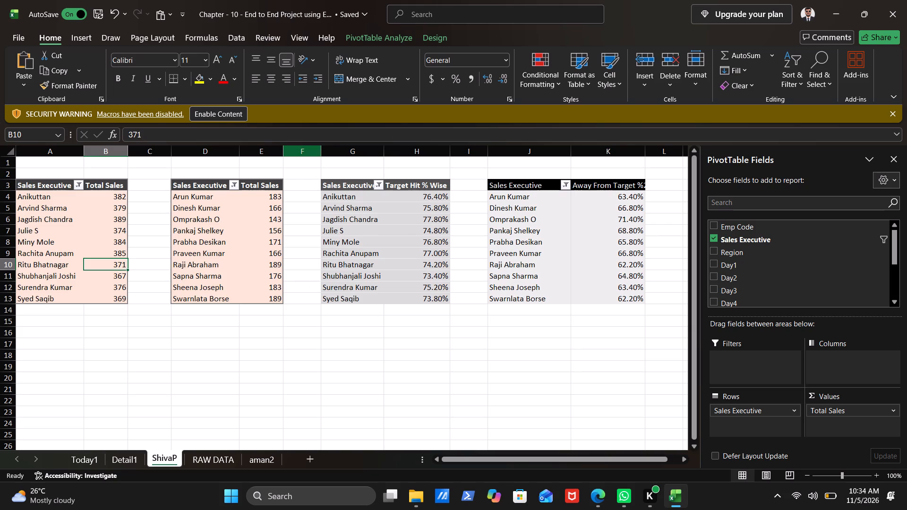
# Adjust the width of column K so the full "Away From Target %2" header fits.
pyautogui.moveTo(645, 149); pyautogui.dragTo(631, 148)
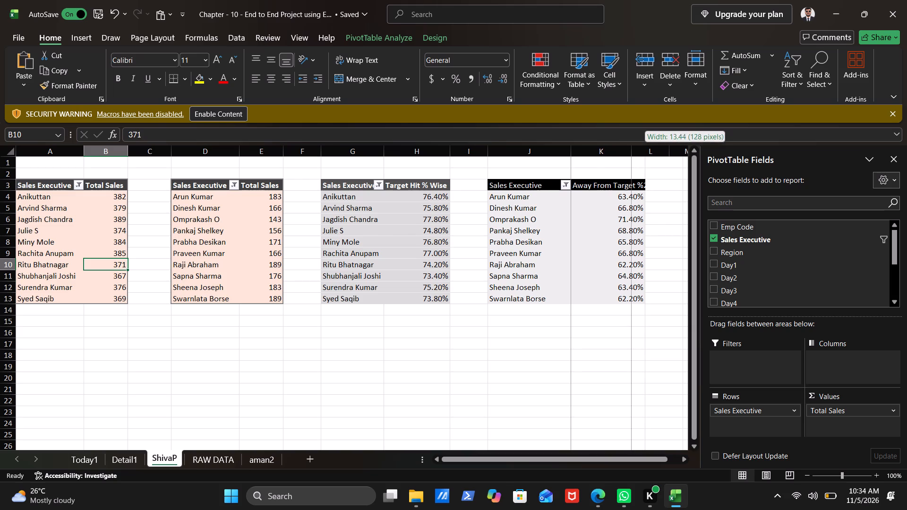
pyautogui.moveTo(631, 148); pyautogui.dragTo(620, 150)
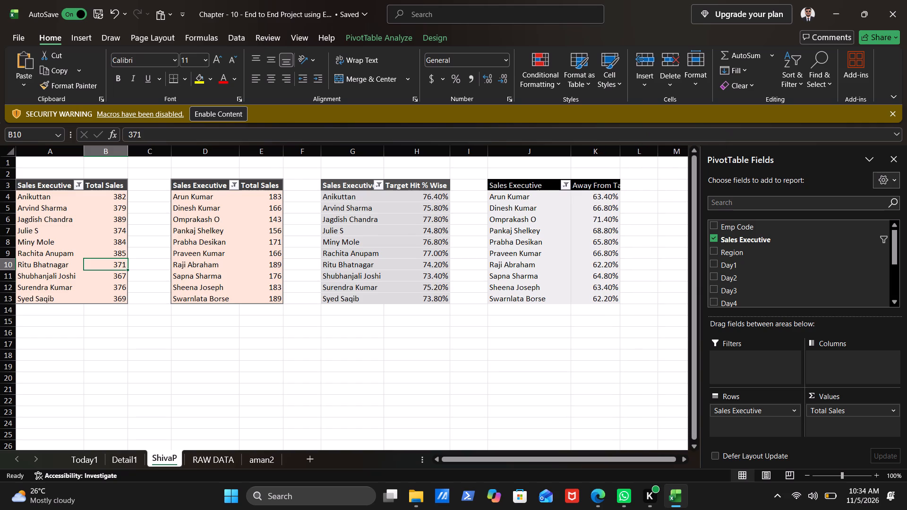
pyautogui.moveTo(621, 152); pyautogui.dragTo(623, 152)
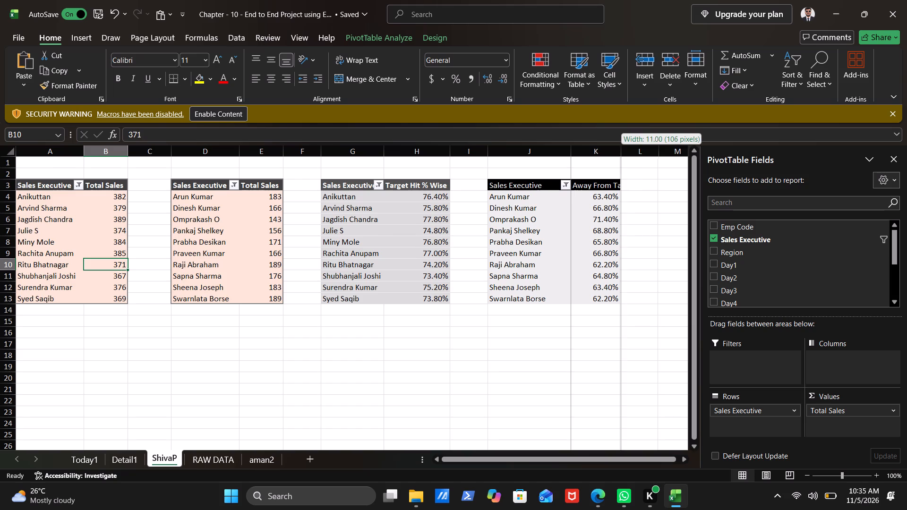
pyautogui.moveTo(623, 152); pyautogui.dragTo(653, 150)
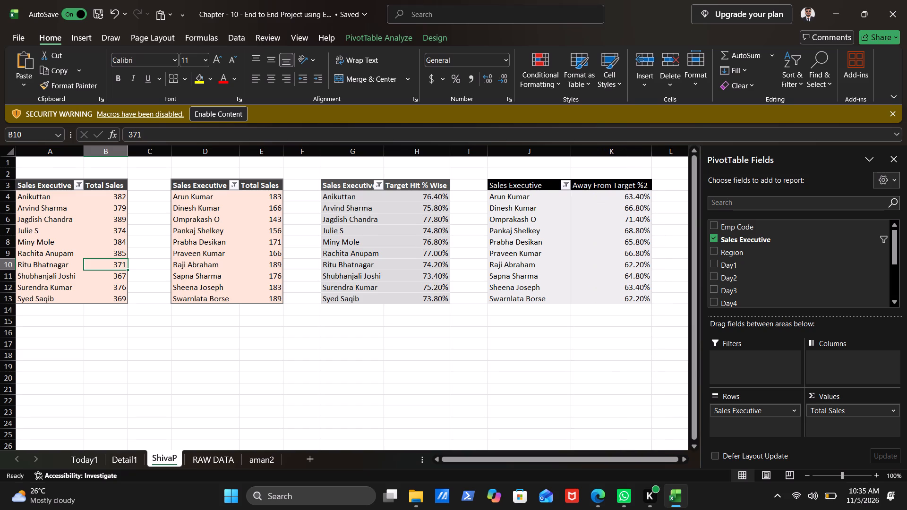
# Narrow the empty spacer columns I, F and C to bring the four PivotTables close together.
pyautogui.moveTo(489, 149); pyautogui.dragTo(463, 151)
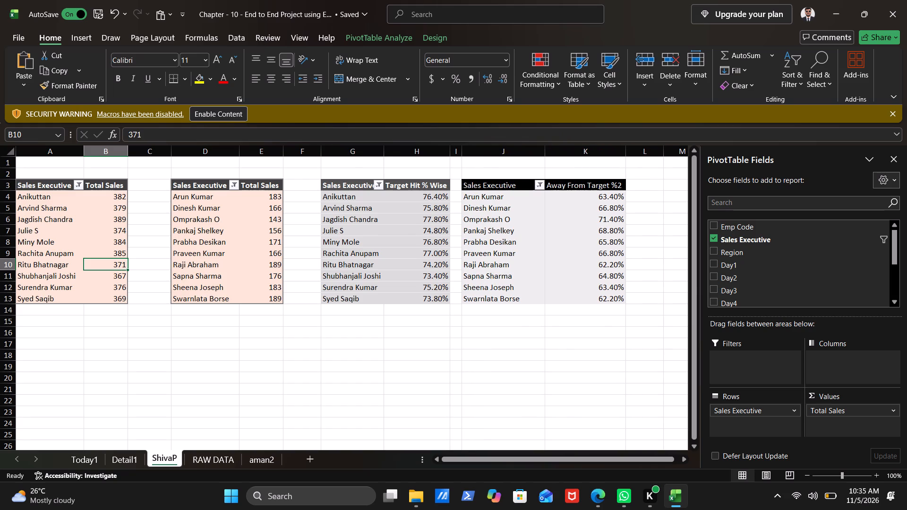
pyautogui.moveTo(322, 152); pyautogui.dragTo(295, 150)
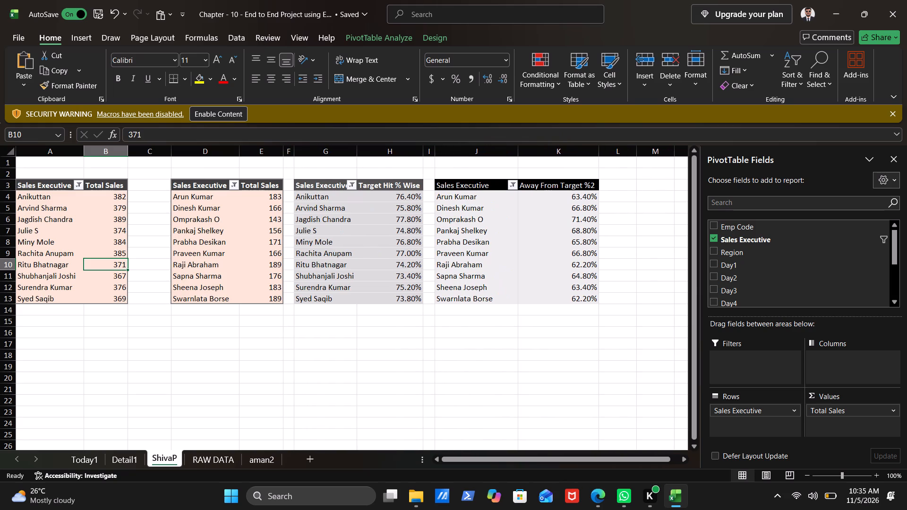
pyautogui.moveTo(171, 150); pyautogui.dragTo(143, 151)
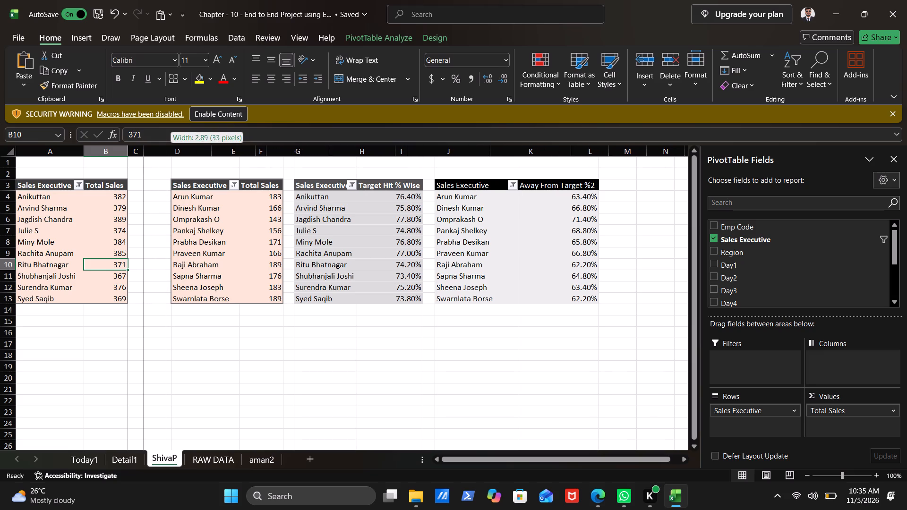
pyautogui.moveTo(143, 151); pyautogui.dragTo(138, 151)
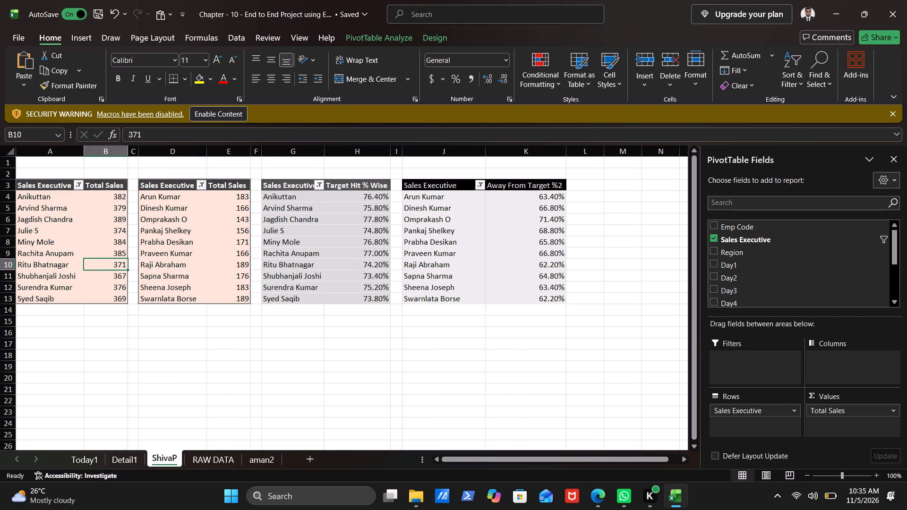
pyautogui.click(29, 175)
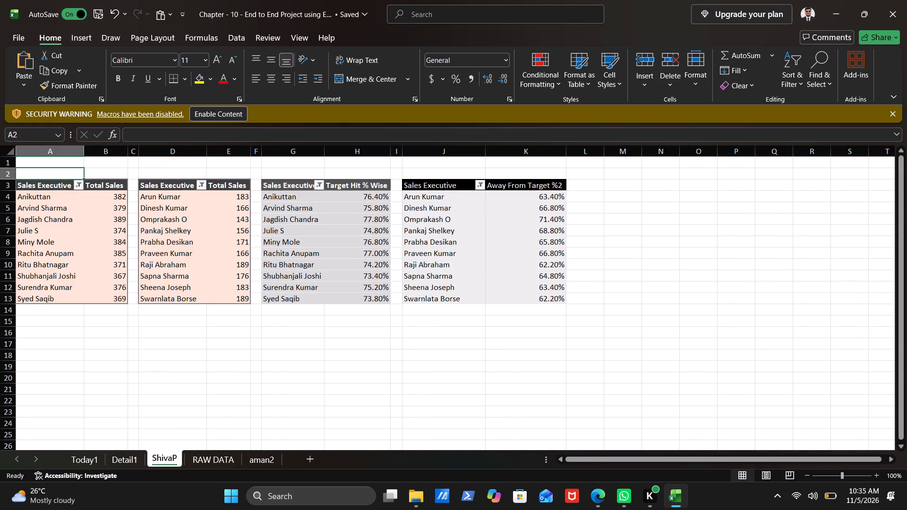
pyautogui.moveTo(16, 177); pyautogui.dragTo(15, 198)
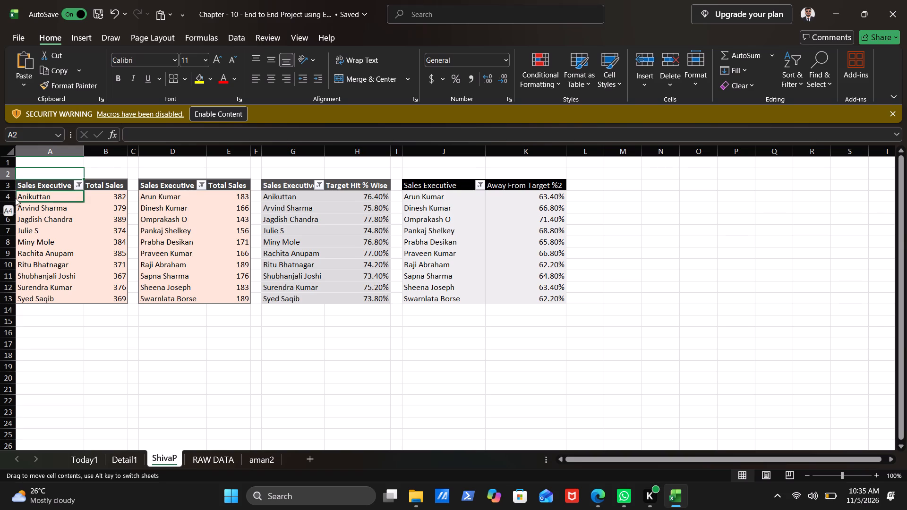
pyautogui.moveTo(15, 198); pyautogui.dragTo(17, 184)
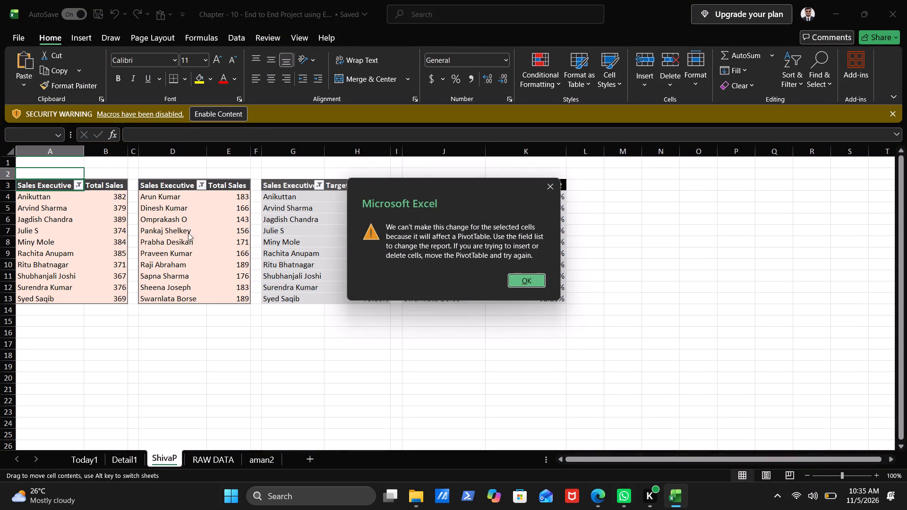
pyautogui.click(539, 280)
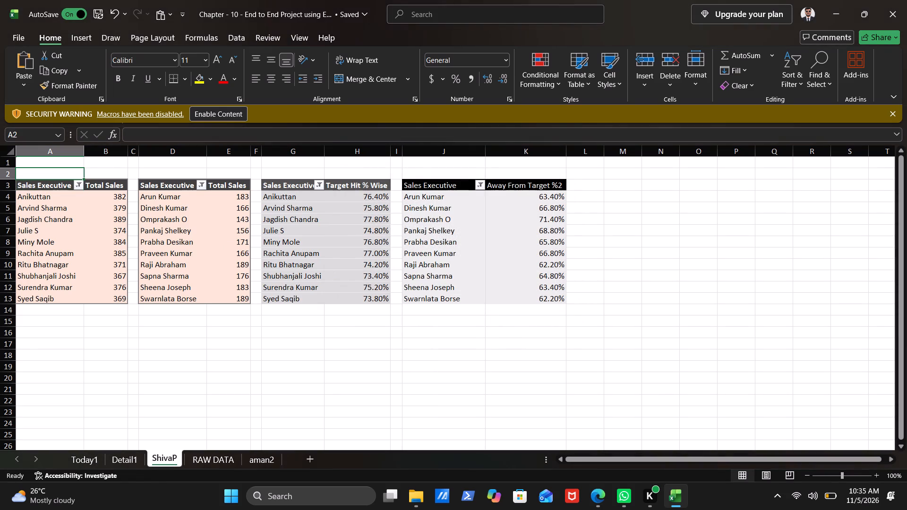
# Make row 2 much taller to leave blank space above the PivotTables, keeping header row 3 at single-line height.
pyautogui.click(16, 174)
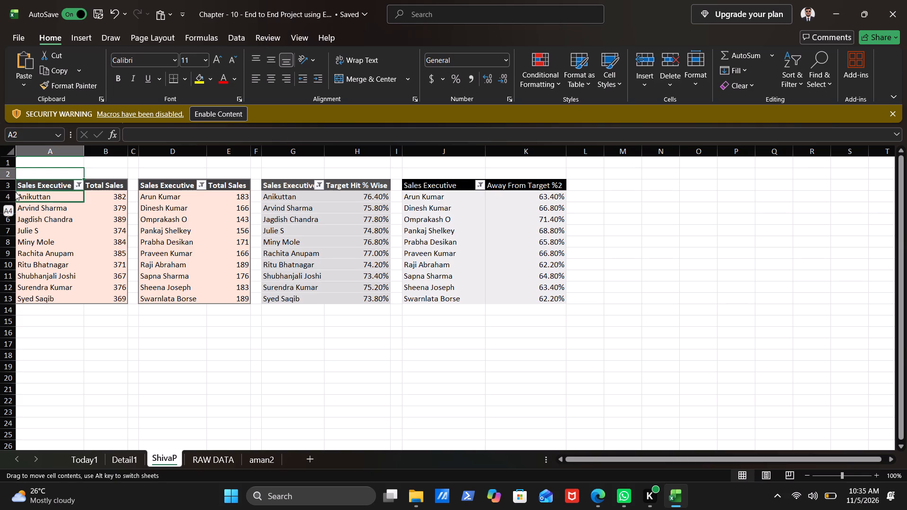
pyautogui.moveTo(15, 173); pyautogui.dragTo(13, 182)
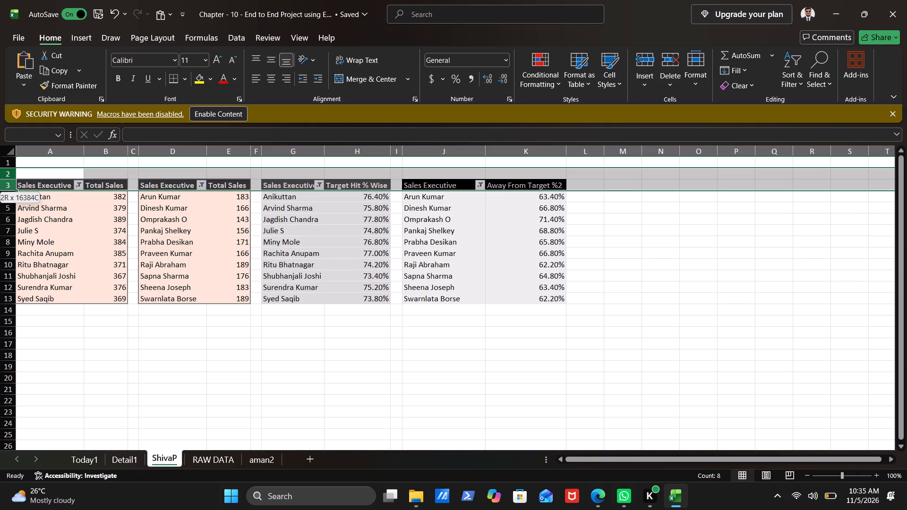
pyautogui.moveTo(13, 182); pyautogui.dragTo(11, 181)
pyautogui.moveTo(11, 179); pyautogui.dragTo(10, 201)
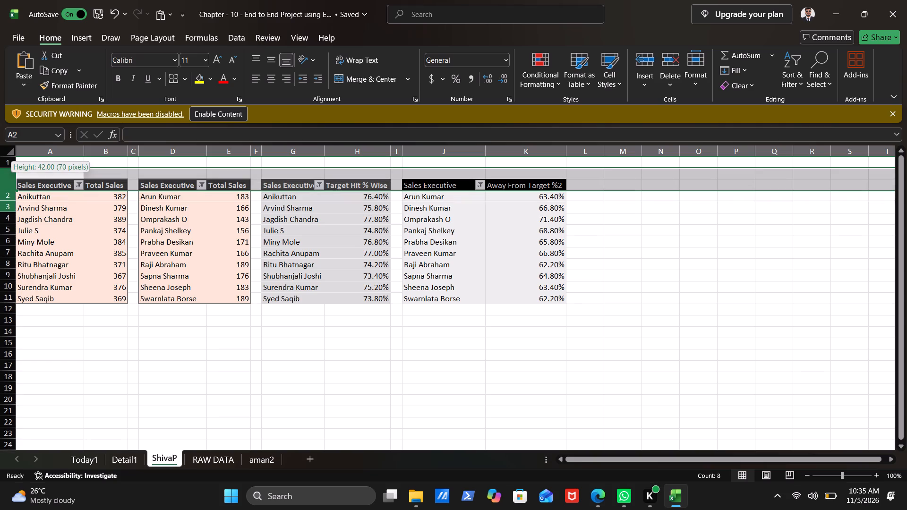
pyautogui.moveTo(10, 201); pyautogui.dragTo(10, 199)
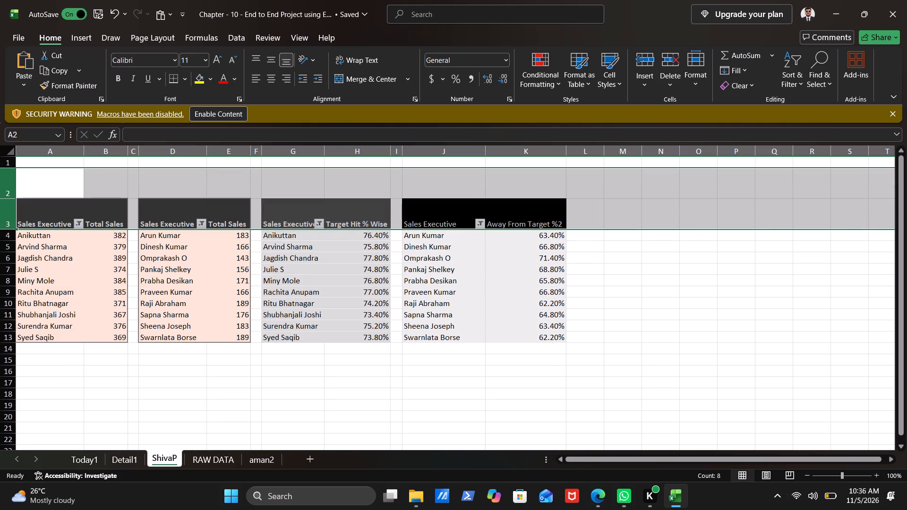
pyautogui.click(144, 400)
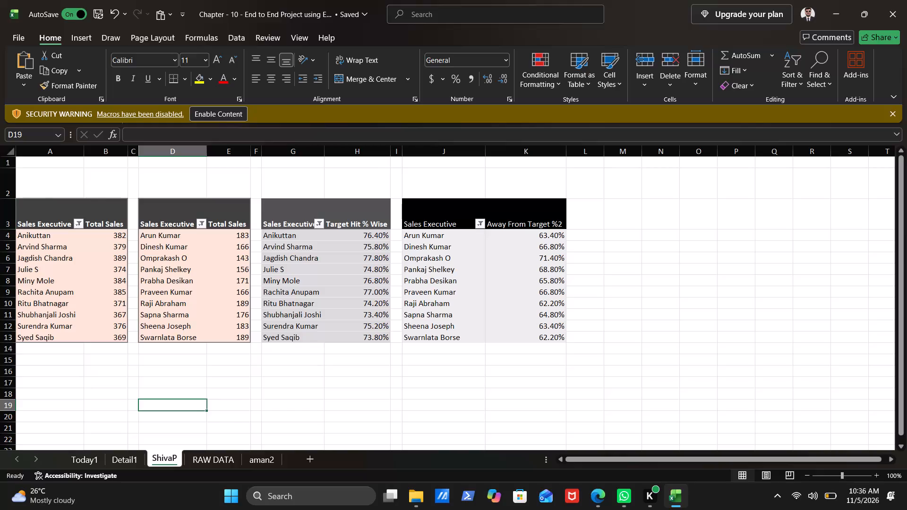
pyautogui.moveTo(13, 198); pyautogui.dragTo(11, 216)
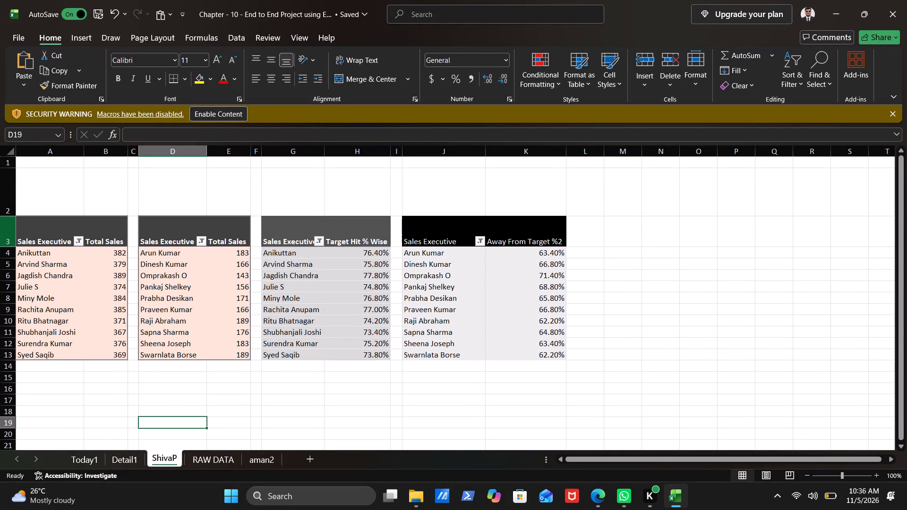
pyautogui.moveTo(13, 246); pyautogui.dragTo(11, 229)
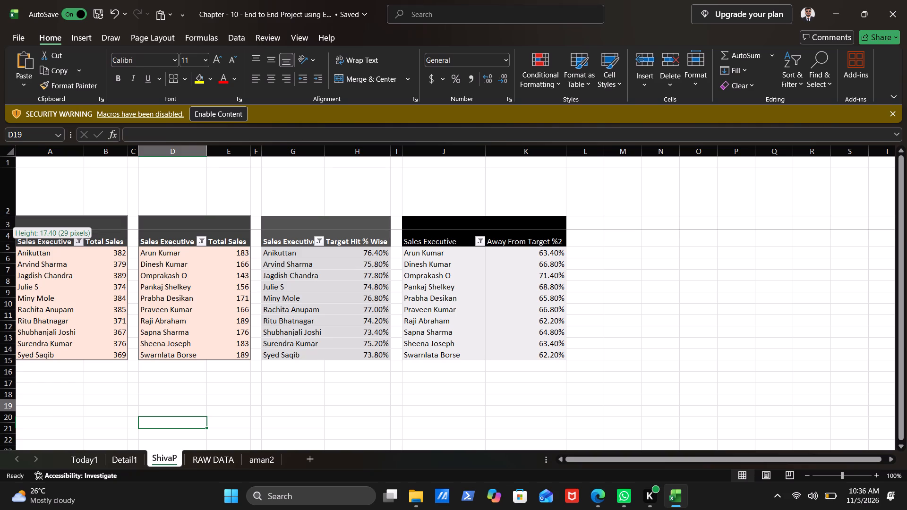
pyautogui.moveTo(11, 229); pyautogui.dragTo(10, 226)
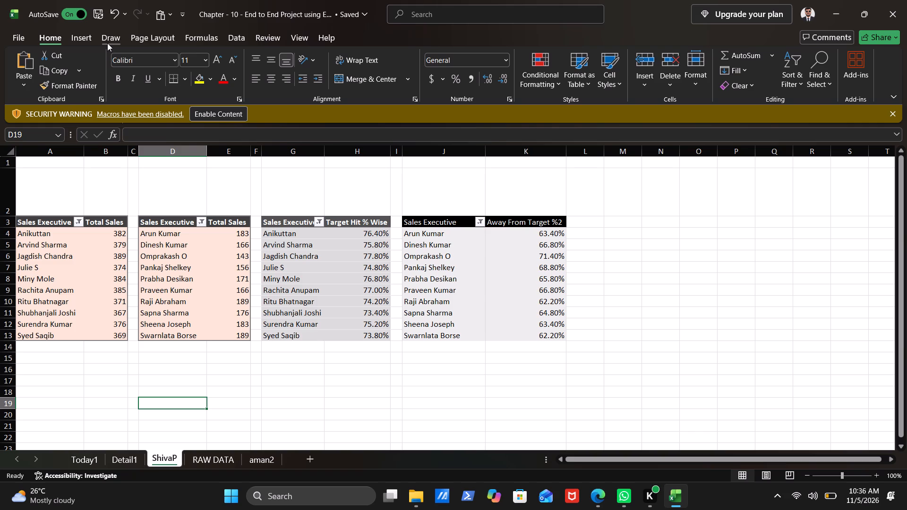
# Insert a Clustered Bar PivotChart based on the Total Sales PivotTable at A3.
pyautogui.click(87, 273)
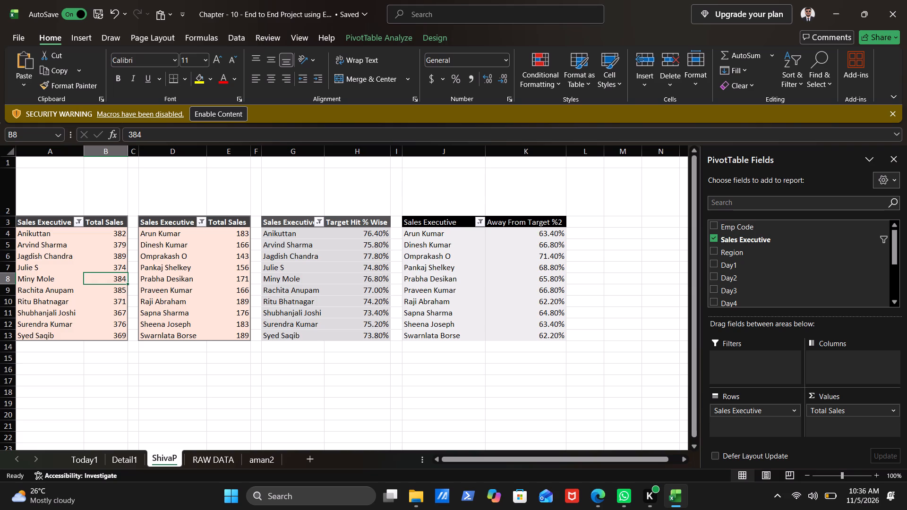
pyautogui.click(397, 38)
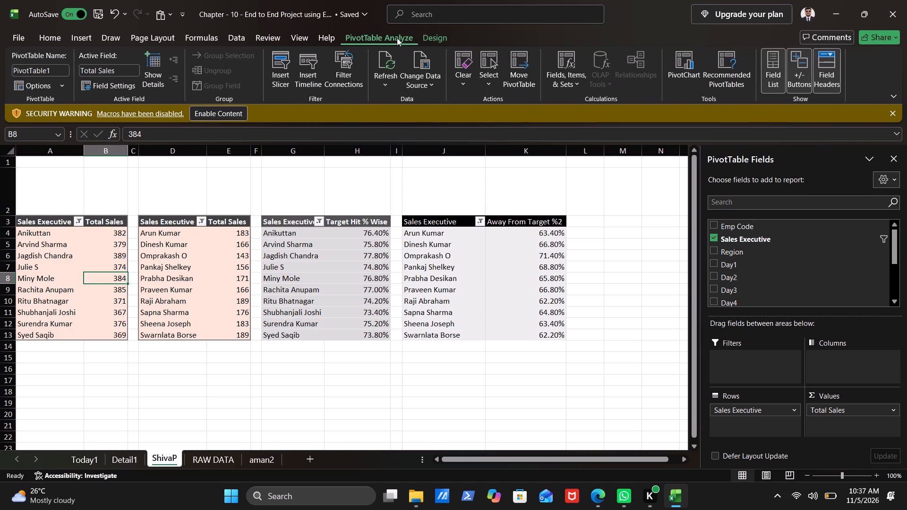
pyautogui.click(688, 70)
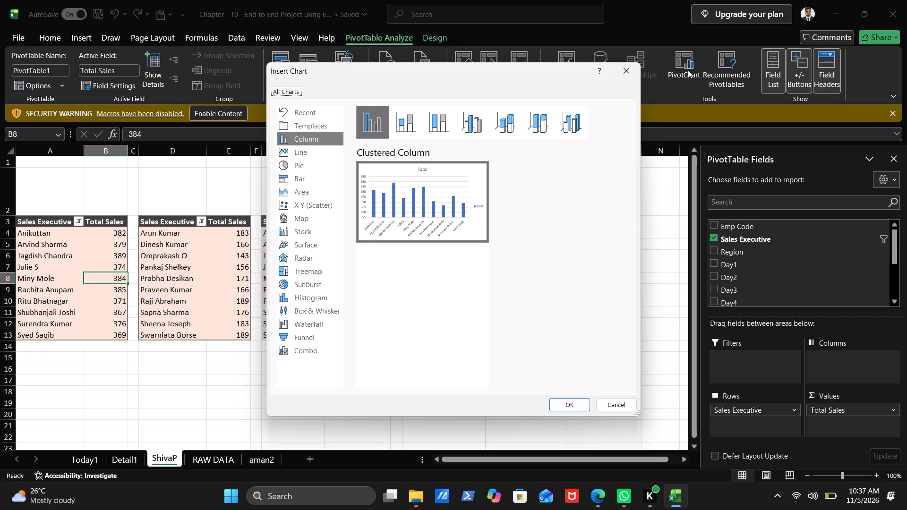
pyautogui.click(323, 181)
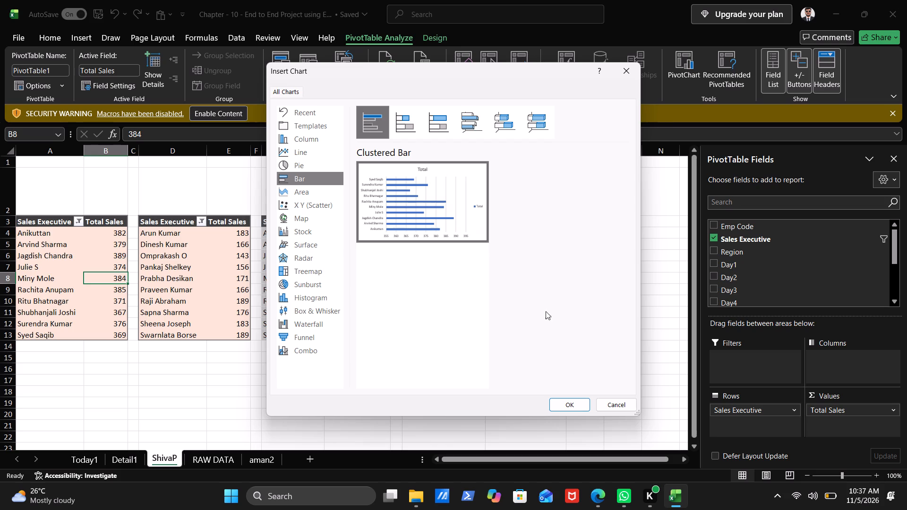
pyautogui.click(567, 410)
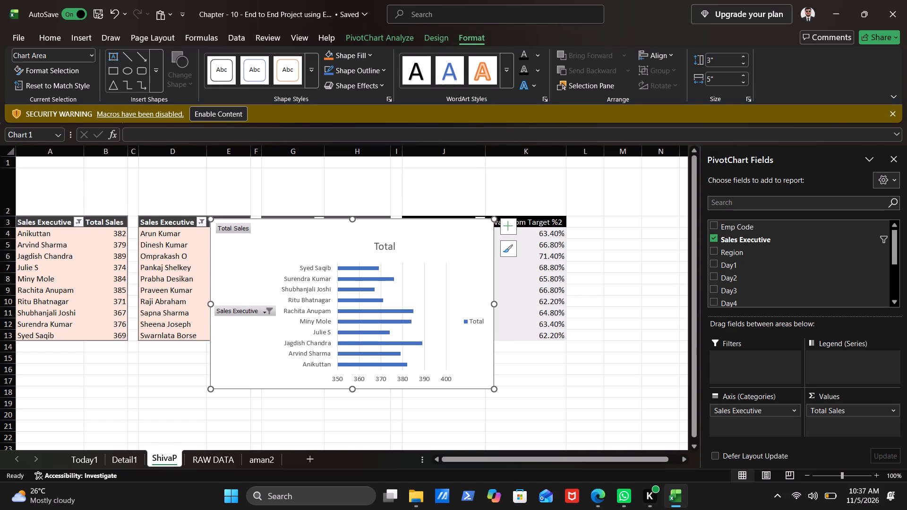
# Delete the "Total" chart title and the vertical gridlines from the bar chart.
pyautogui.click(382, 250)
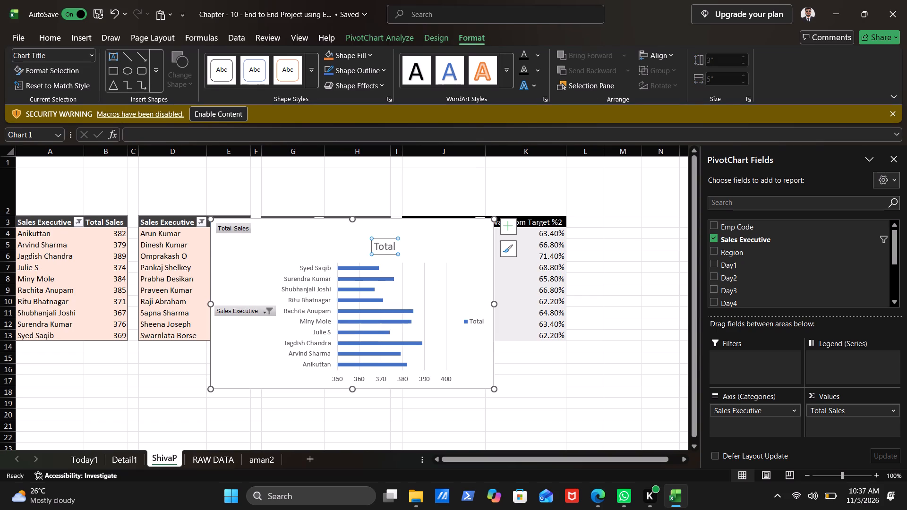
pyautogui.press('Delete')
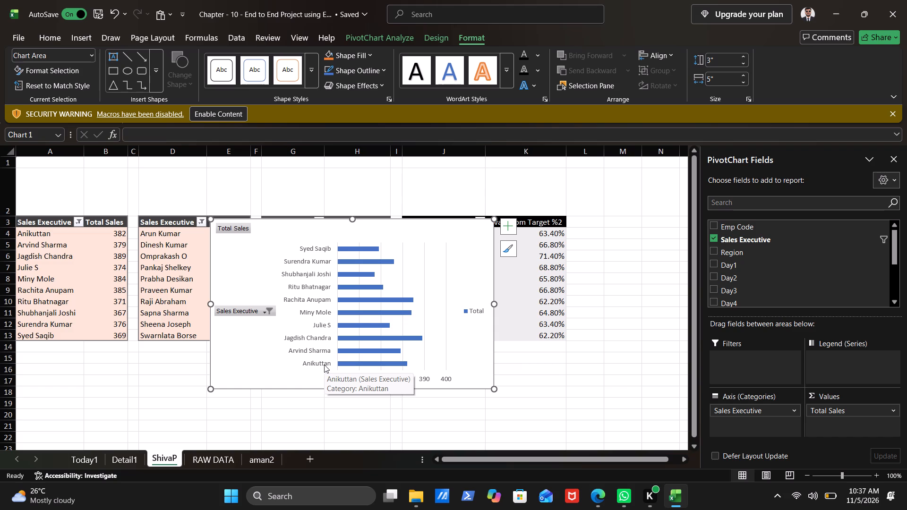
pyautogui.click(424, 311)
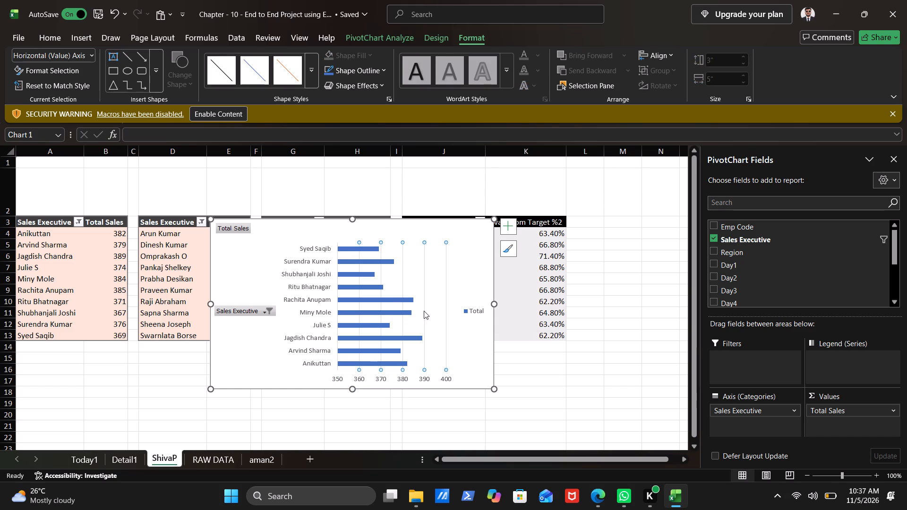
pyautogui.press('BackSpace')
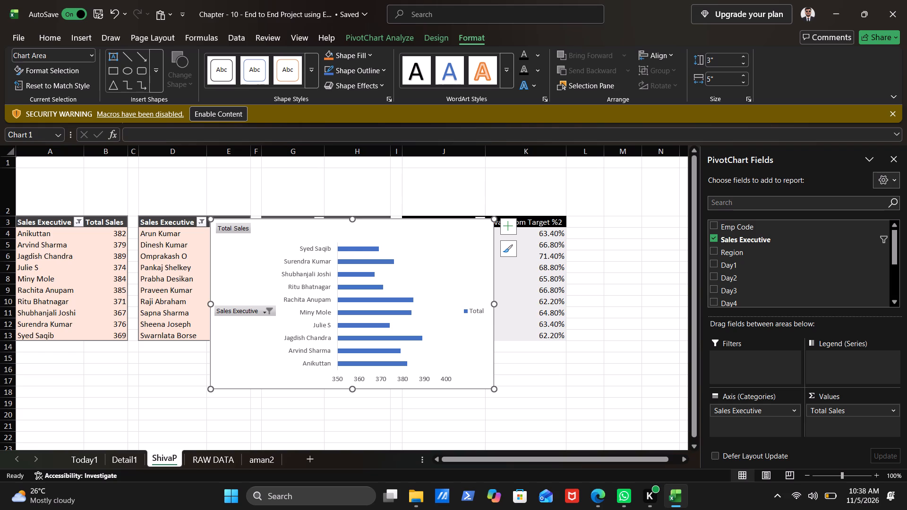
# Hide all field buttons on the bar chart.
pyautogui.click(266, 312)
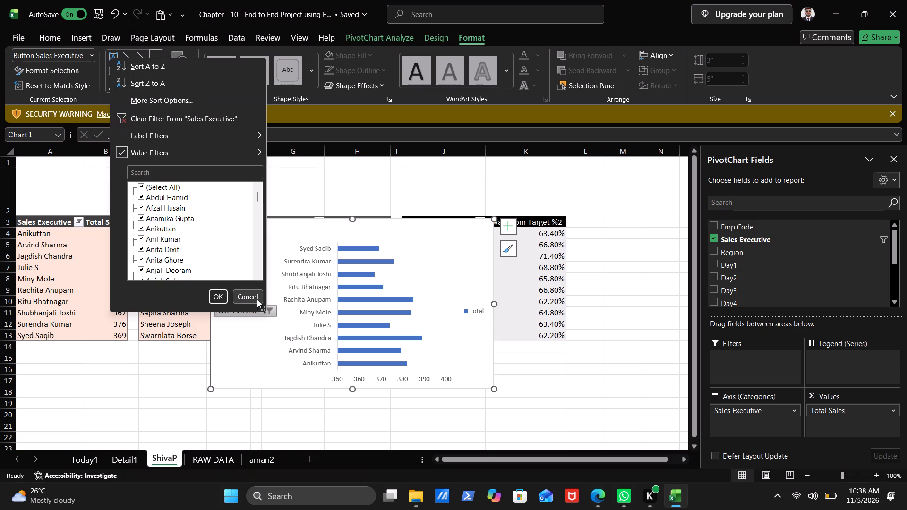
pyautogui.click(257, 299)
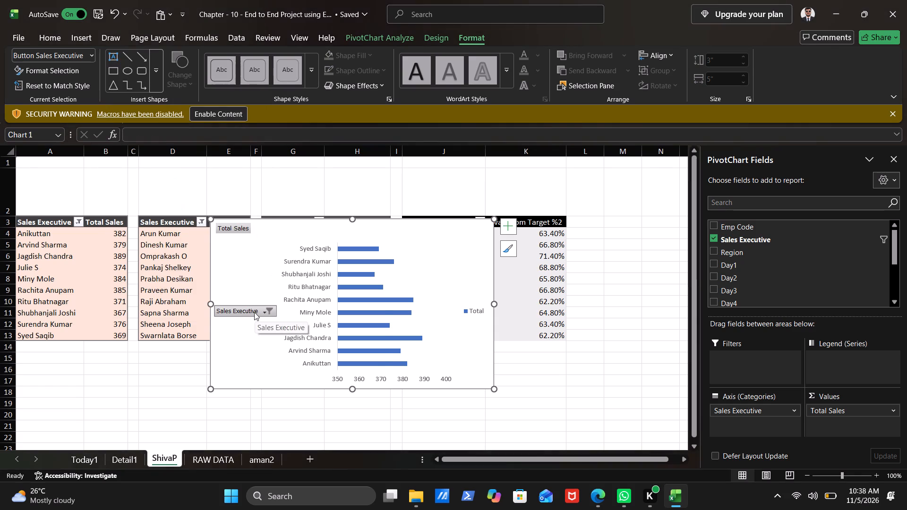
pyautogui.rightClick(254, 312)
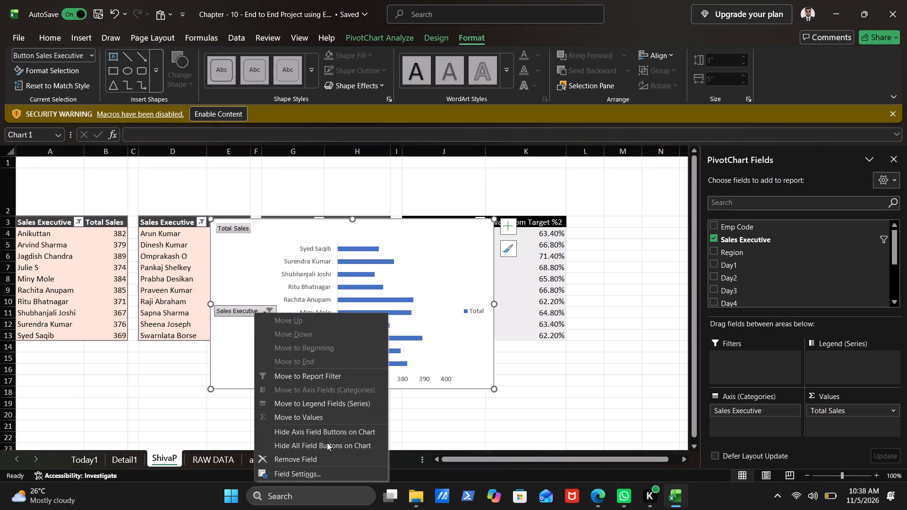
pyautogui.click(332, 440)
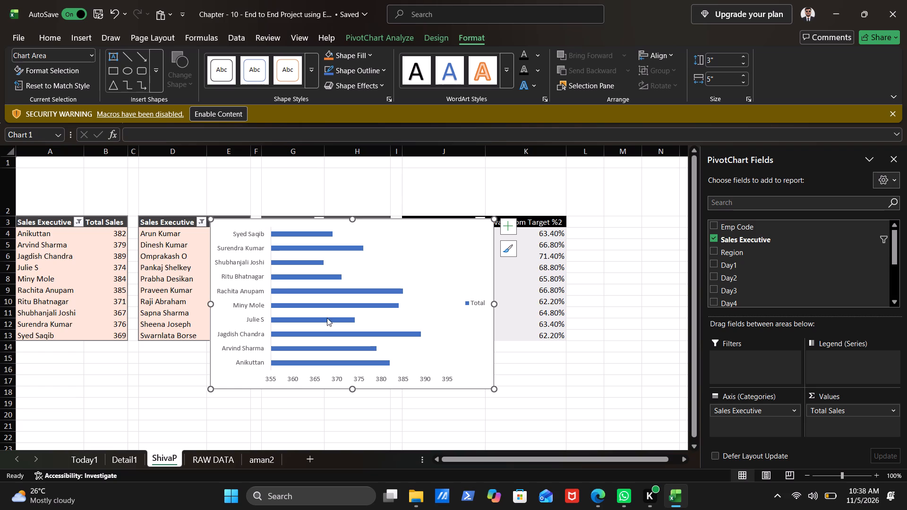
# Reposition the plot area slightly inside the bar chart, keeping all executive names and axis labels within its frame.
pyautogui.moveTo(387, 267); pyautogui.dragTo(337, 345)
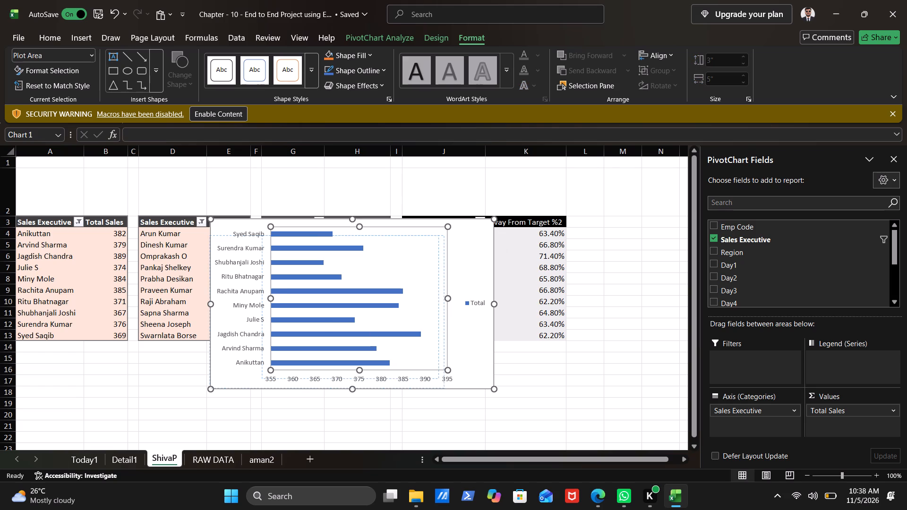
pyautogui.moveTo(337, 345); pyautogui.dragTo(345, 338)
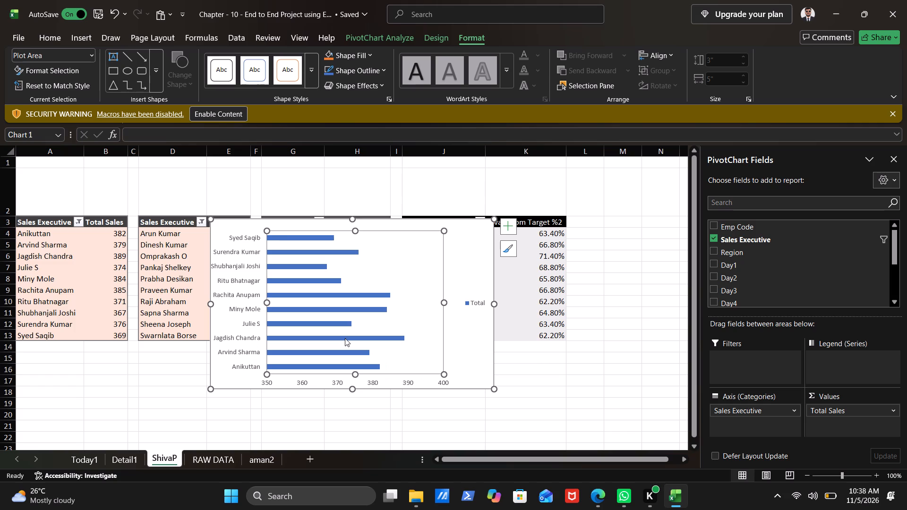
pyautogui.moveTo(377, 289); pyautogui.dragTo(408, 269)
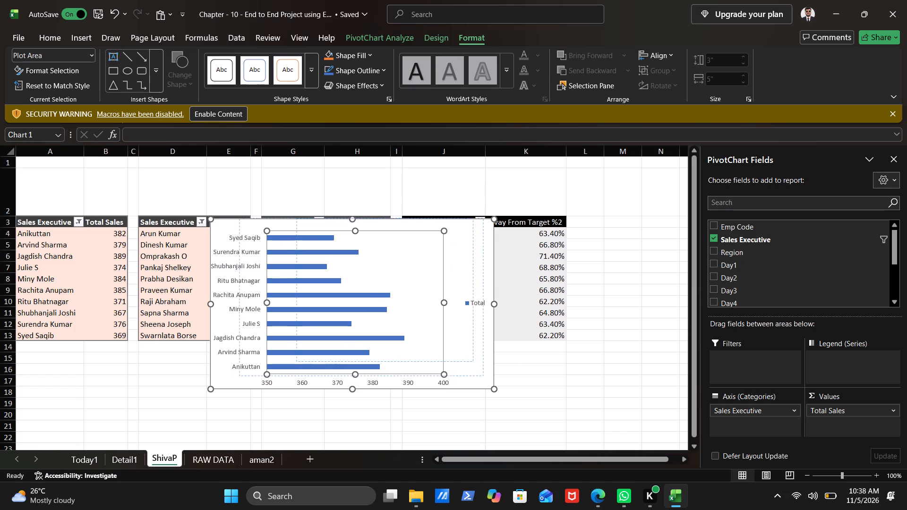
pyautogui.moveTo(408, 269); pyautogui.dragTo(385, 272)
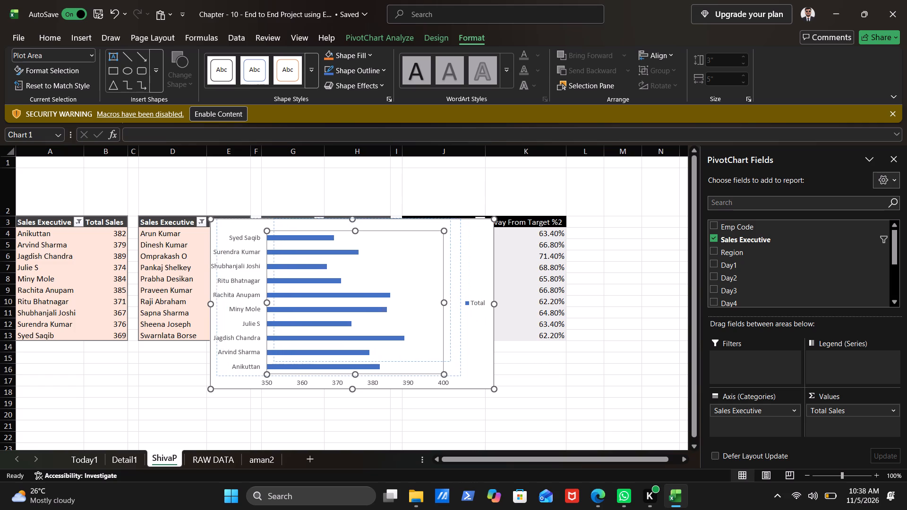
pyautogui.moveTo(385, 272); pyautogui.dragTo(379, 273)
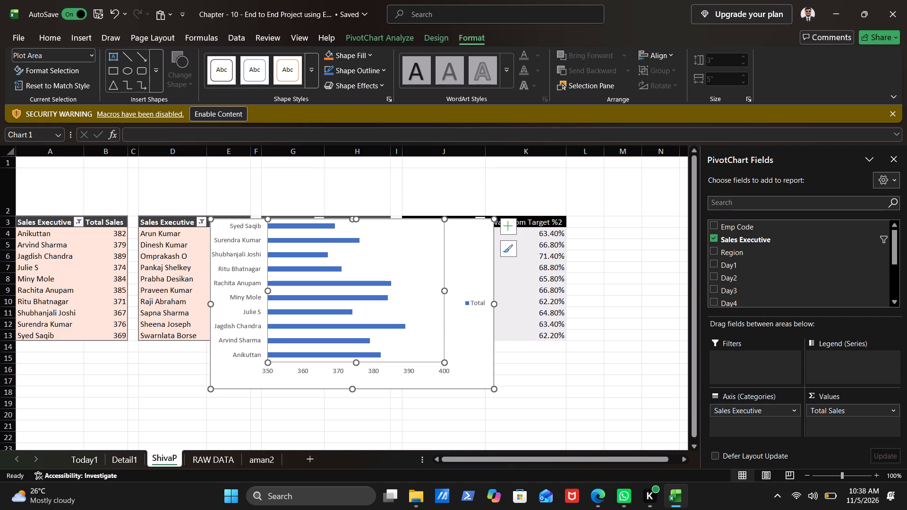
pyautogui.moveTo(367, 273); pyautogui.dragTo(368, 279)
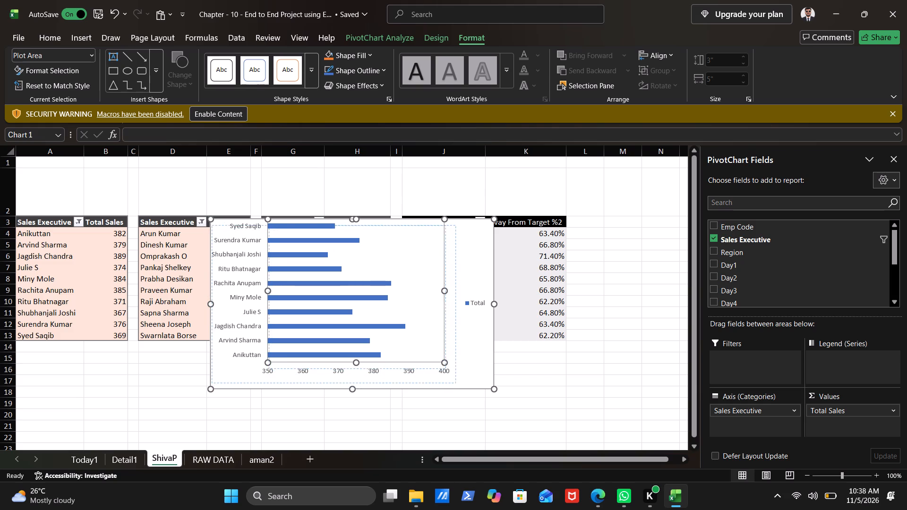
pyautogui.moveTo(368, 279); pyautogui.dragTo(367, 284)
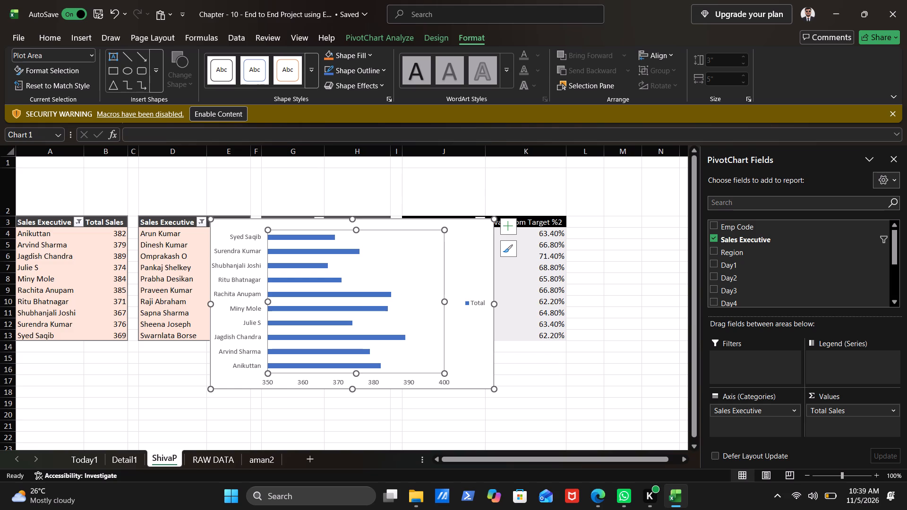
# Shrink the bar chart to about 0.84" high with its top edge at row 14, and extend its left edge to column A.
pyautogui.click(166, 410)
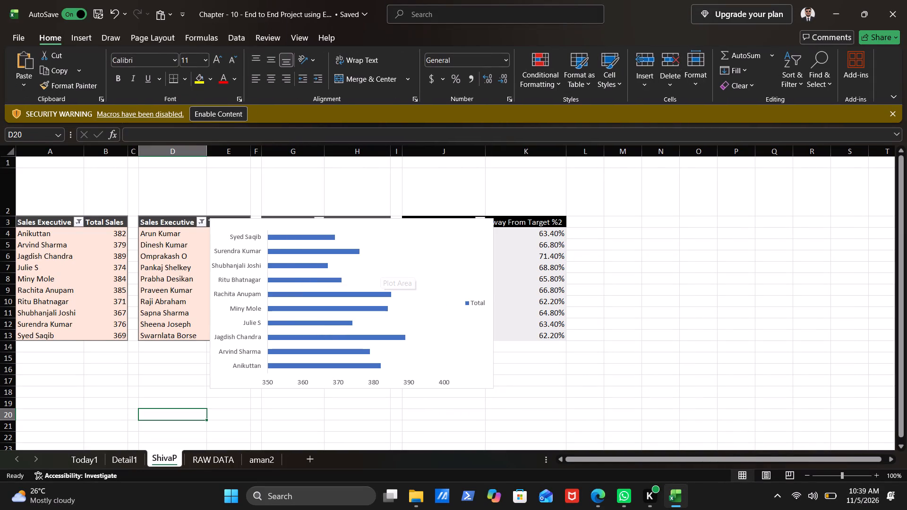
pyautogui.moveTo(493, 219); pyautogui.dragTo(490, 221)
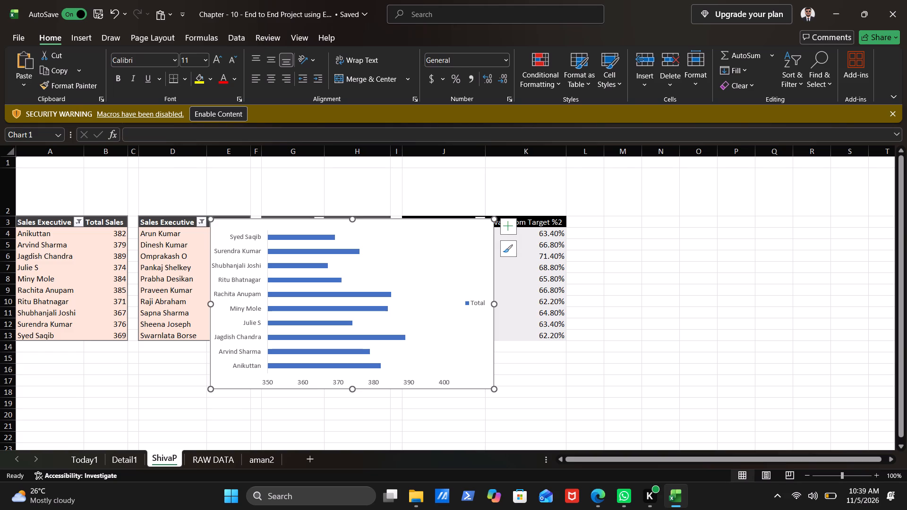
pyautogui.moveTo(490, 221); pyautogui.dragTo(377, 332)
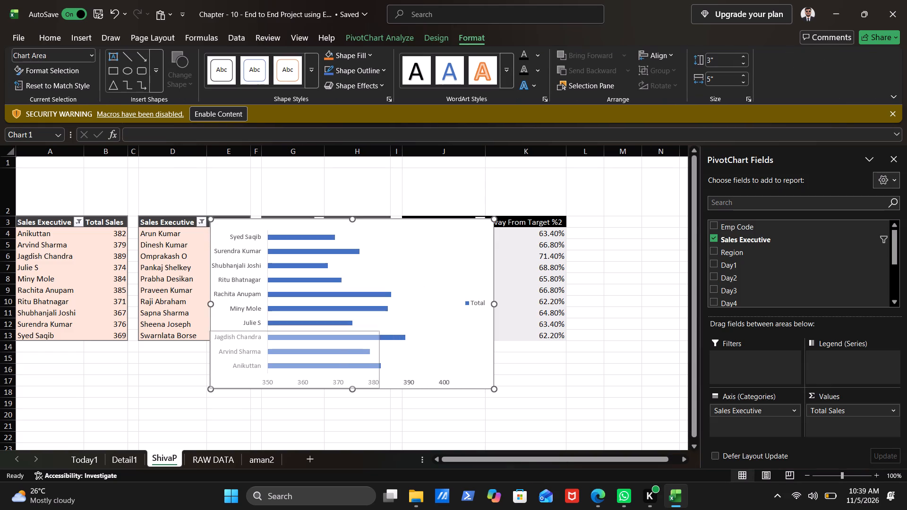
pyautogui.moveTo(377, 332); pyautogui.dragTo(344, 340)
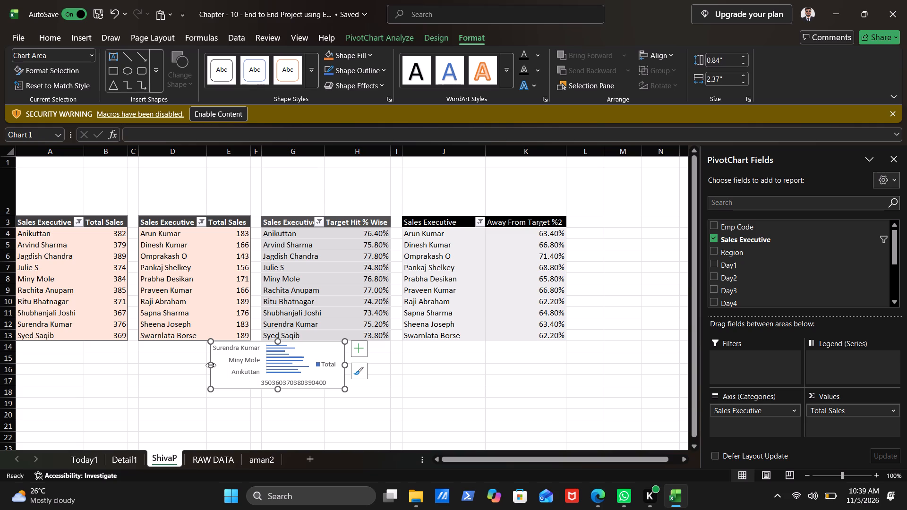
pyautogui.moveTo(211, 365); pyautogui.dragTo(76, 372)
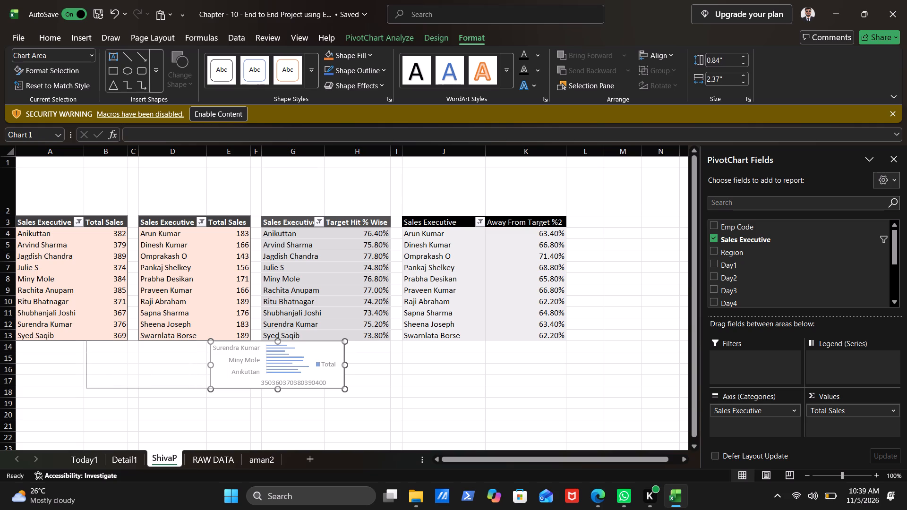
pyautogui.moveTo(76, 372); pyautogui.dragTo(0, 376)
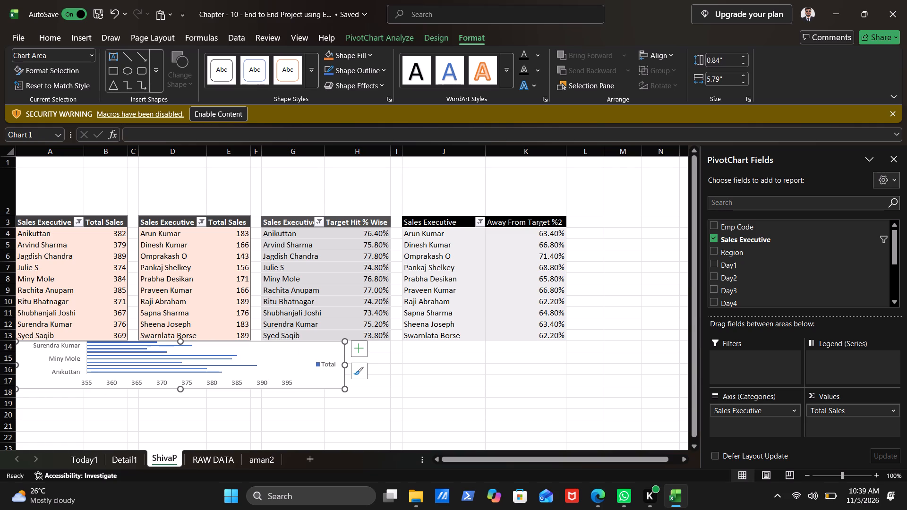
# Resize the bar chart to about 2.95" high and 4.18" wide, spanning columns A to E beneath the first two PivotTables.
pyautogui.moveTo(180, 388); pyautogui.dragTo(181, 407)
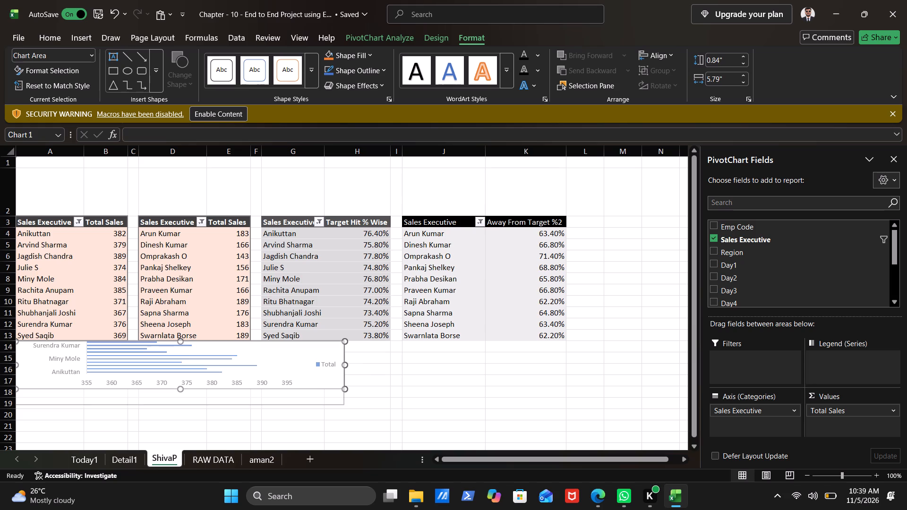
pyautogui.moveTo(181, 407); pyautogui.dragTo(177, 441)
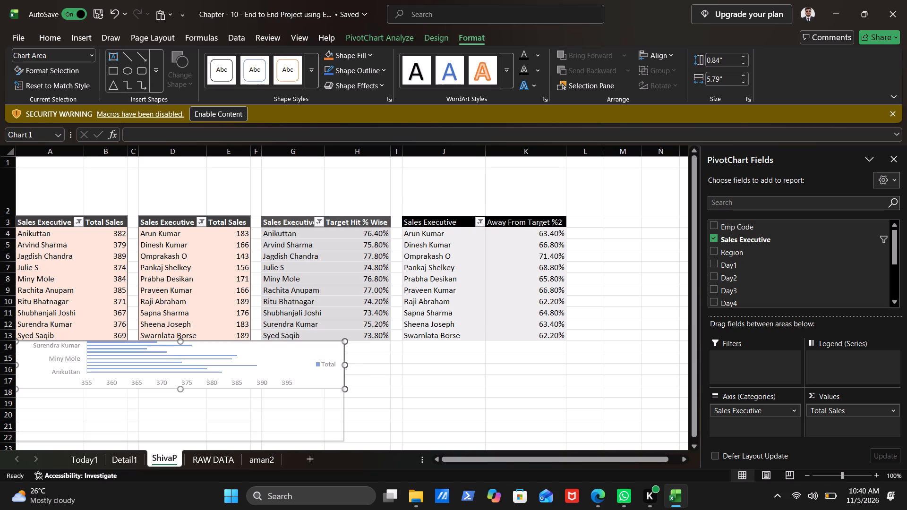
pyautogui.moveTo(177, 441); pyautogui.dragTo(177, 450)
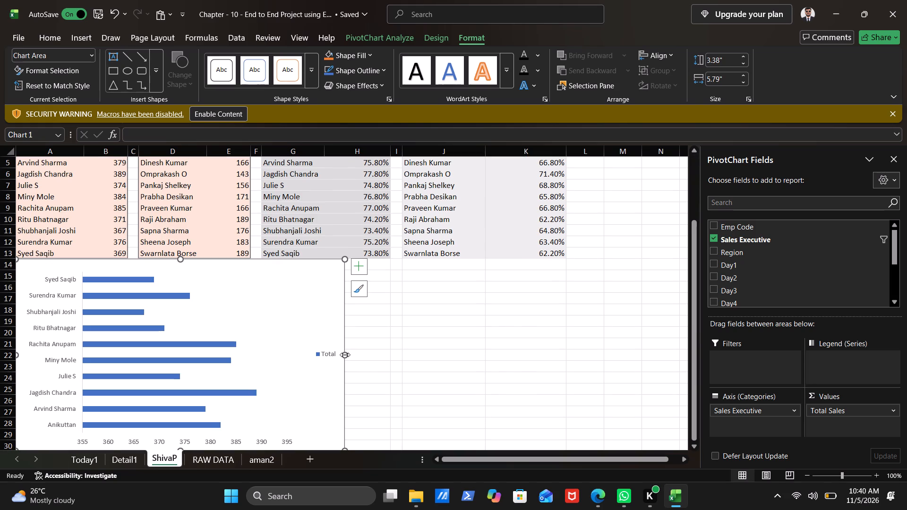
pyautogui.moveTo(345, 354); pyautogui.dragTo(290, 353)
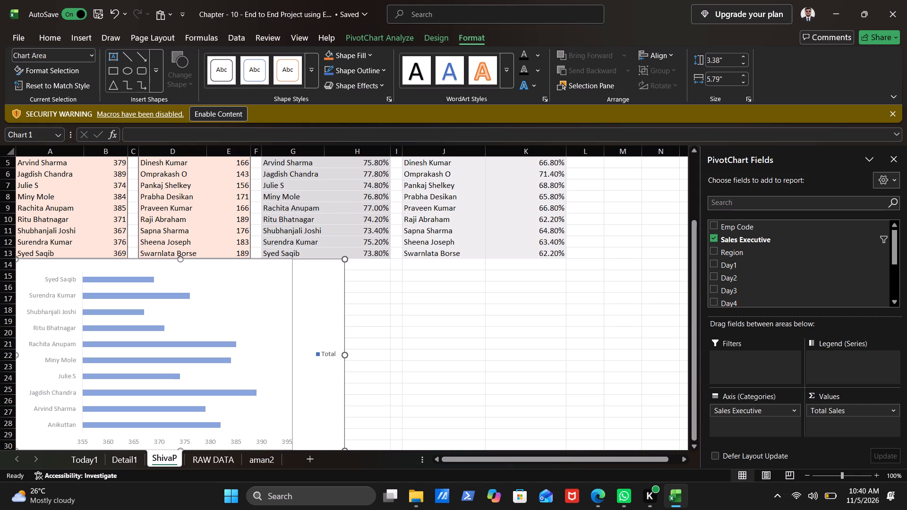
pyautogui.moveTo(290, 353); pyautogui.dragTo(255, 352)
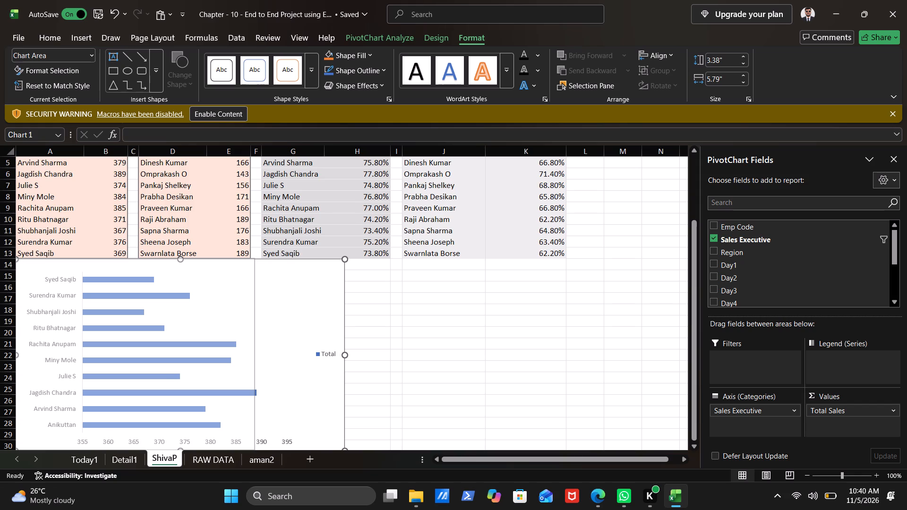
pyautogui.moveTo(255, 352); pyautogui.dragTo(253, 351)
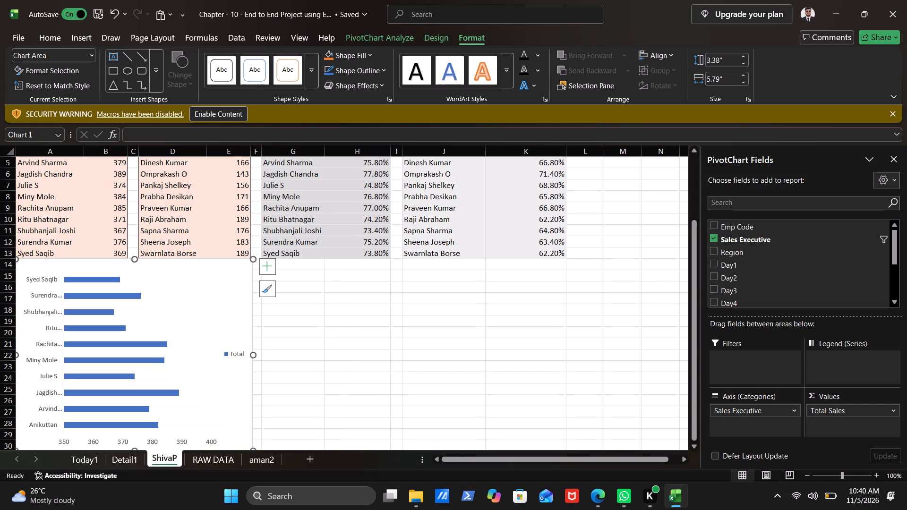
pyautogui.scroll(-1, 313, 399)
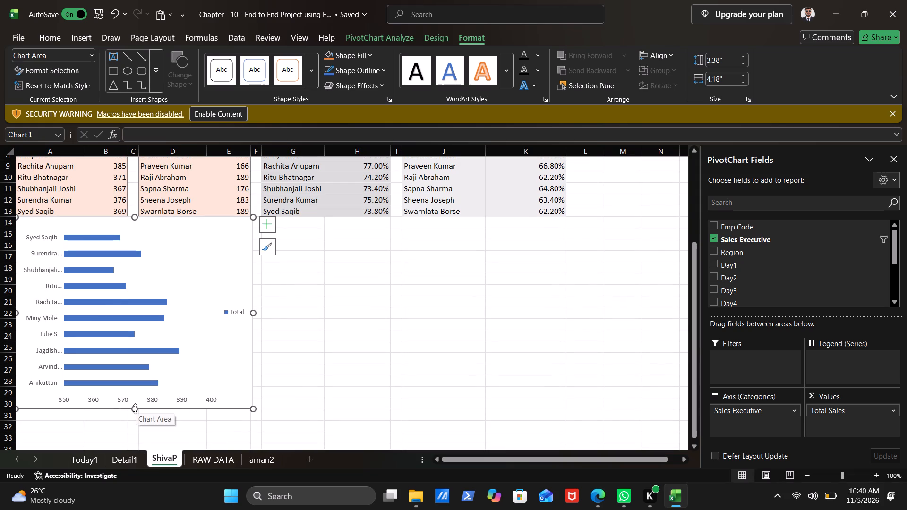
pyautogui.moveTo(135, 408); pyautogui.dragTo(135, 383)
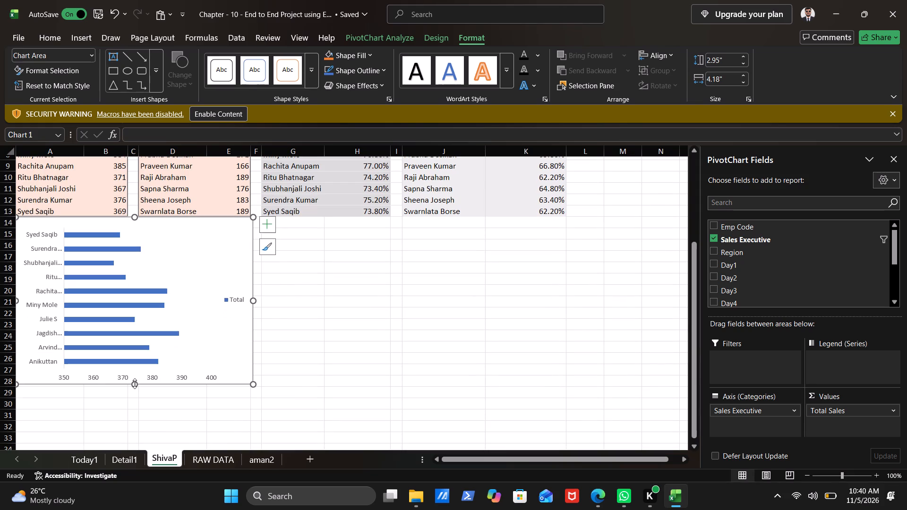
# Delete the horizontal value axis from the bar chart.
pyautogui.click(122, 374)
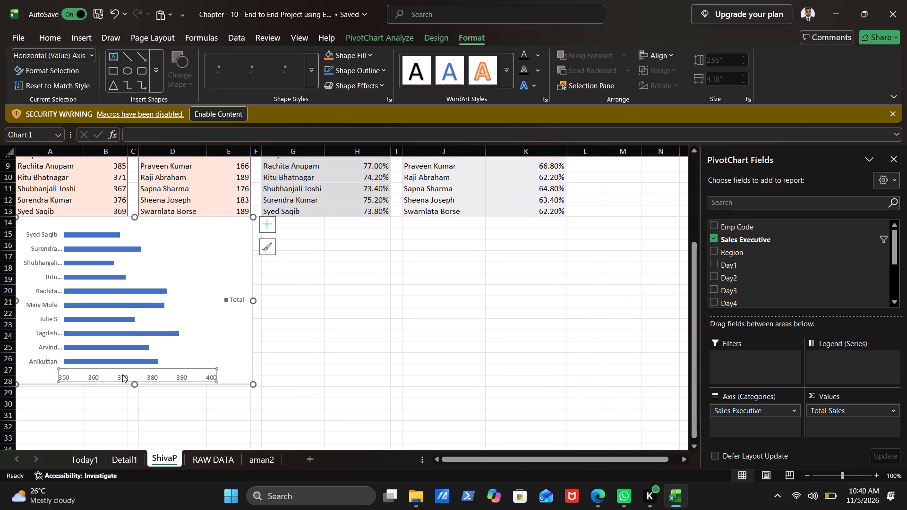
pyautogui.press('Delete')
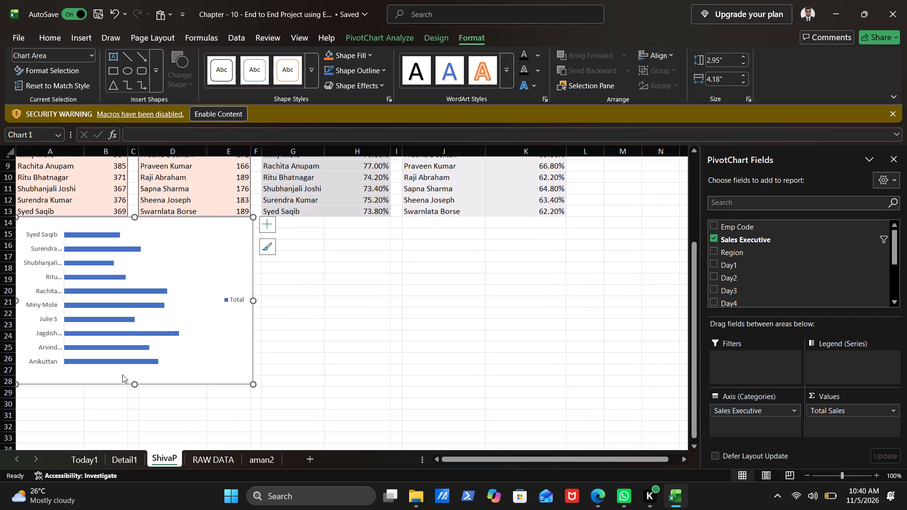
# Shorten the bar chart from its bottom edge to about 2.81" high.
pyautogui.moveTo(137, 383); pyautogui.dragTo(137, 366)
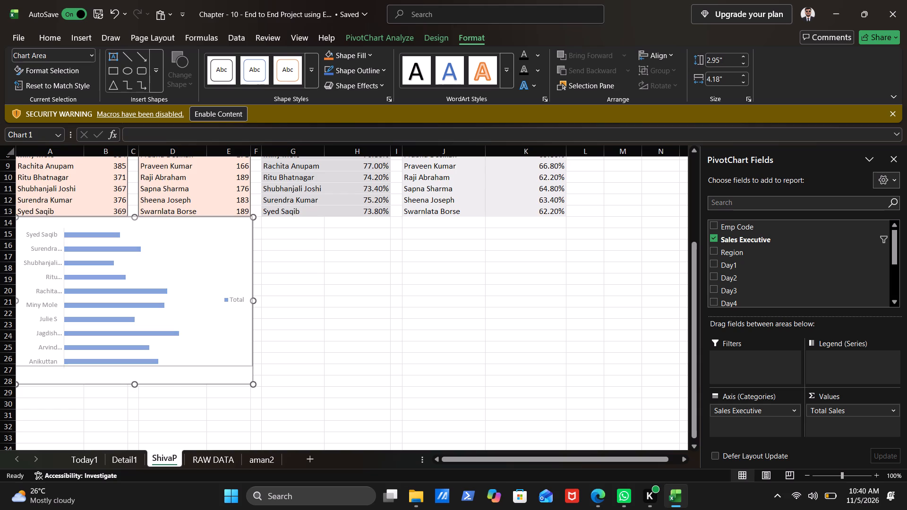
pyautogui.moveTo(137, 366); pyautogui.dragTo(133, 375)
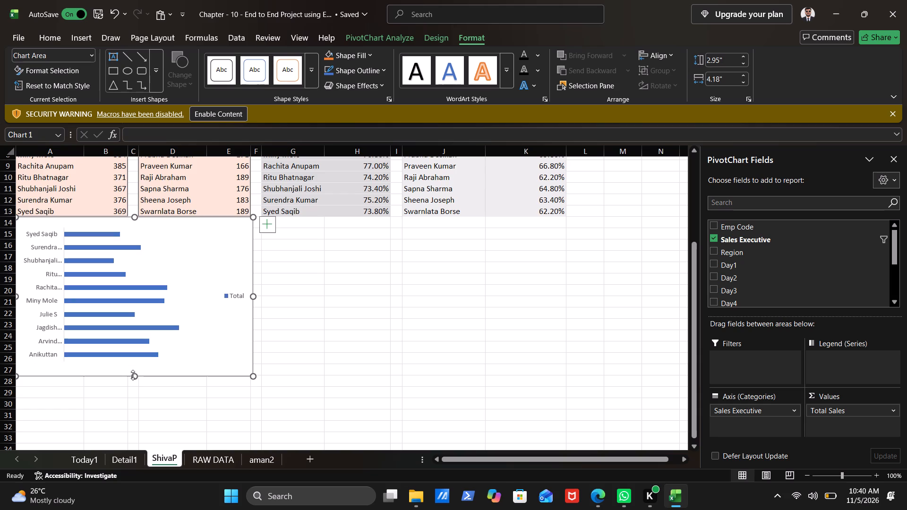
# Apply the solid black WordArt text style to the executive names on the bar chart's vertical category axis.
pyautogui.scroll(1, 170, 280)
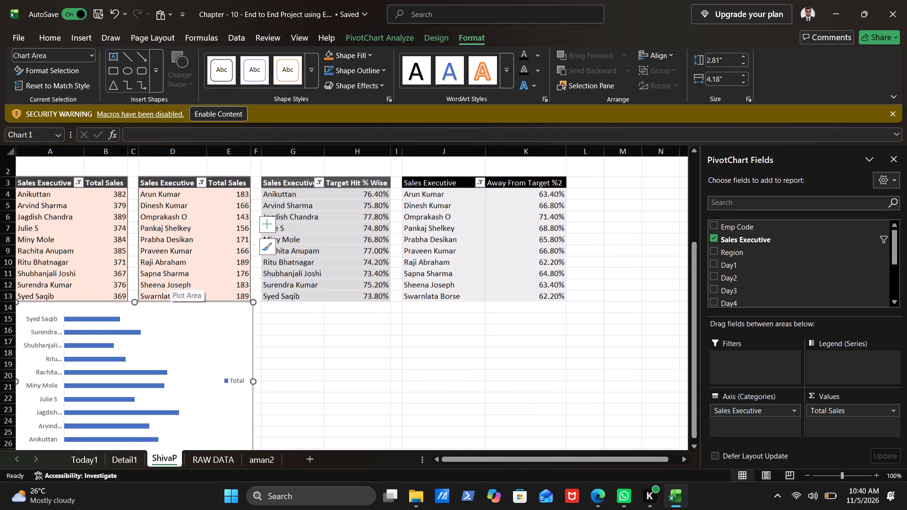
pyautogui.scroll(1, 170, 280)
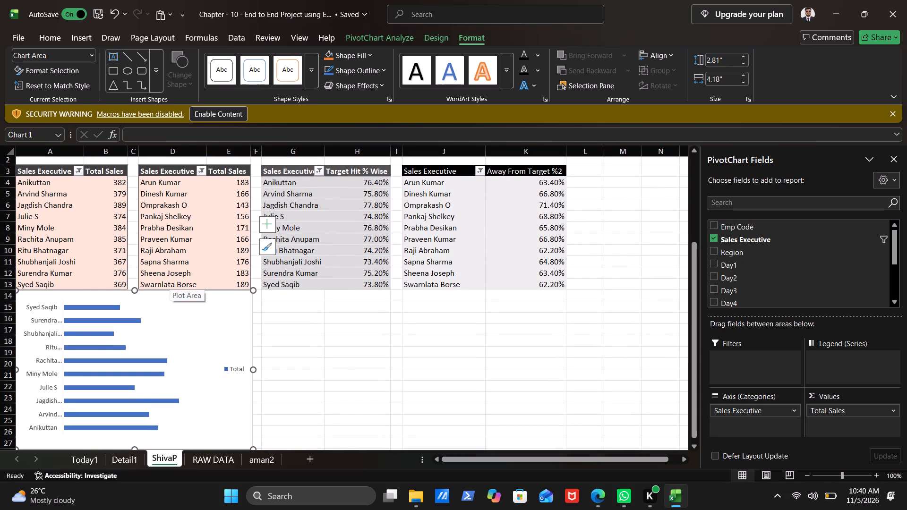
pyautogui.scroll(1, 170, 280)
pyautogui.click(159, 329)
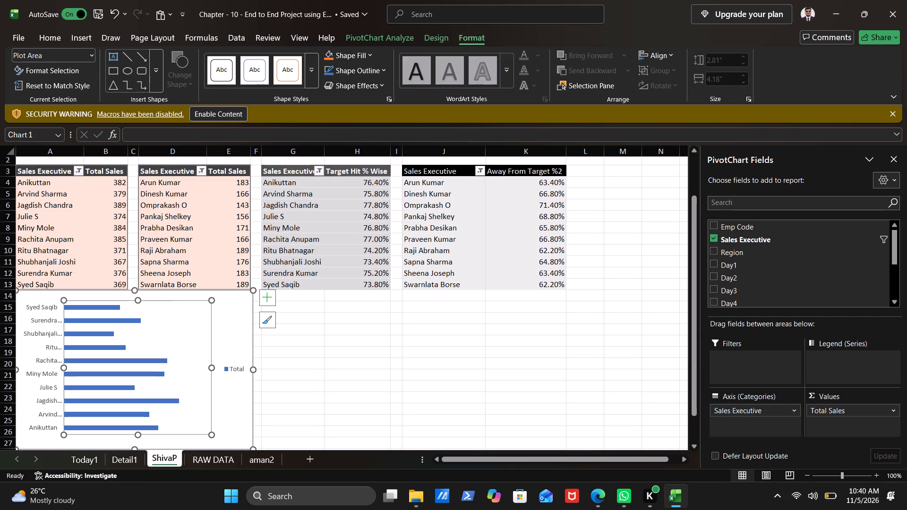
pyautogui.click(46, 309)
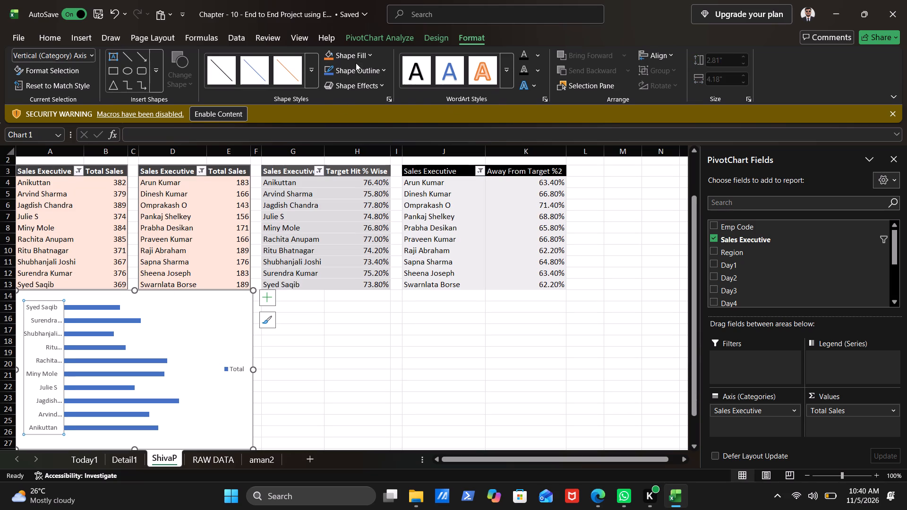
pyautogui.click(417, 75)
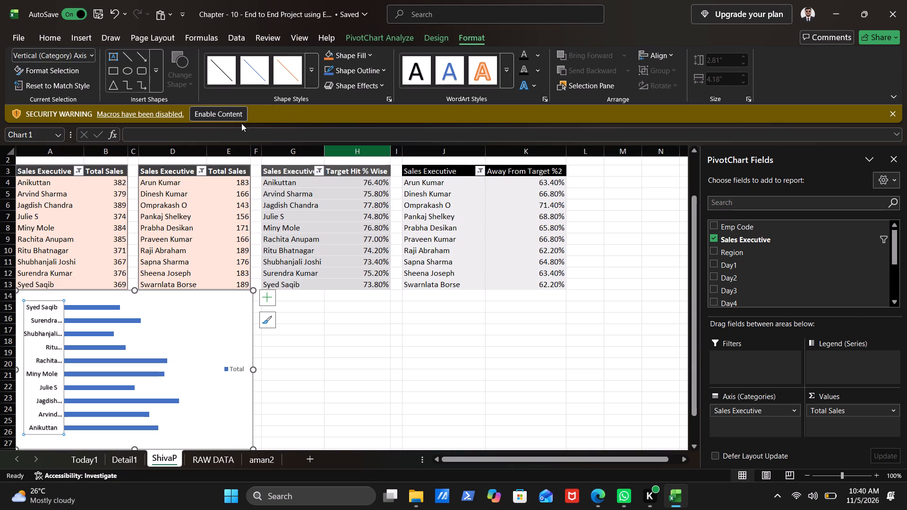
pyautogui.click(197, 420)
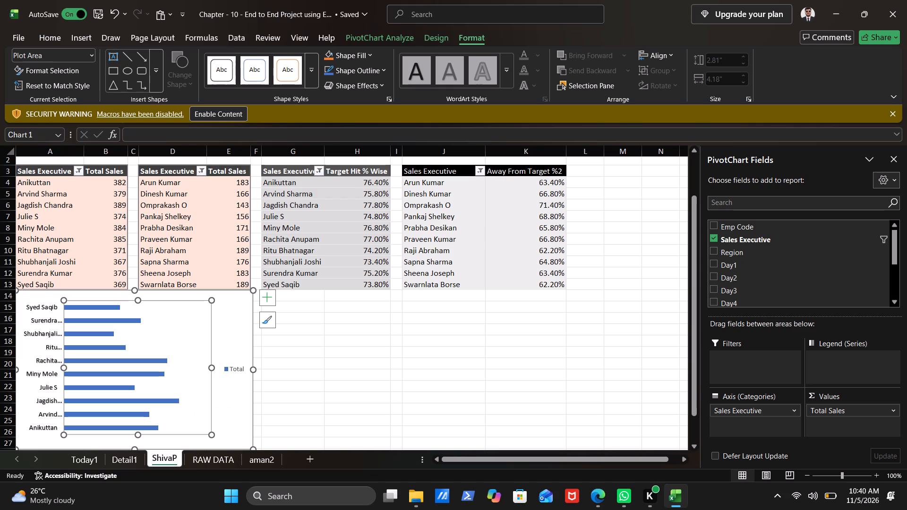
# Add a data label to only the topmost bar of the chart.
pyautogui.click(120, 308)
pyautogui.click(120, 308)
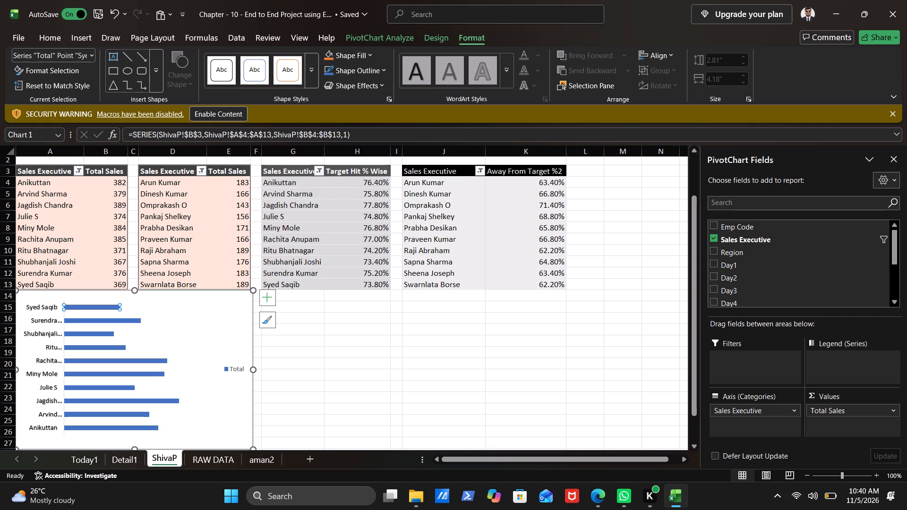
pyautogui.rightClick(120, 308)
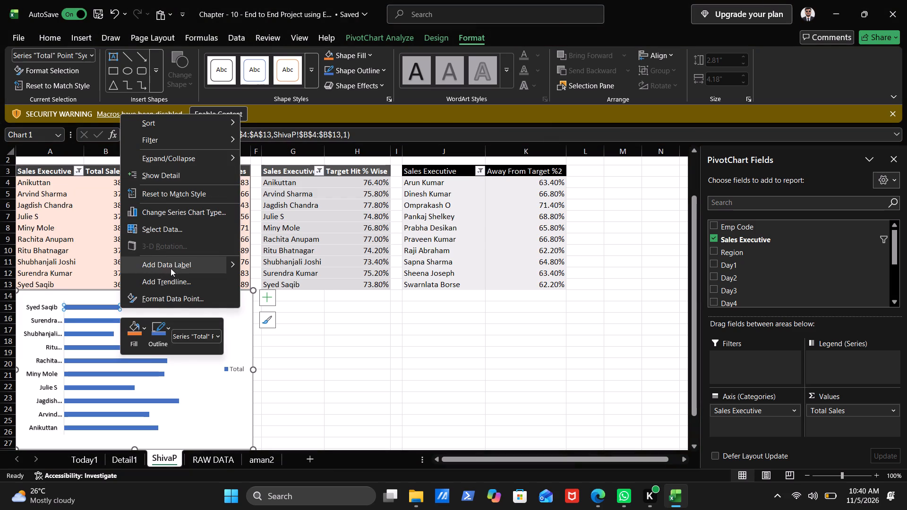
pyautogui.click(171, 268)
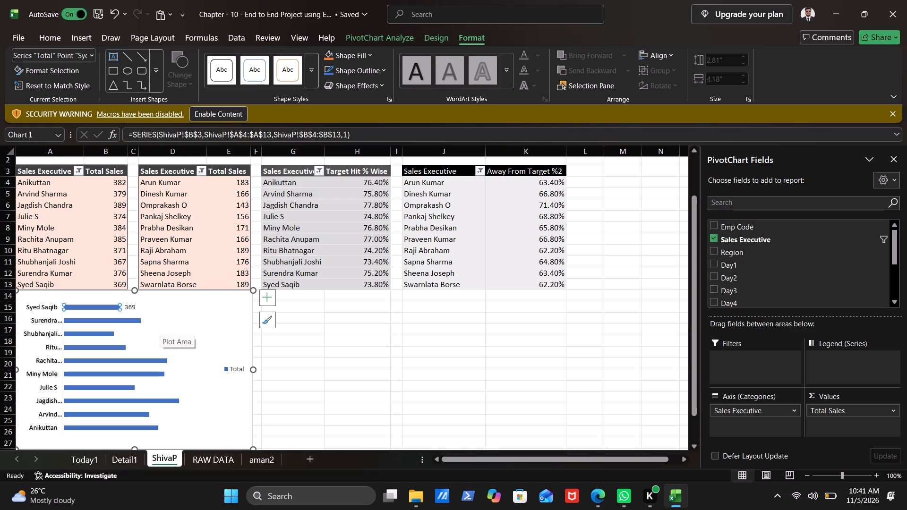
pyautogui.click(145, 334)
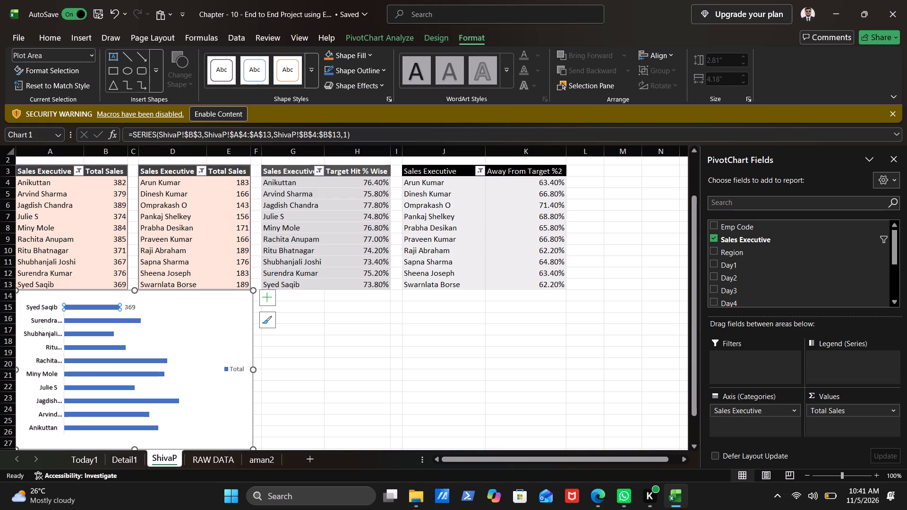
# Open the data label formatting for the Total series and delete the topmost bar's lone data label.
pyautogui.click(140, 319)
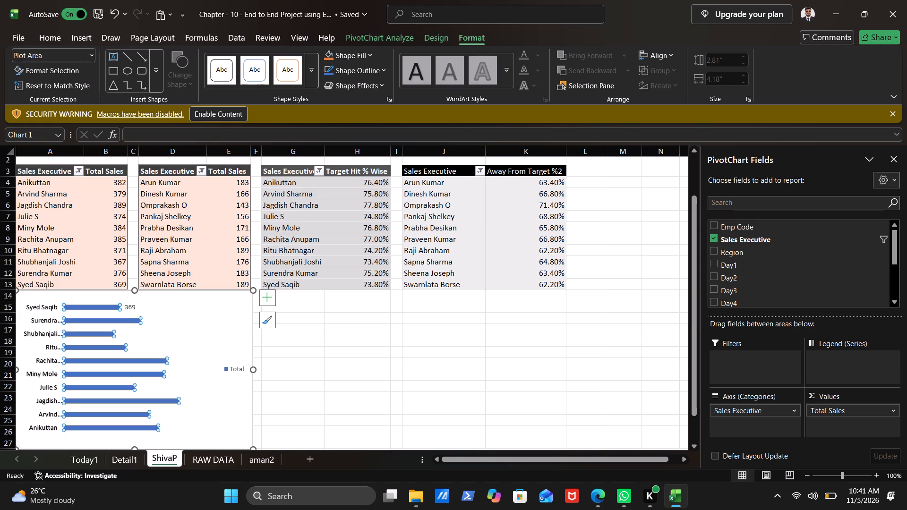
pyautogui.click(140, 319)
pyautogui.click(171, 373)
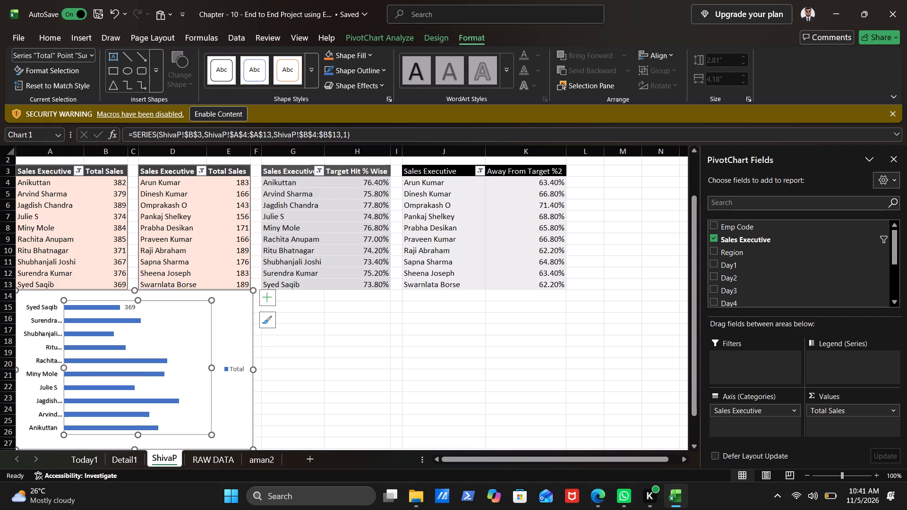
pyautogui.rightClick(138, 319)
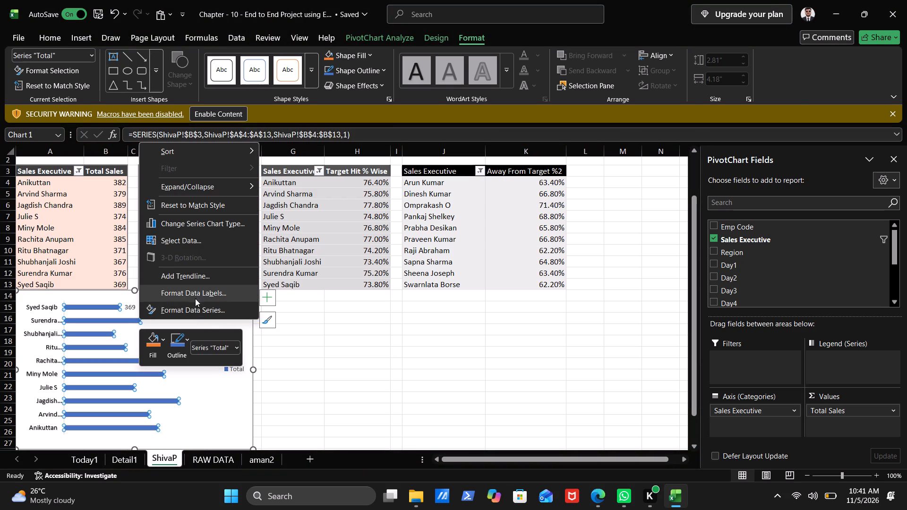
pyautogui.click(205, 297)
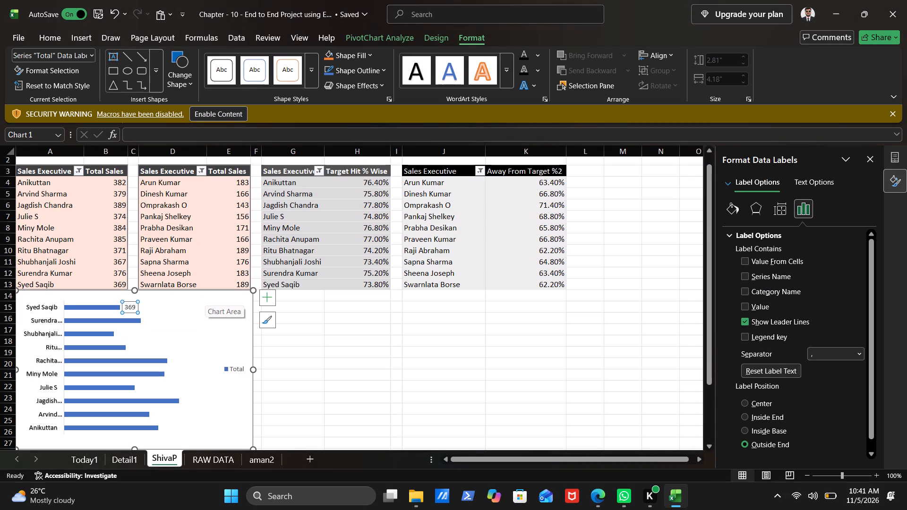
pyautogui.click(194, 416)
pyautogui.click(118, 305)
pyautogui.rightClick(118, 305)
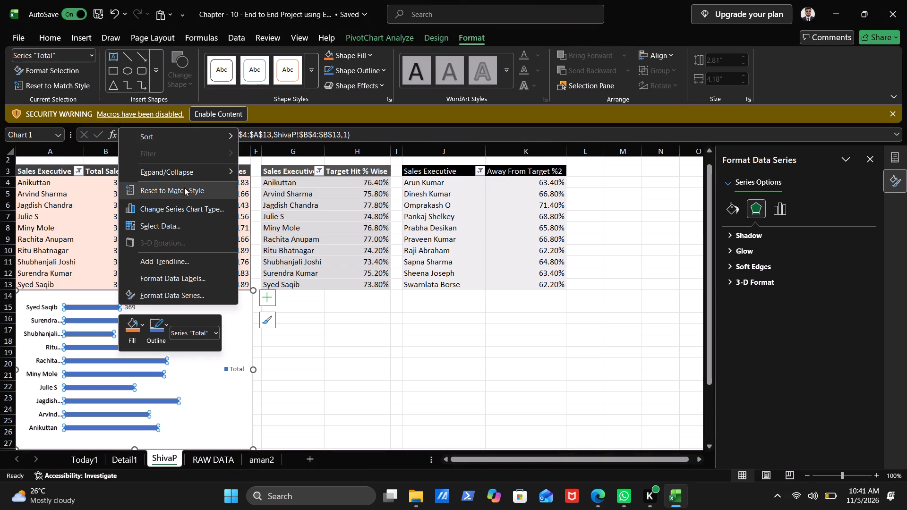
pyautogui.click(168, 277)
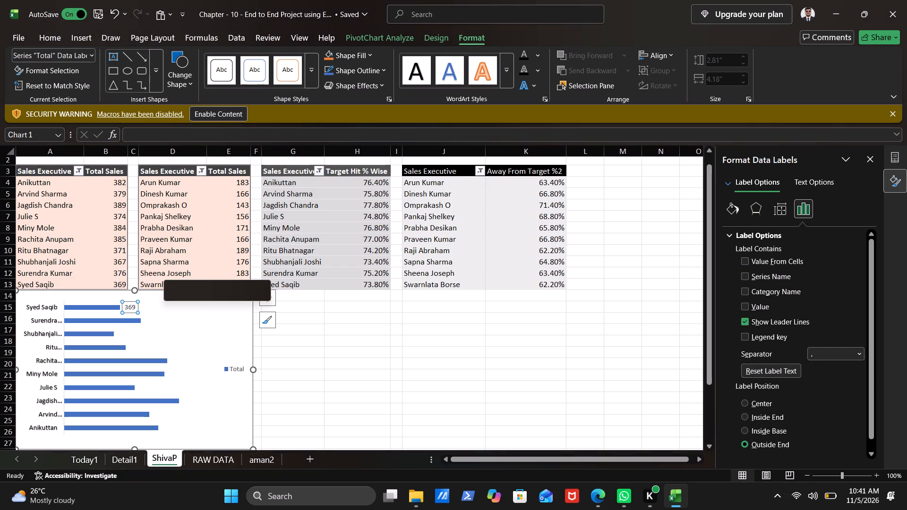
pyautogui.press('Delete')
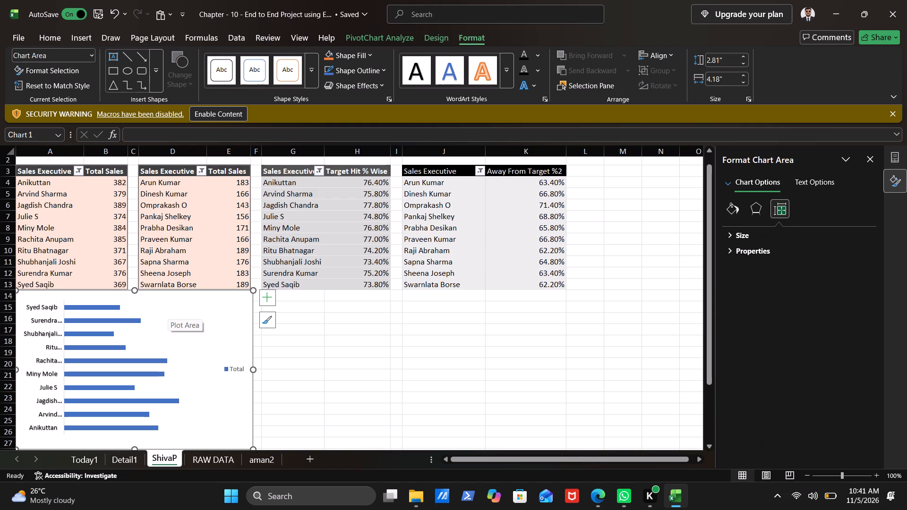
# Add data labels to every bar in the chart's Total series.
pyautogui.click(119, 306)
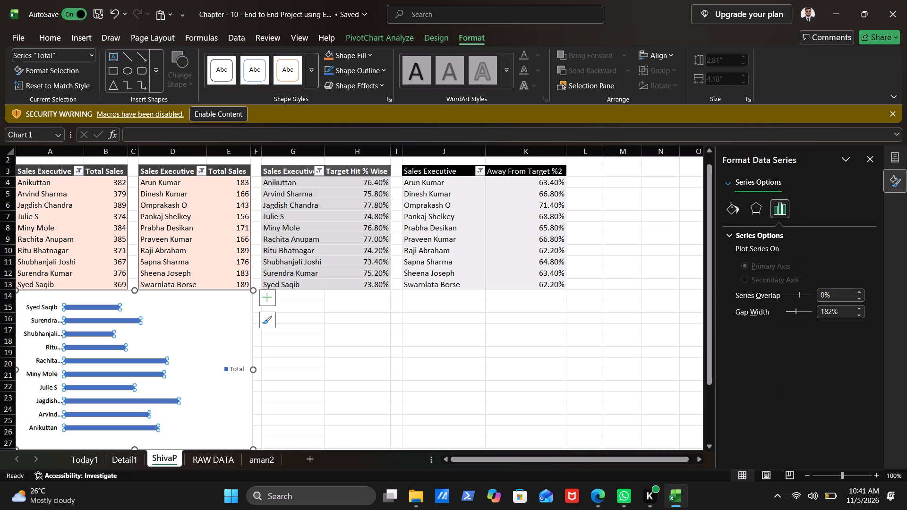
pyautogui.rightClick(119, 306)
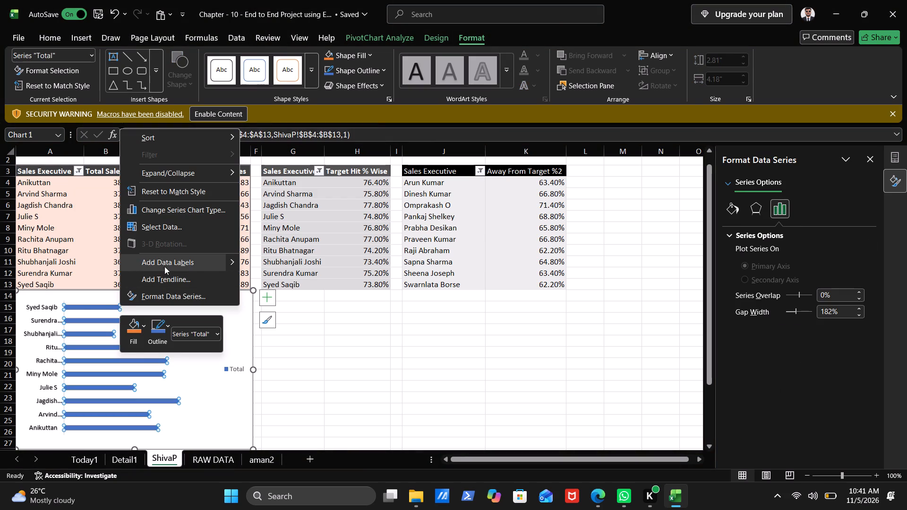
pyautogui.click(165, 265)
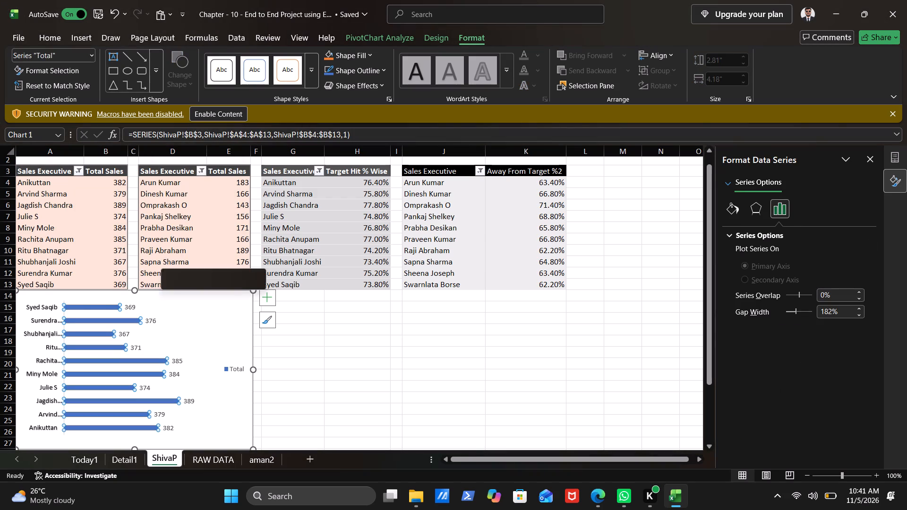
pyautogui.click(180, 337)
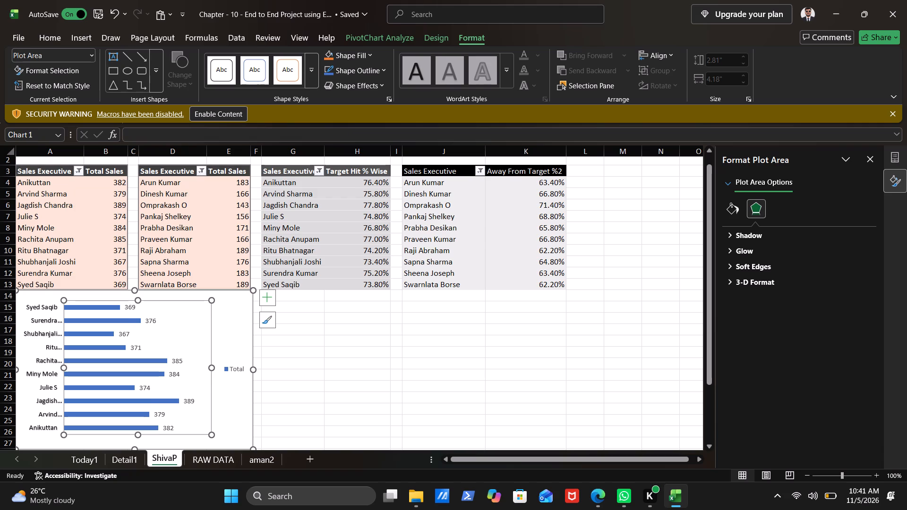
# Fill all the bar chart's data labels with the light gold theme colour, two shades above the darkest gold.
pyautogui.click(133, 308)
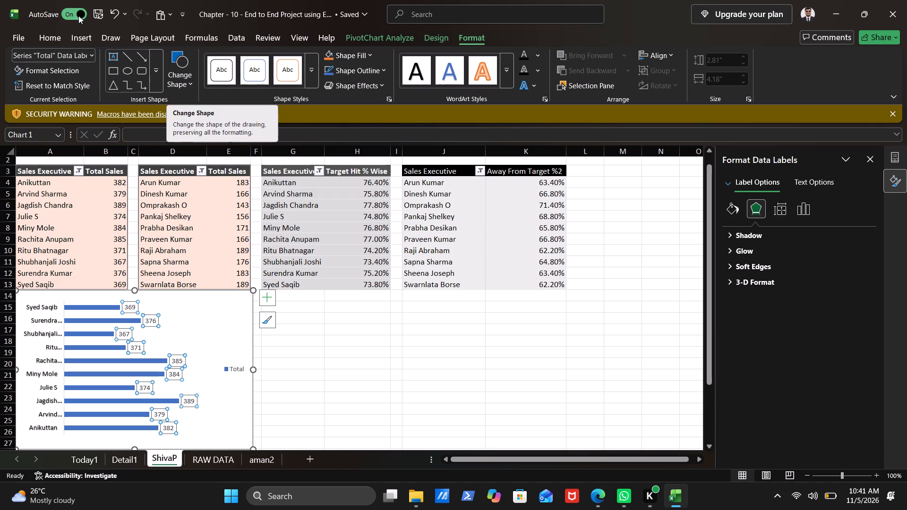
pyautogui.click(51, 37)
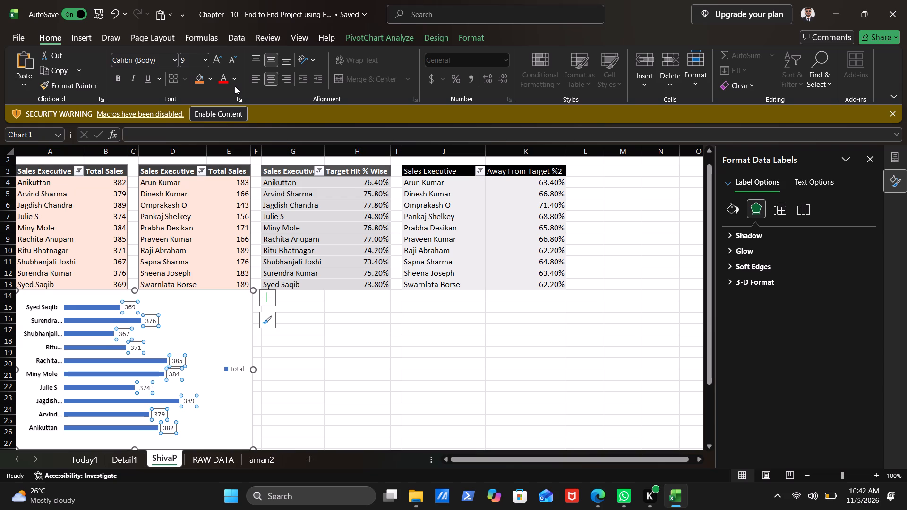
pyautogui.click(212, 77)
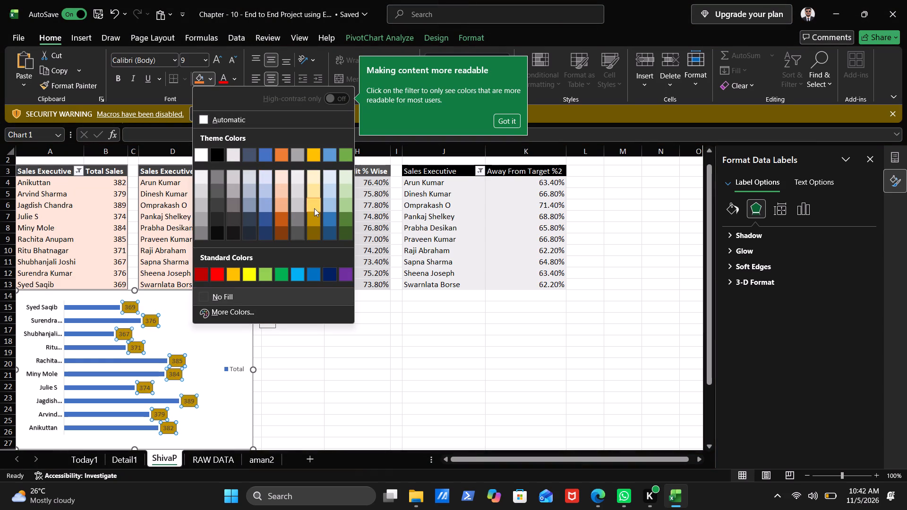
pyautogui.click(313, 204)
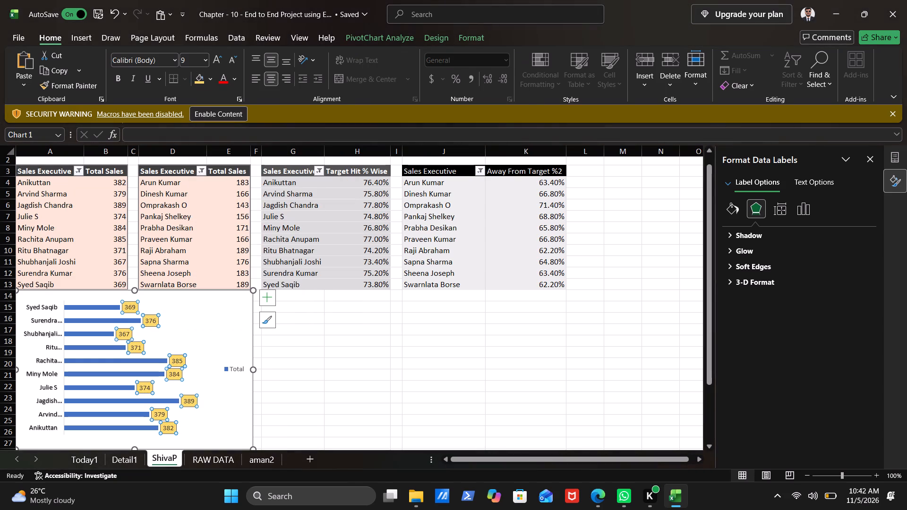
pyautogui.click(359, 368)
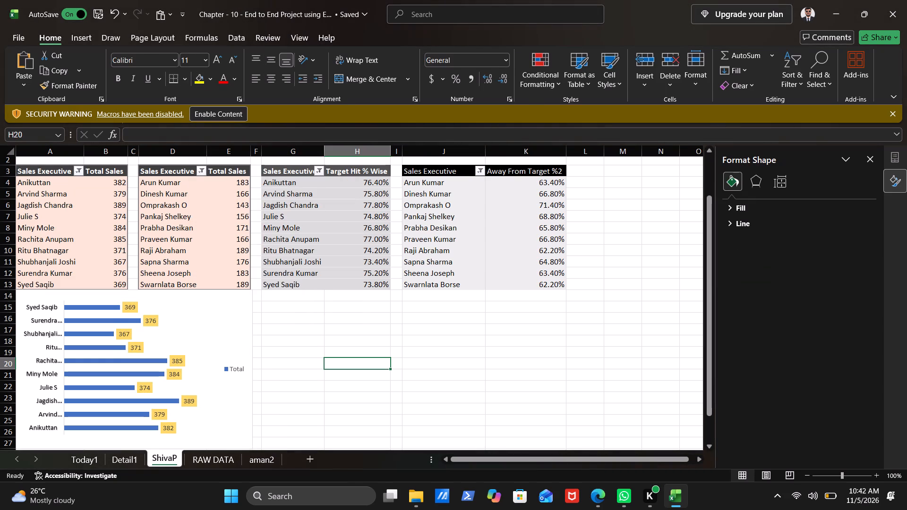
# Fill the header area A1:K2 above the PivotTables with the light blue theme colour, the second tint below the base blue.
pyautogui.click(218, 360)
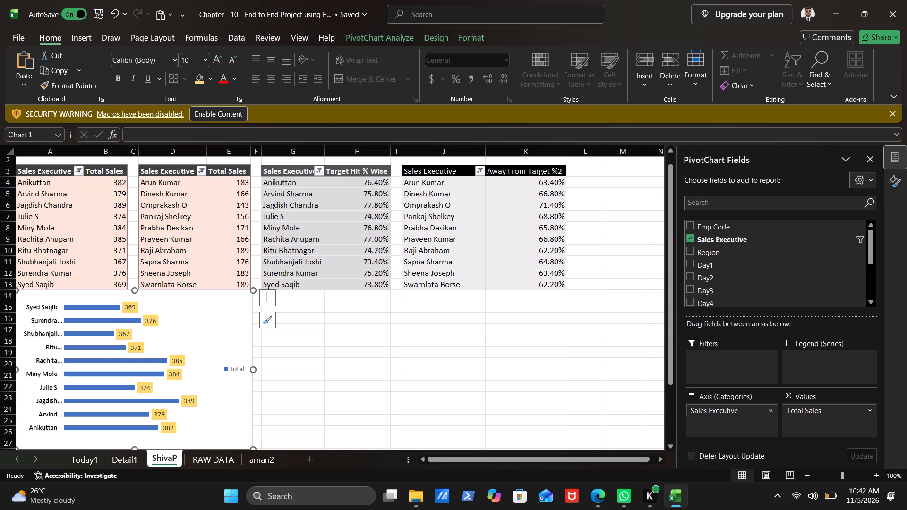
pyautogui.scroll(2, 218, 360)
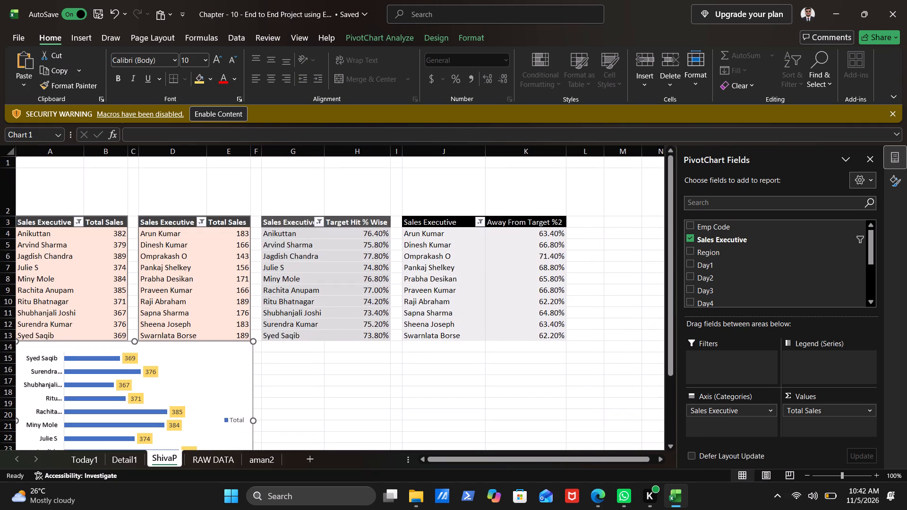
pyautogui.moveTo(25, 164); pyautogui.dragTo(342, 191)
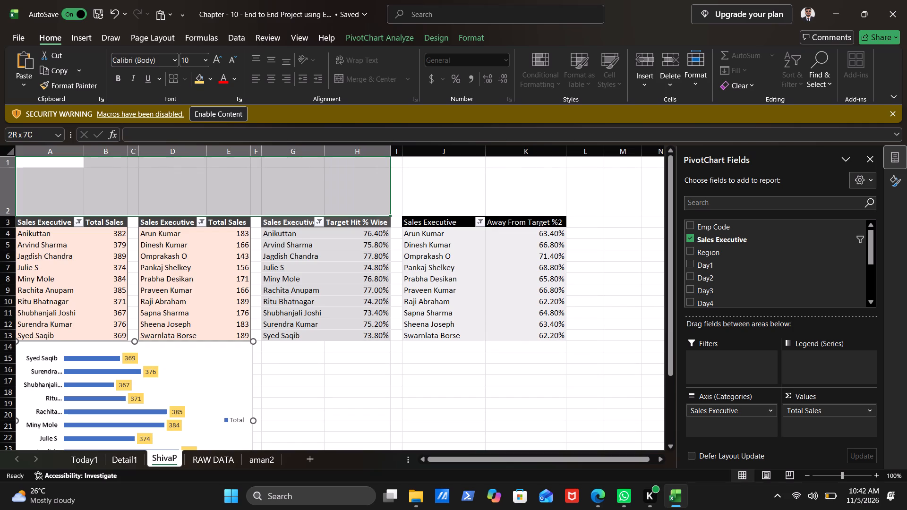
pyautogui.moveTo(342, 191); pyautogui.dragTo(542, 185)
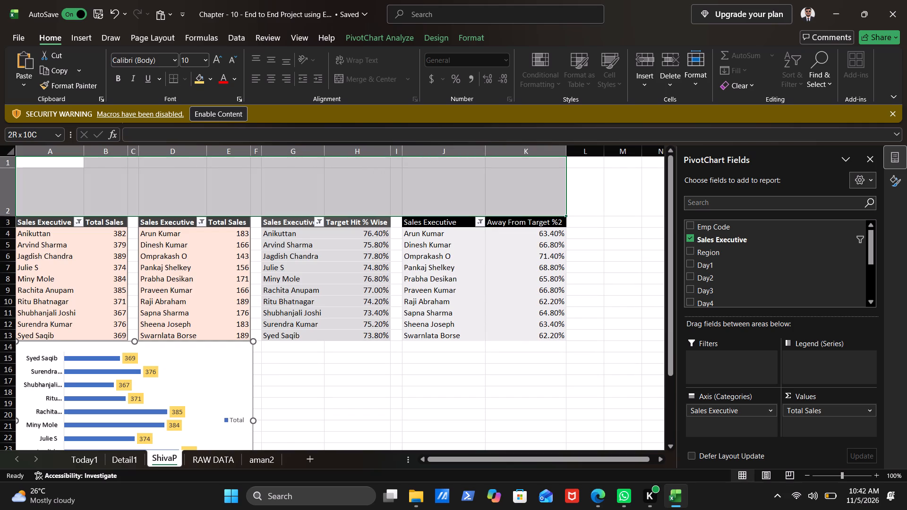
pyautogui.moveTo(542, 185); pyautogui.dragTo(534, 187)
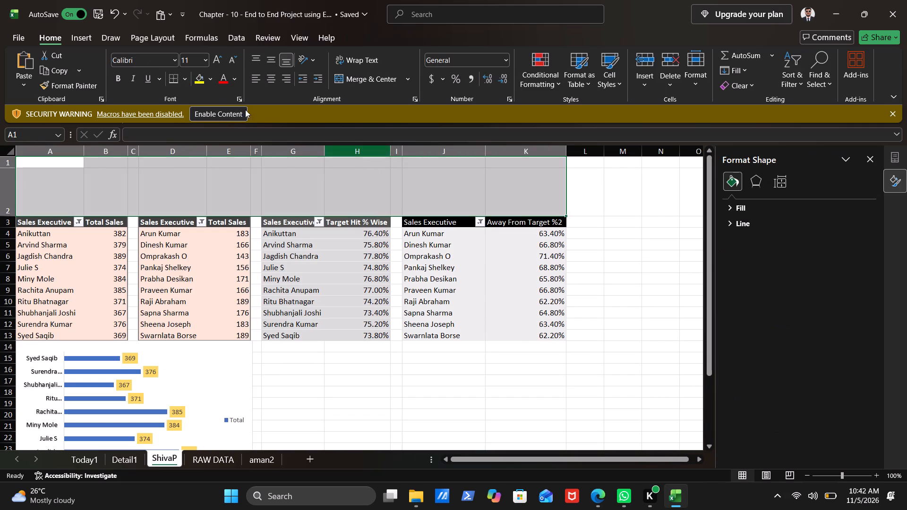
pyautogui.click(213, 79)
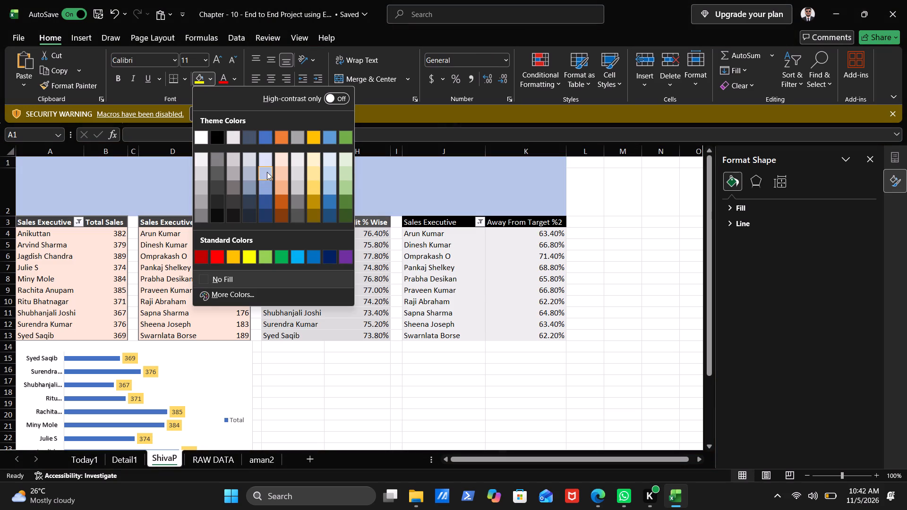
pyautogui.click(265, 174)
pyautogui.click(324, 423)
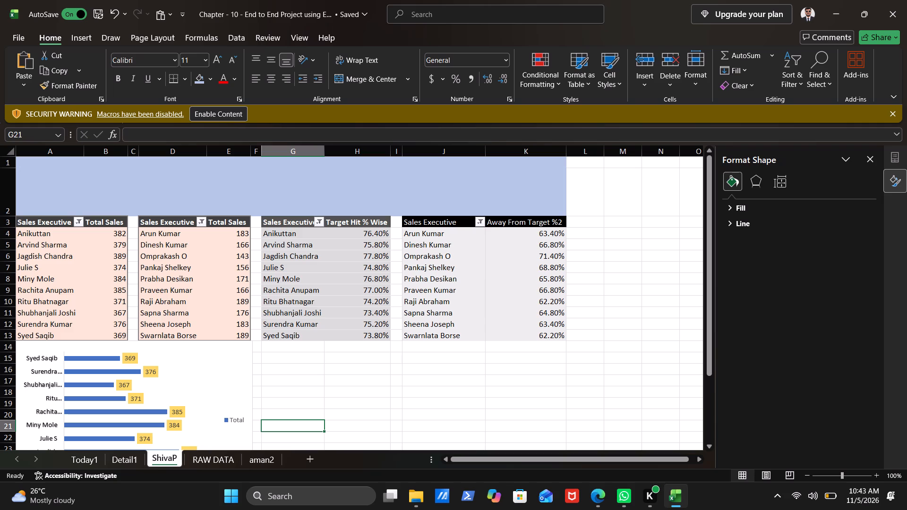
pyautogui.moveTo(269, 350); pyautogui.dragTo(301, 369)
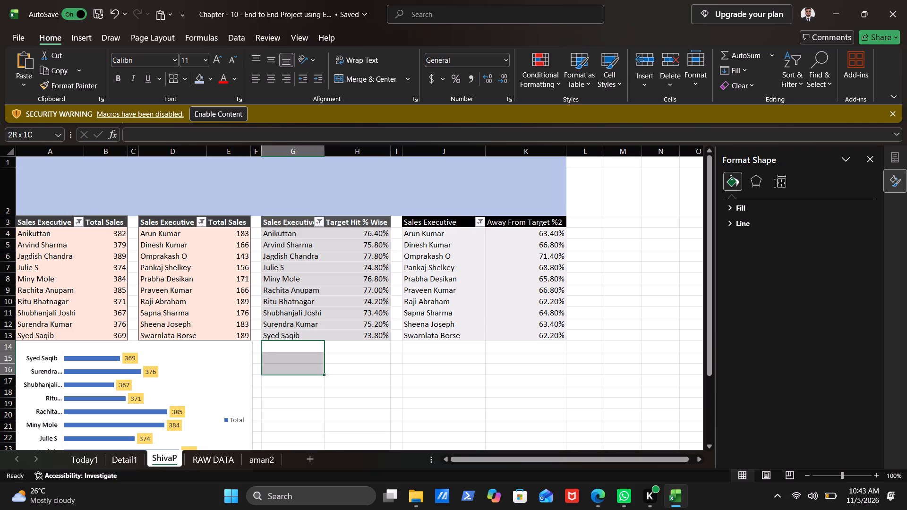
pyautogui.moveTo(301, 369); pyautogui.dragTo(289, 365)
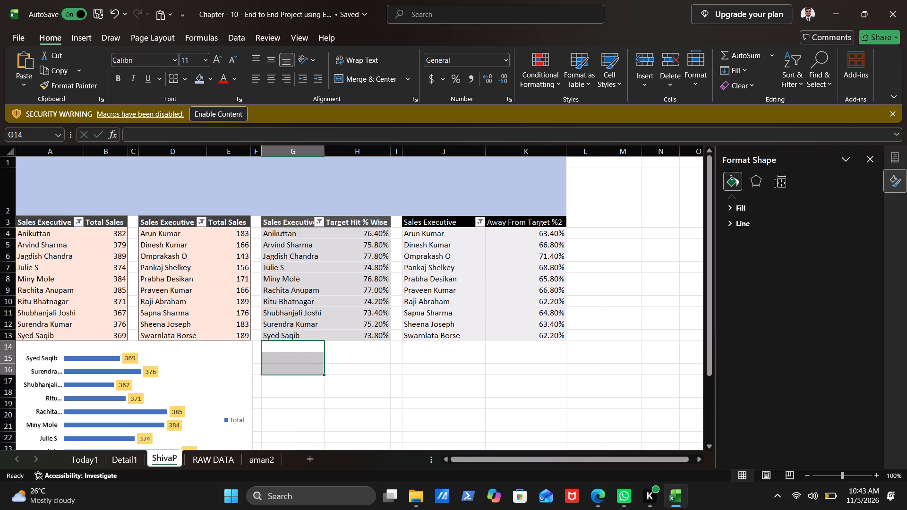
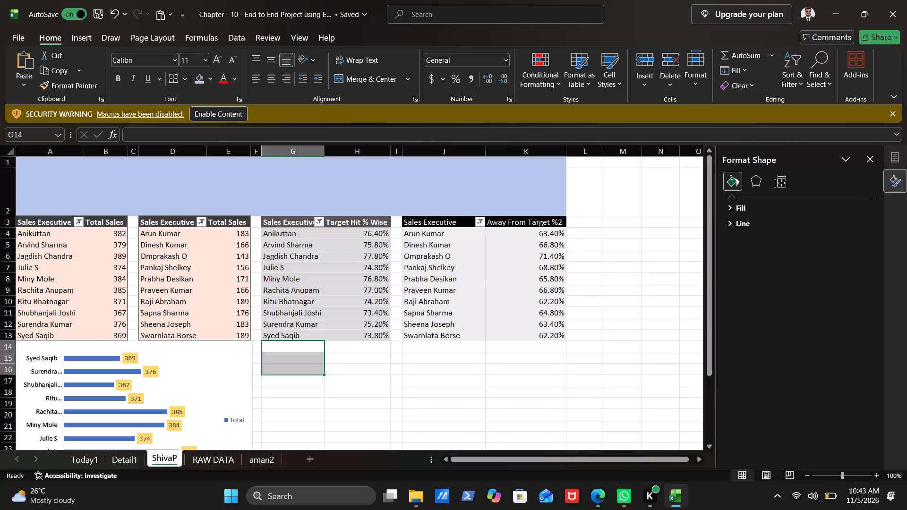
# Fill the range A14:K28 beneath the PivotTables with the same light blue as the header area.
pyautogui.moveTo(564, 344); pyautogui.dragTo(150, 320)
pyautogui.scroll(-1, 272, 439)
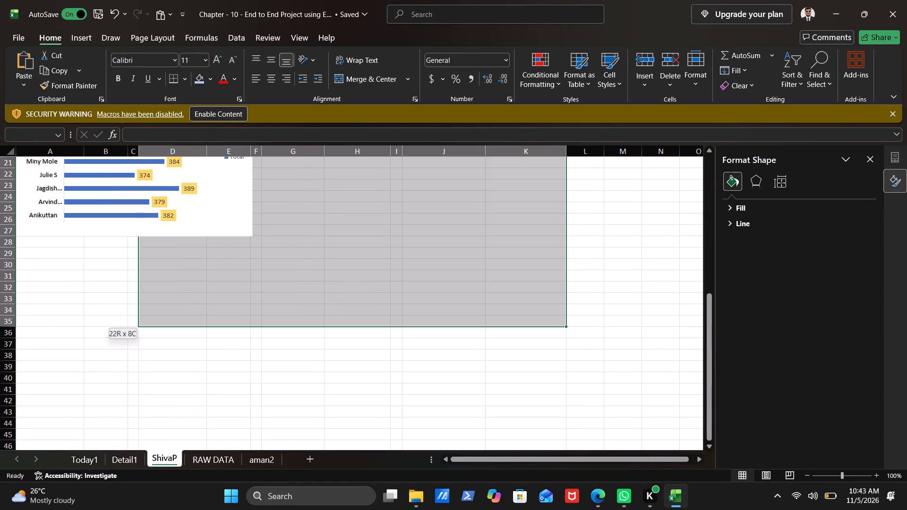
pyautogui.moveTo(150, 320); pyautogui.dragTo(0, 237)
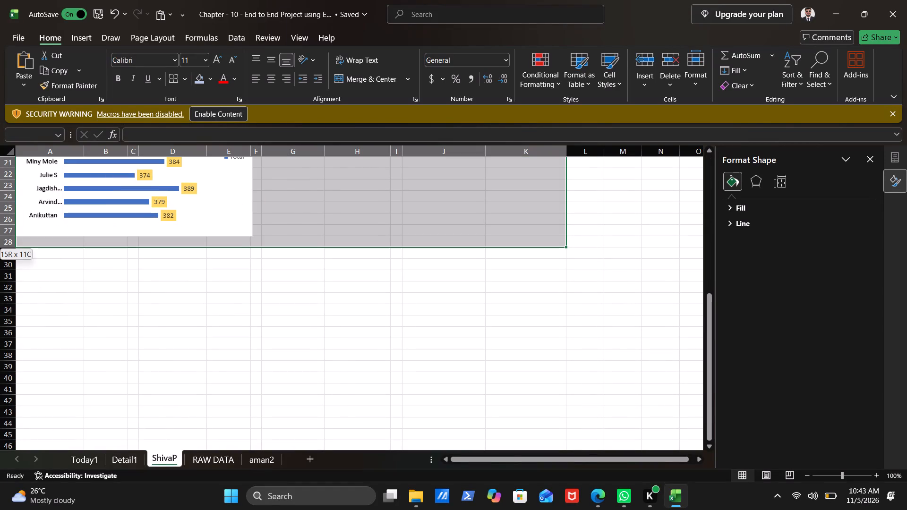
pyautogui.moveTo(0, 237); pyautogui.dragTo(0, 236)
pyautogui.click(202, 82)
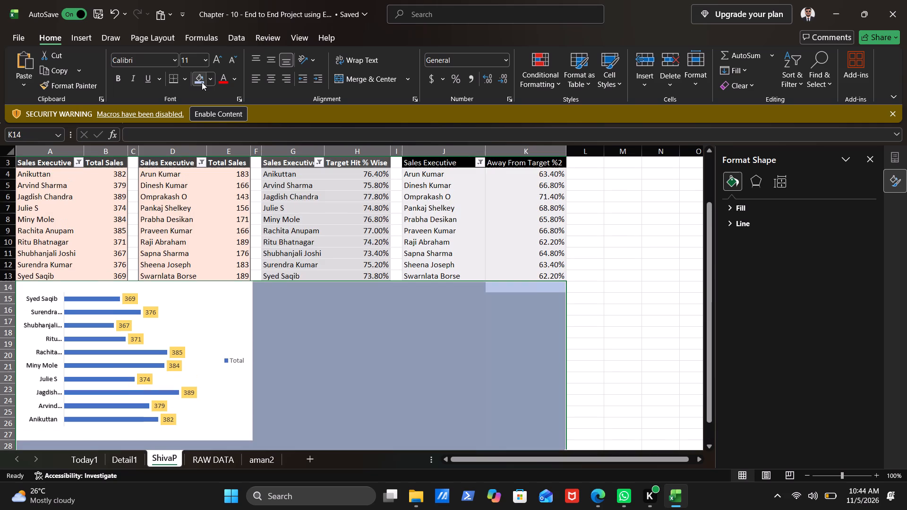
pyautogui.scroll(4, 202, 82)
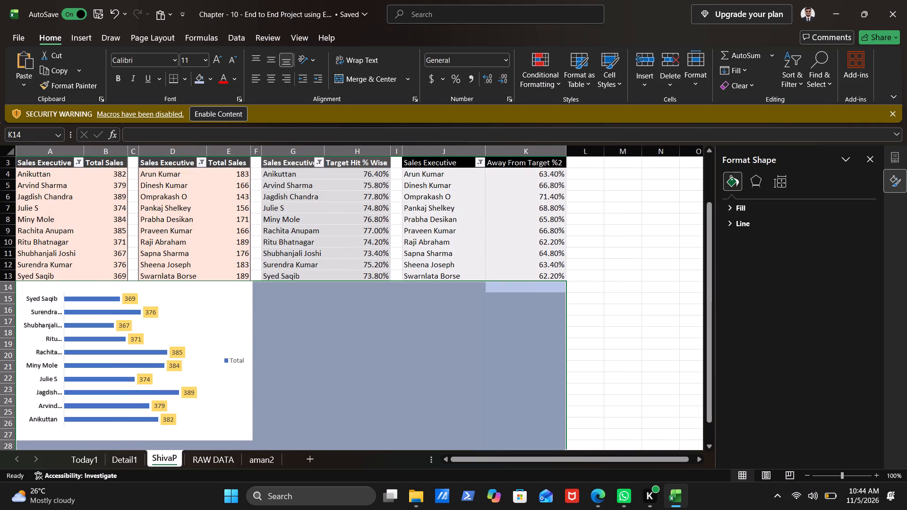
pyautogui.scroll(2, 310, 238)
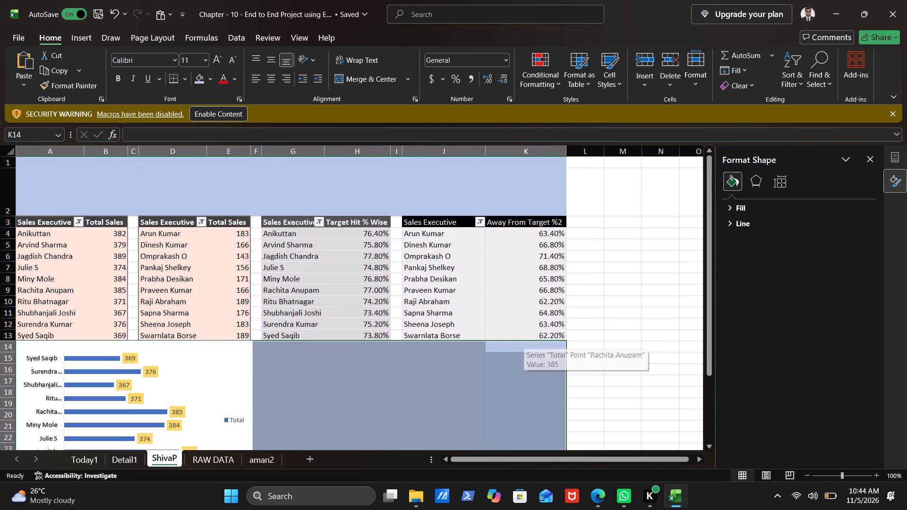
pyautogui.click(584, 336)
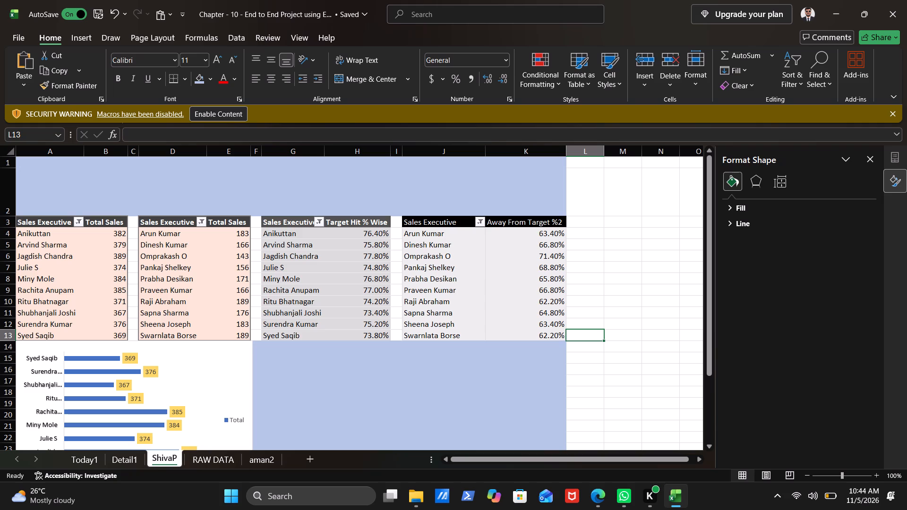
# Insert a pie PivotChart based on the Target Hit % Wise PivotTable in columns G and H.
pyautogui.click(304, 309)
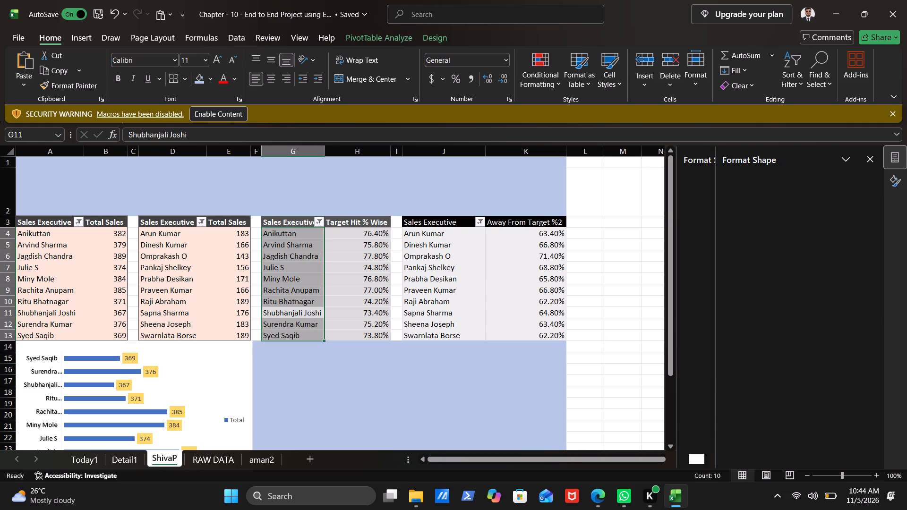
pyautogui.click(385, 38)
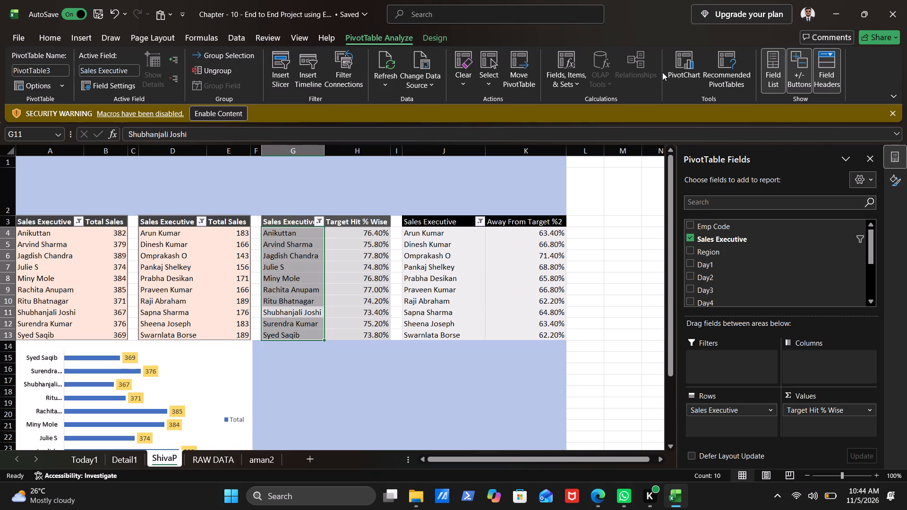
pyautogui.click(693, 79)
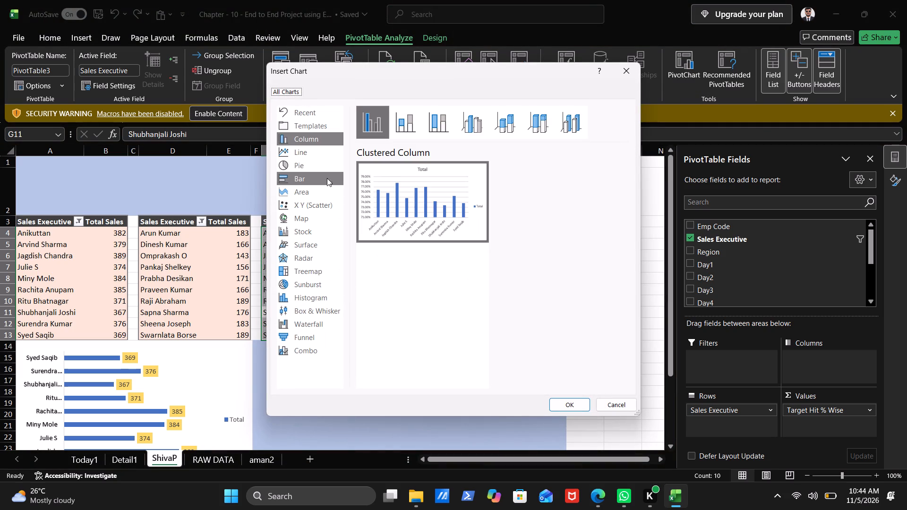
pyautogui.click(319, 169)
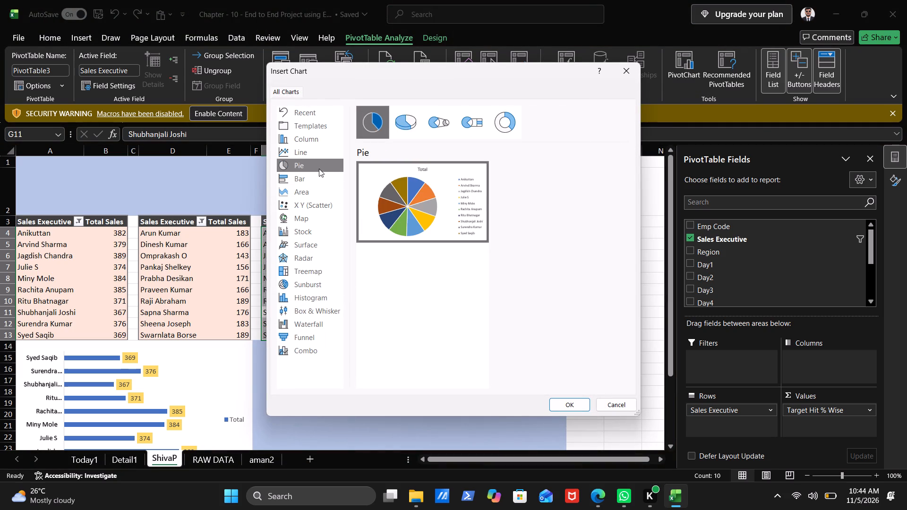
pyautogui.click(573, 407)
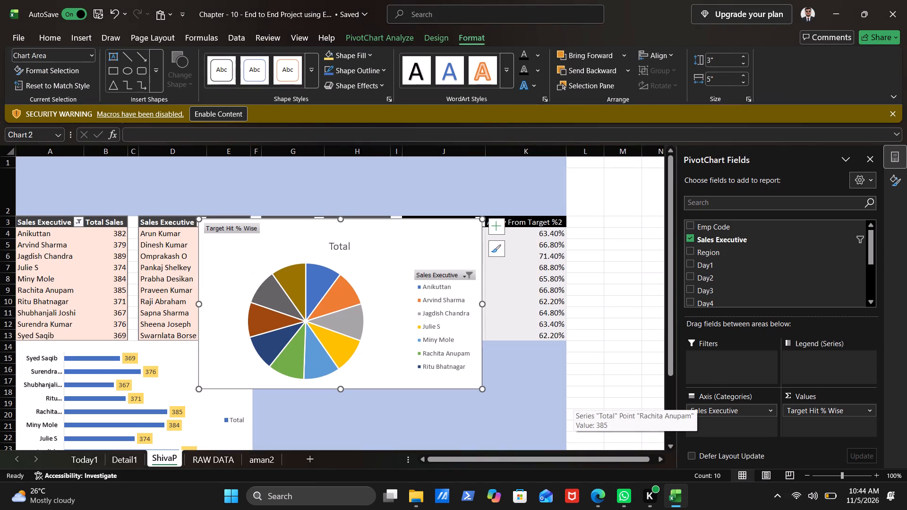
# Delete the pie chart's Total title.
pyautogui.click(343, 246)
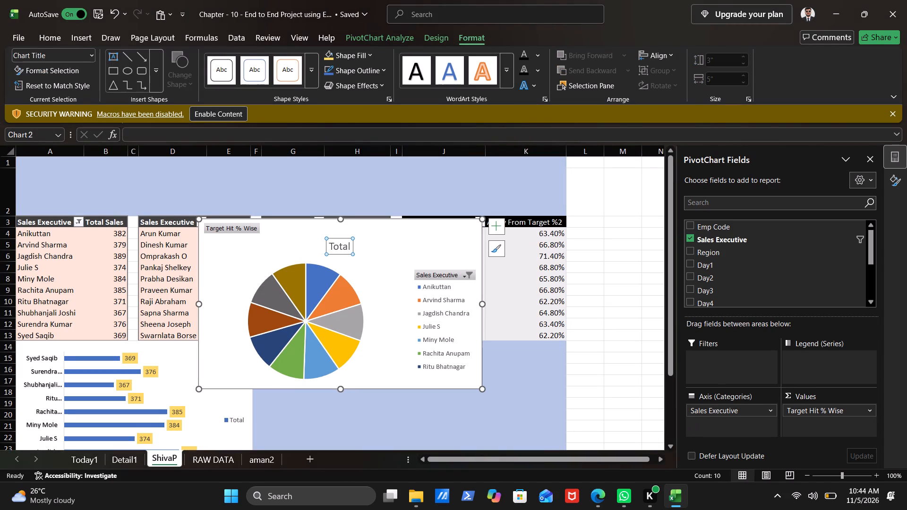
pyautogui.press('Delete')
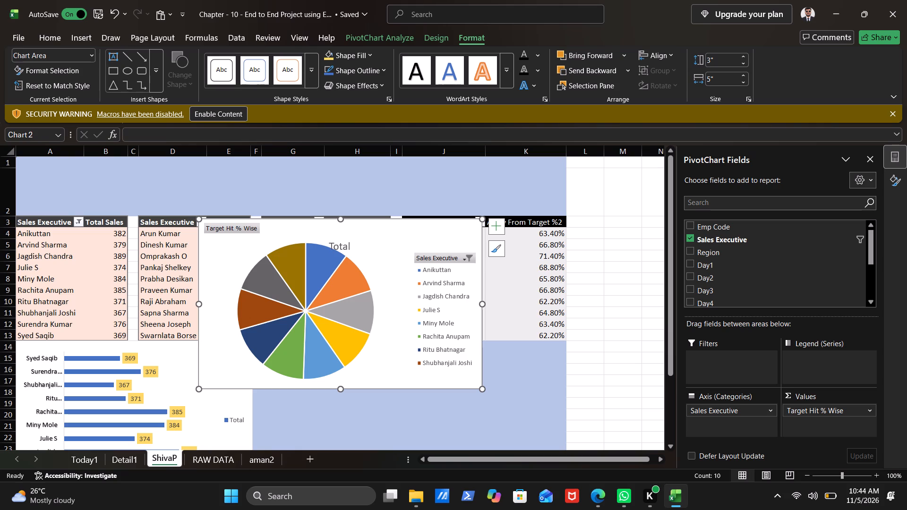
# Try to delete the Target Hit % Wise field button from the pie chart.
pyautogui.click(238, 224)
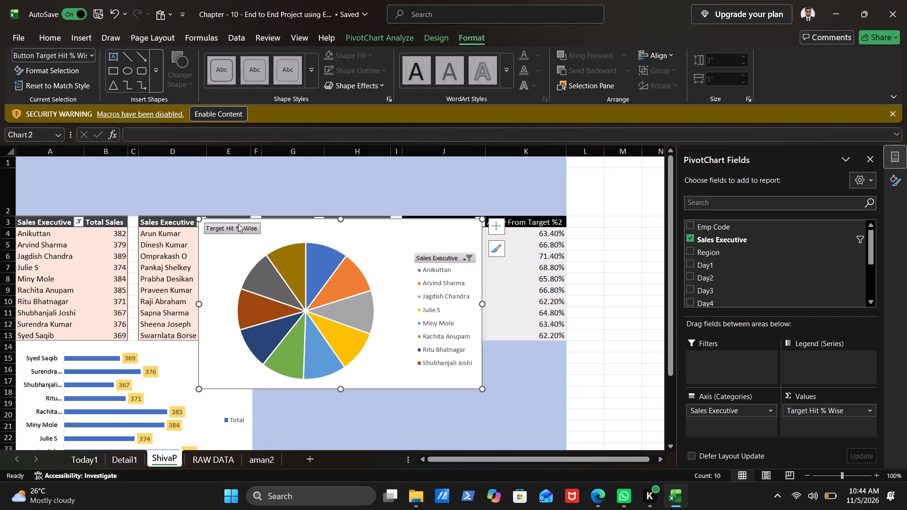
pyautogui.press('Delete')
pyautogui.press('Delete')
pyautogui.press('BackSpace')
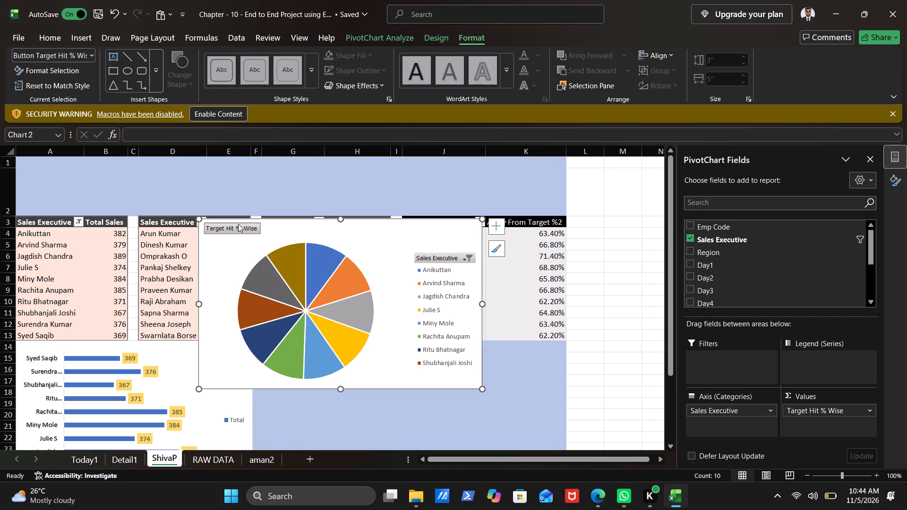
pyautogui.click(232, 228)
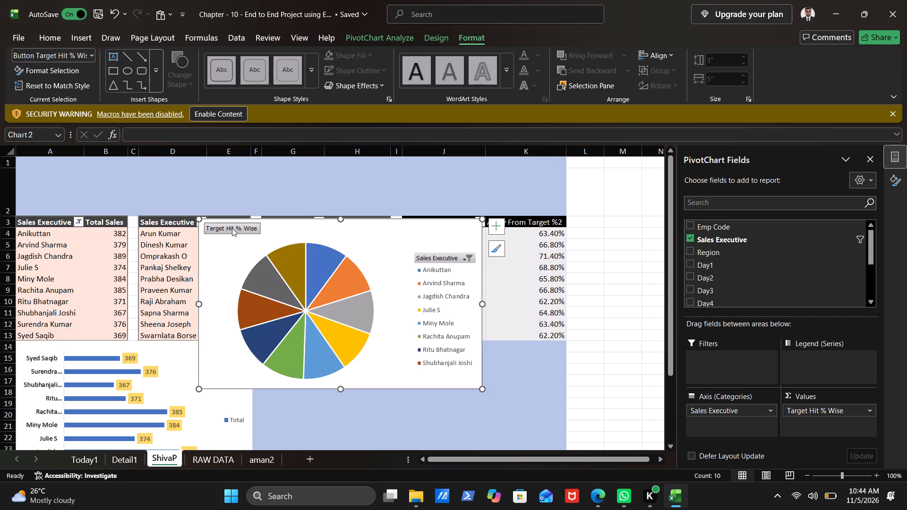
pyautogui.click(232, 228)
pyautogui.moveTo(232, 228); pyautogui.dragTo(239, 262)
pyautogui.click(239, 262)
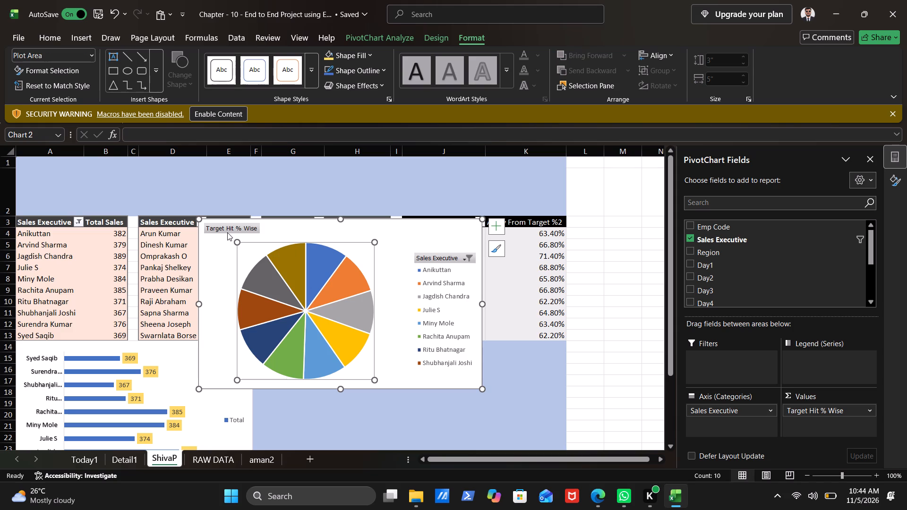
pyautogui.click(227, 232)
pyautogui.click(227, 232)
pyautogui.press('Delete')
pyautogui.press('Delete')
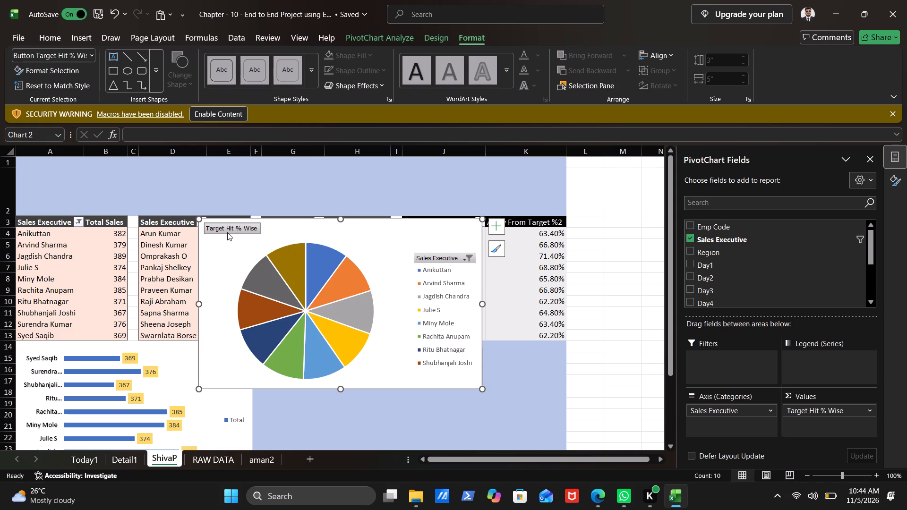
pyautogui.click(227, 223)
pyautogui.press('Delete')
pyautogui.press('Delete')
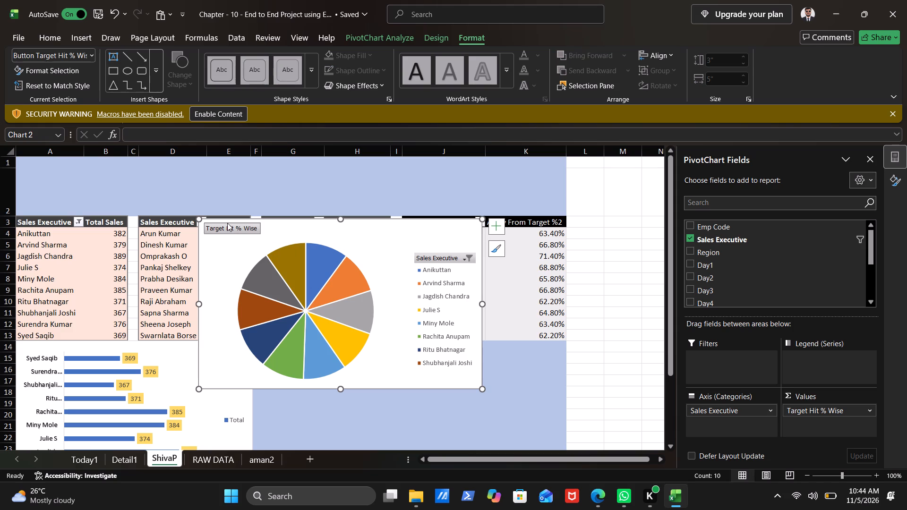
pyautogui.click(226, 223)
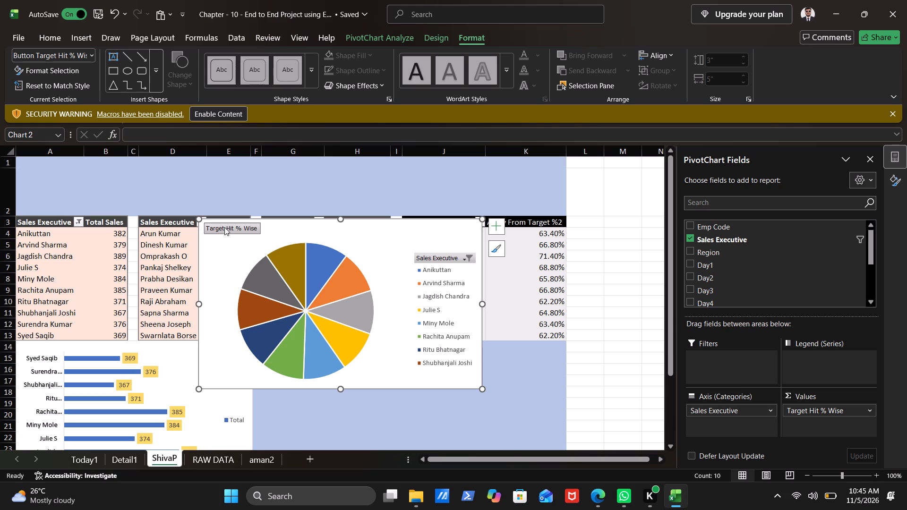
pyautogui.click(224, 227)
# Try several chart styles on the pie chart and apply the third one, with a grey gradient background and dark percentage labels.
pyautogui.click(438, 39)
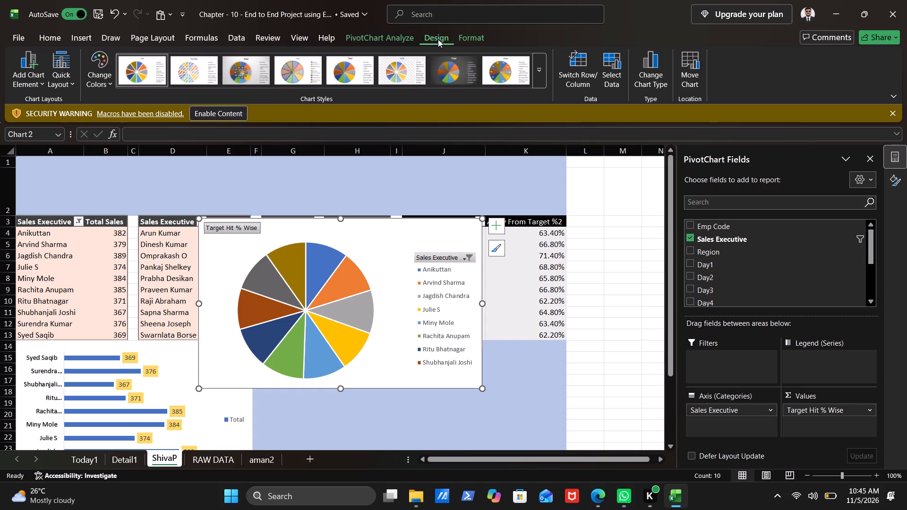
pyautogui.click(396, 70)
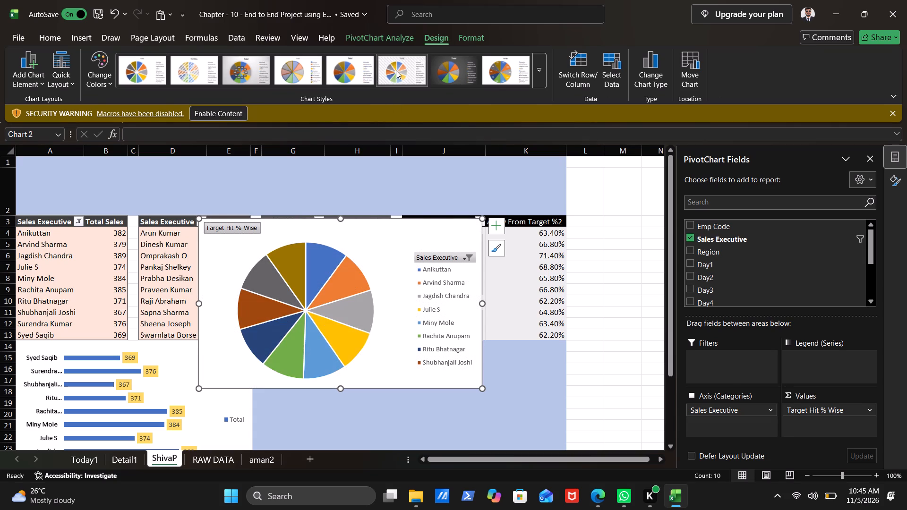
pyautogui.click(351, 72)
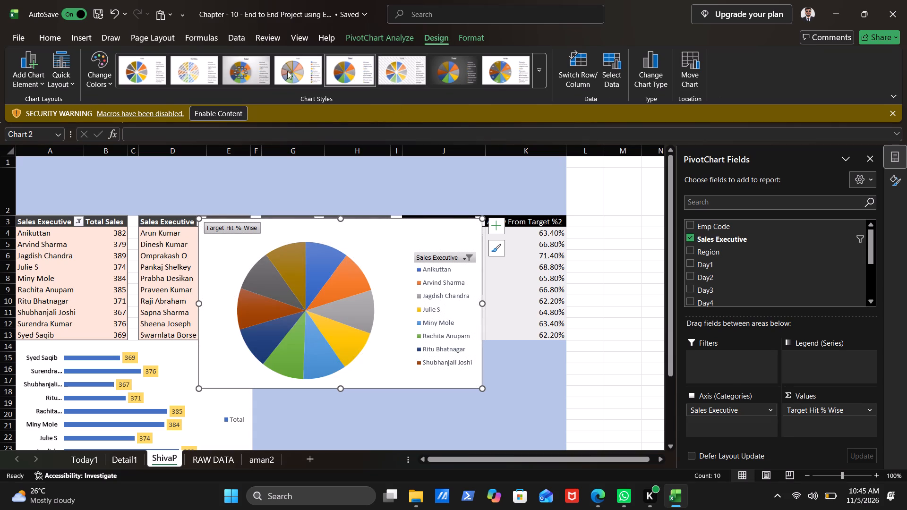
pyautogui.click(240, 73)
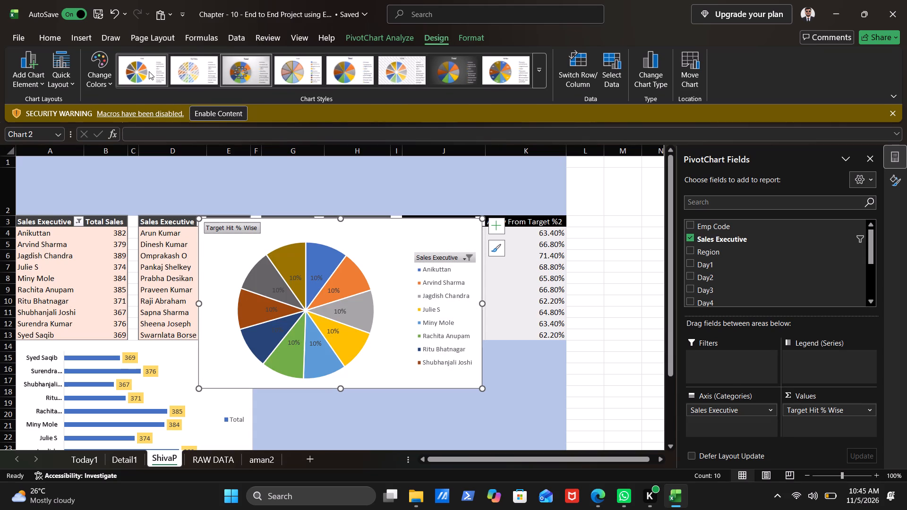
pyautogui.click(322, 73)
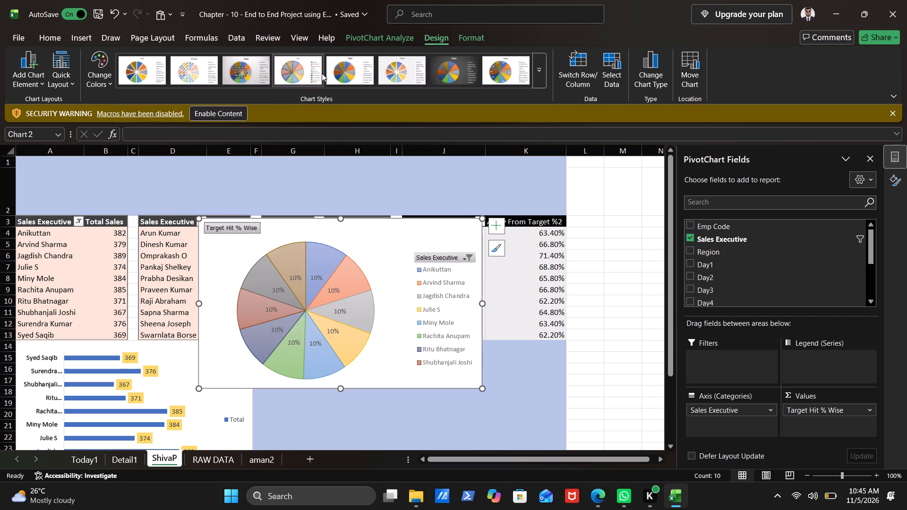
pyautogui.click(250, 71)
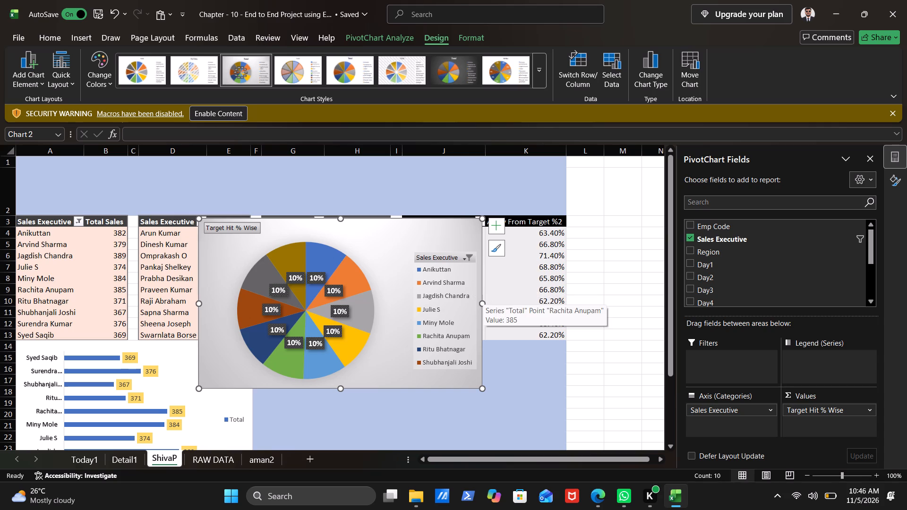
# Delete the pie chart's legend listing the sales executives.
pyautogui.click(455, 317)
pyautogui.press('Delete')
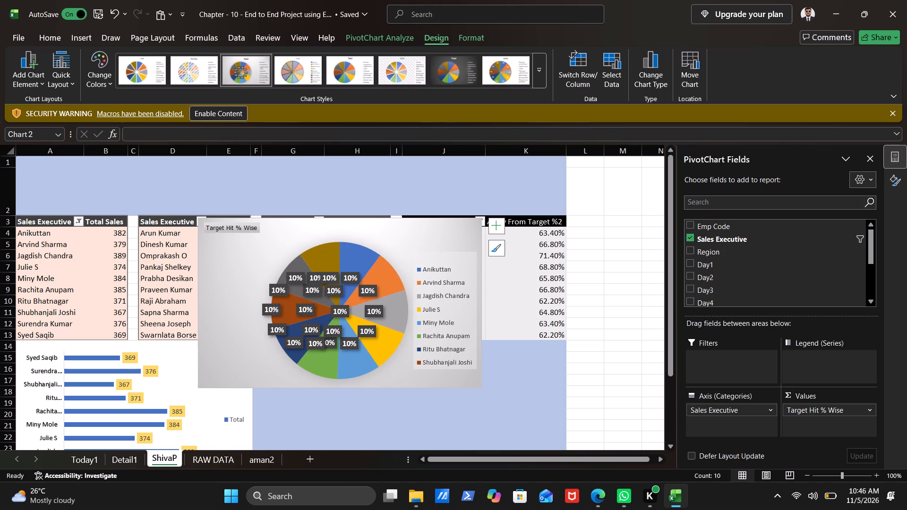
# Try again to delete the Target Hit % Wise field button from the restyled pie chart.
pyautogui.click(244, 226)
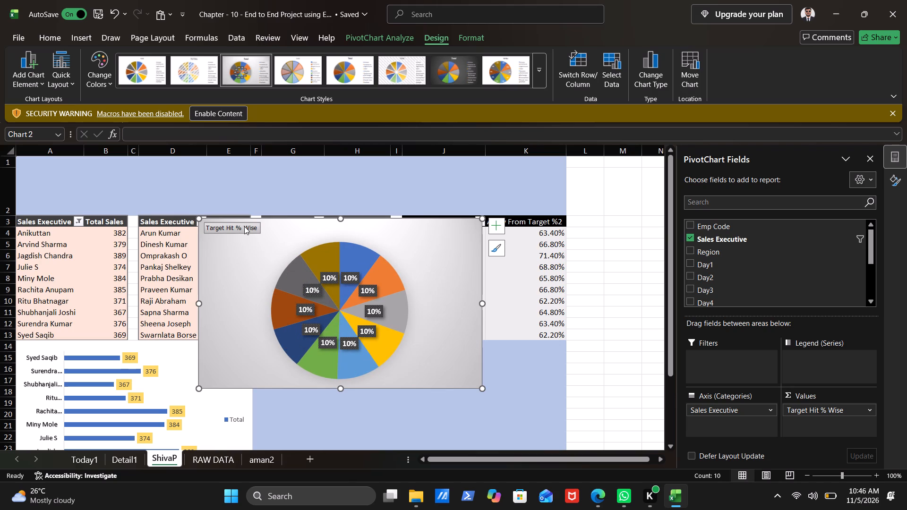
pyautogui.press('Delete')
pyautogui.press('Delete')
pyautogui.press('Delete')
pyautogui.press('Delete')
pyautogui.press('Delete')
# Shrink the pie chart by pulling in its left edge to column E and trimming its top and bottom edges slightly.
pyautogui.moveTo(199, 301); pyautogui.dragTo(236, 303)
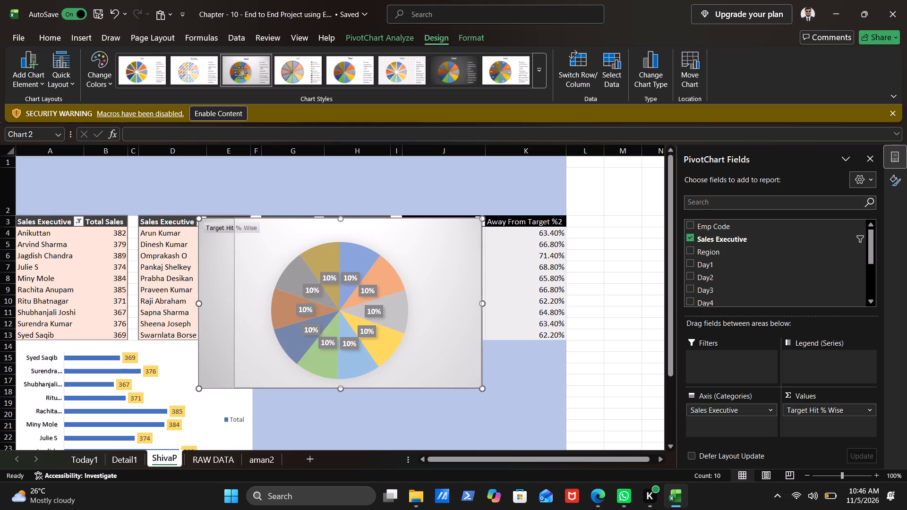
pyautogui.moveTo(236, 303); pyautogui.dragTo(240, 305)
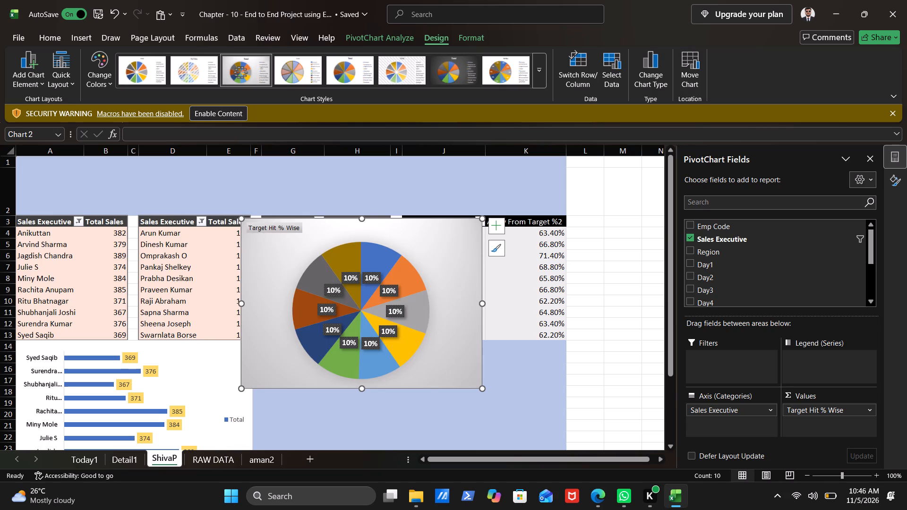
pyautogui.moveTo(361, 218); pyautogui.dragTo(363, 232)
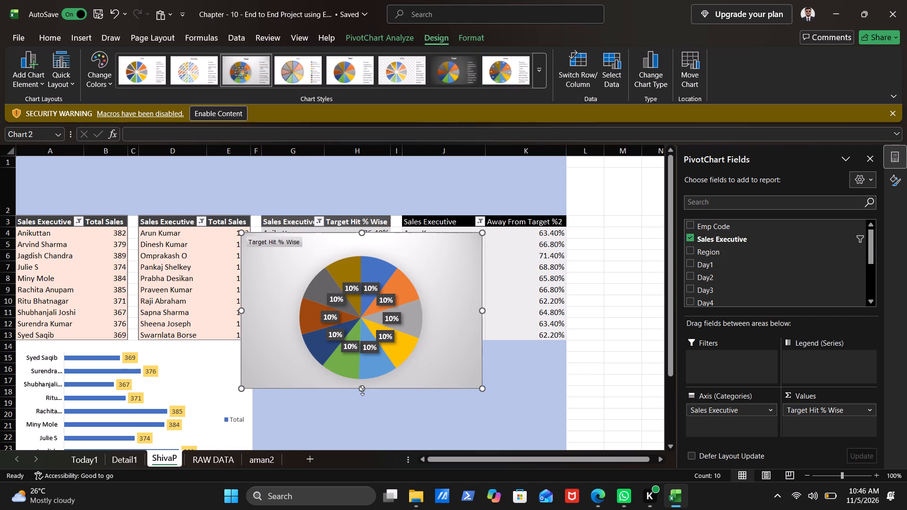
pyautogui.moveTo(362, 391); pyautogui.dragTo(363, 382)
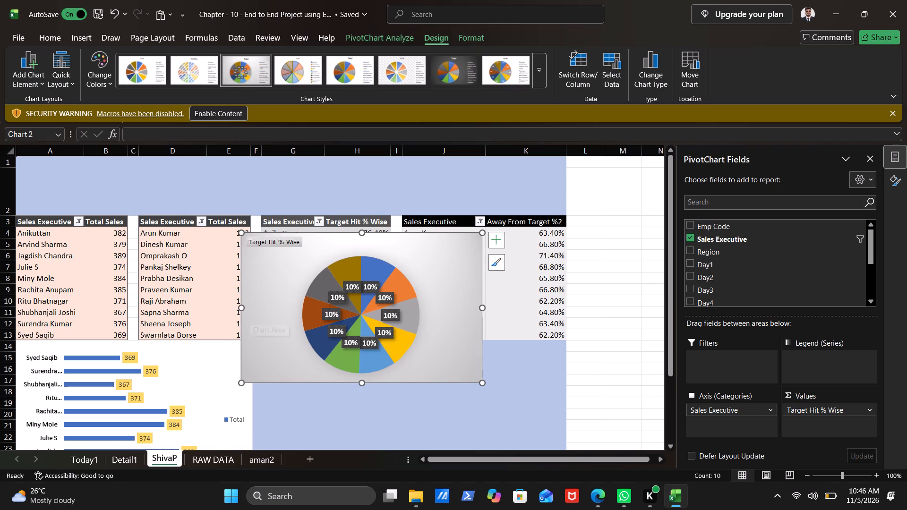
# Narrow the pie chart by pulling its left edge into column G and its right edge inward within column J.
pyautogui.moveTo(240, 307); pyautogui.dragTo(270, 304)
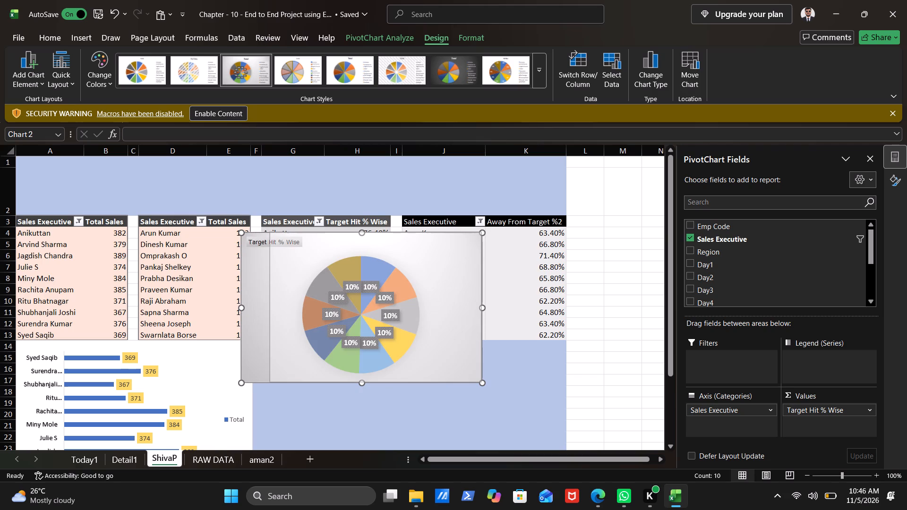
pyautogui.moveTo(270, 304); pyautogui.dragTo(272, 304)
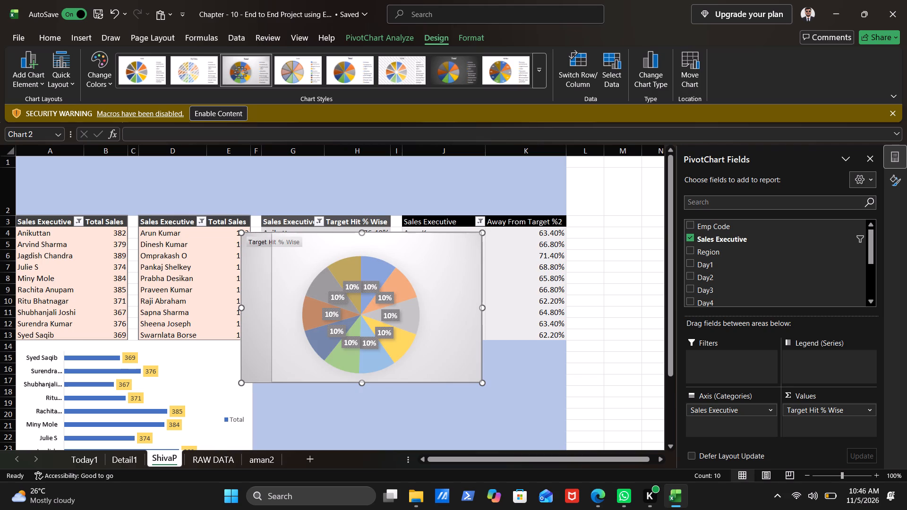
pyautogui.moveTo(272, 304); pyautogui.dragTo(278, 302)
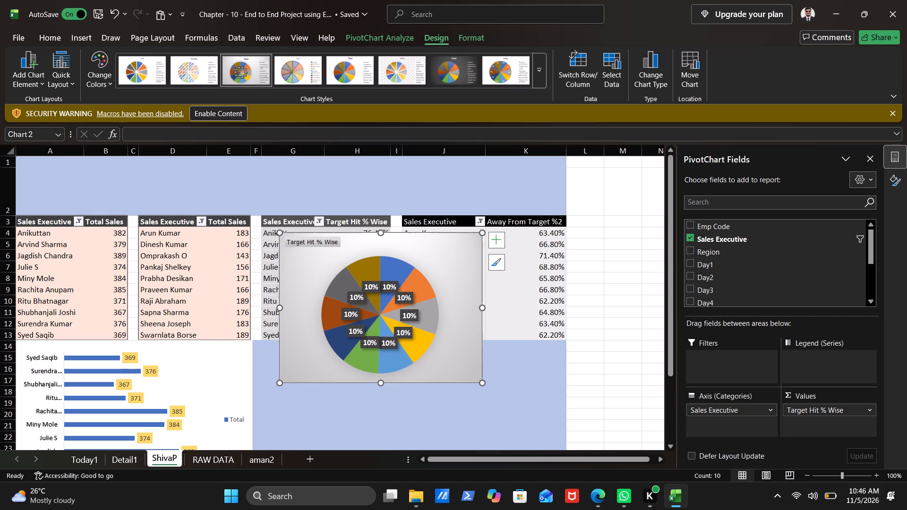
pyautogui.moveTo(482, 310); pyautogui.dragTo(461, 314)
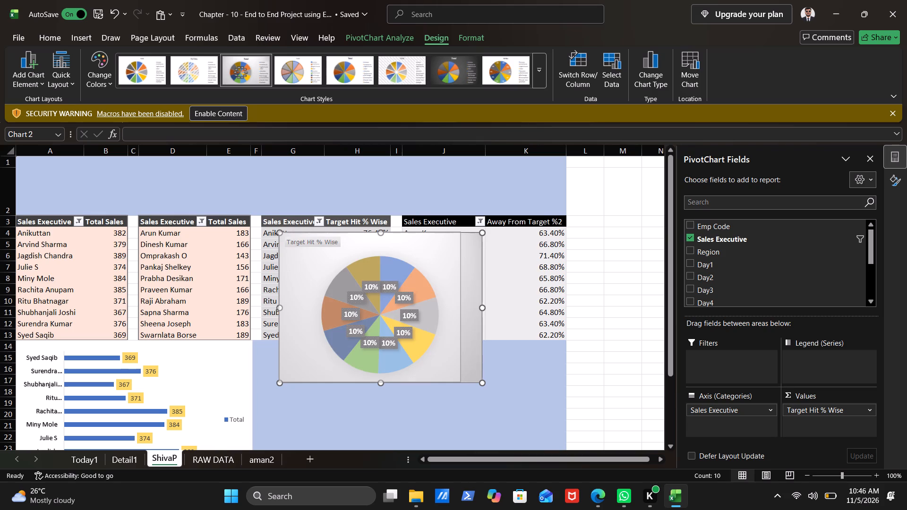
pyautogui.moveTo(461, 314); pyautogui.dragTo(459, 314)
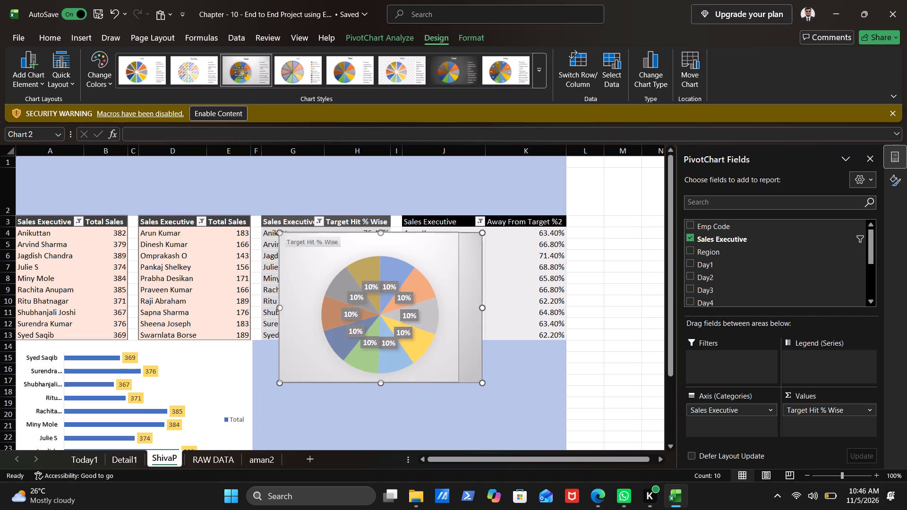
# Stretch the pie chart's bottom edge down to row 30 and lower its top edge to row 14, clearing the PivotTables.
pyautogui.moveTo(370, 385); pyautogui.dragTo(355, 446)
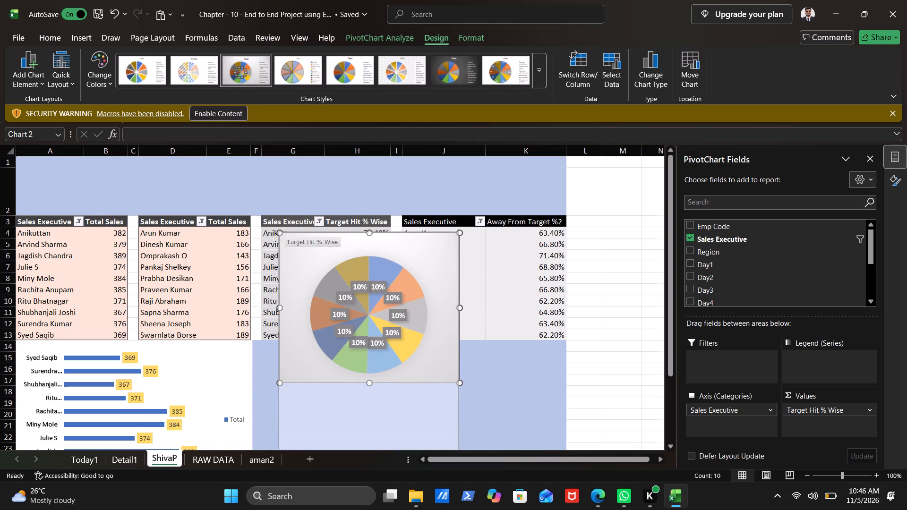
pyautogui.moveTo(355, 446); pyautogui.dragTo(354, 476)
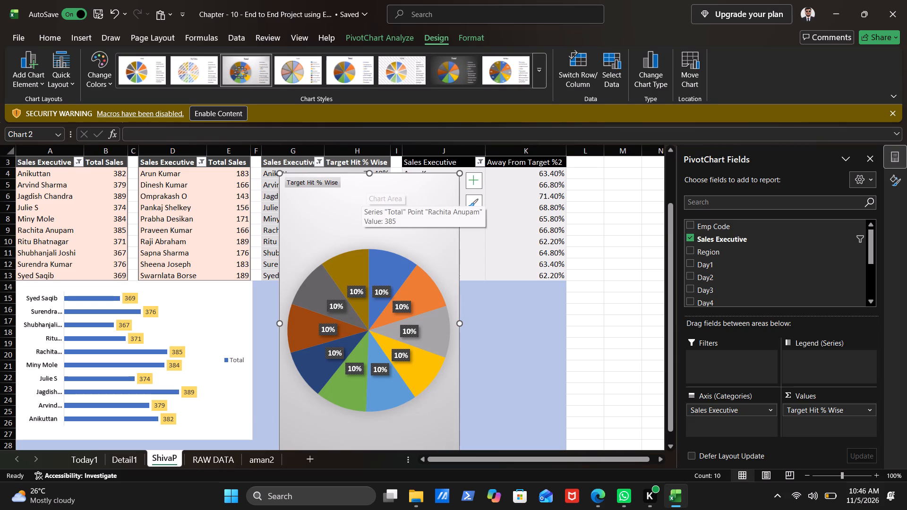
pyautogui.moveTo(368, 172); pyautogui.dragTo(362, 289)
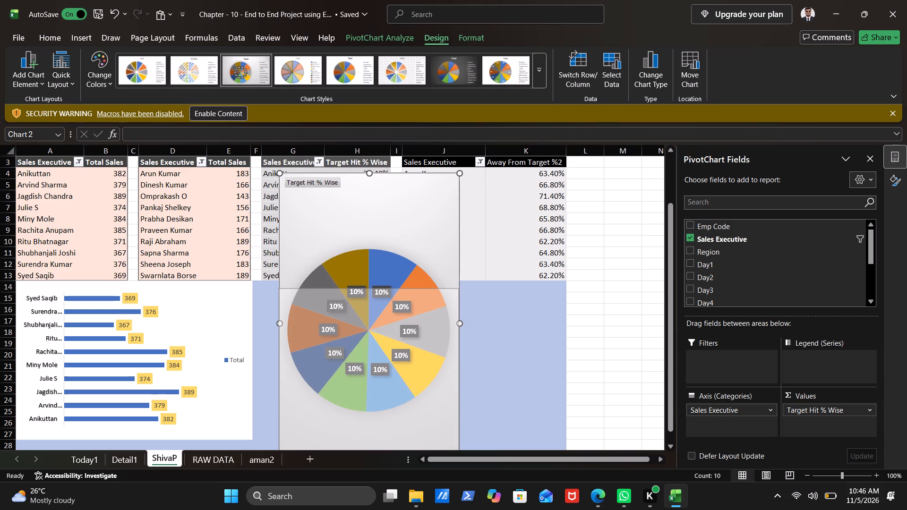
pyautogui.moveTo(362, 289); pyautogui.dragTo(362, 289)
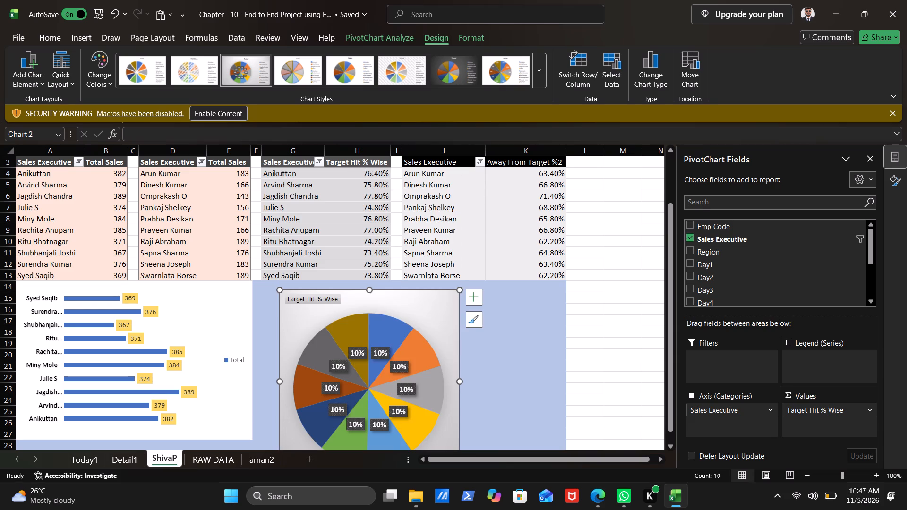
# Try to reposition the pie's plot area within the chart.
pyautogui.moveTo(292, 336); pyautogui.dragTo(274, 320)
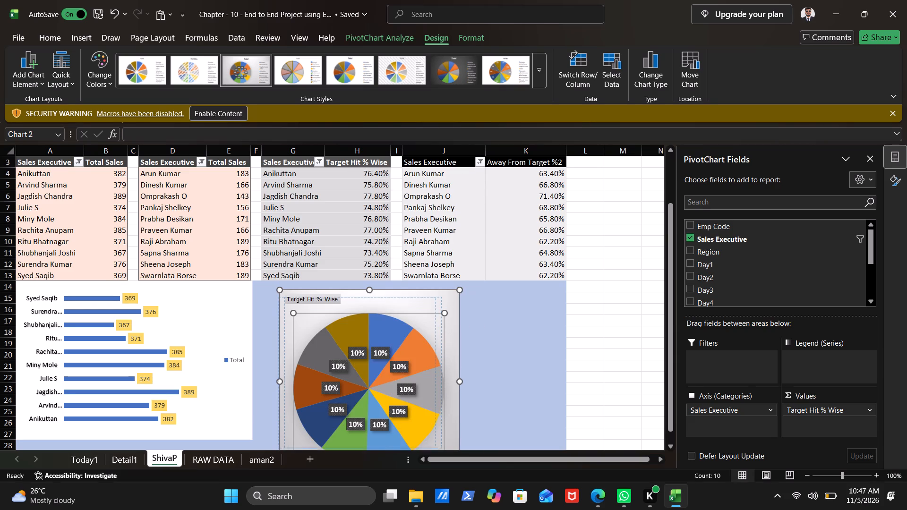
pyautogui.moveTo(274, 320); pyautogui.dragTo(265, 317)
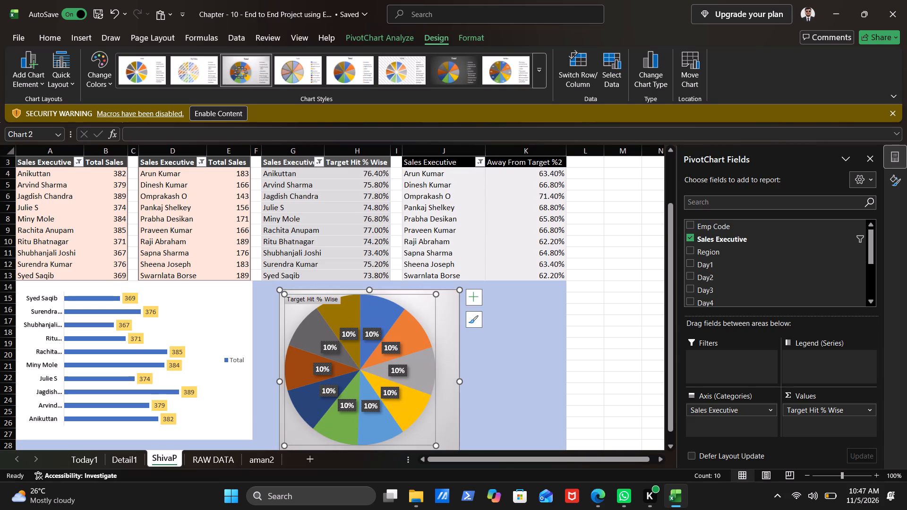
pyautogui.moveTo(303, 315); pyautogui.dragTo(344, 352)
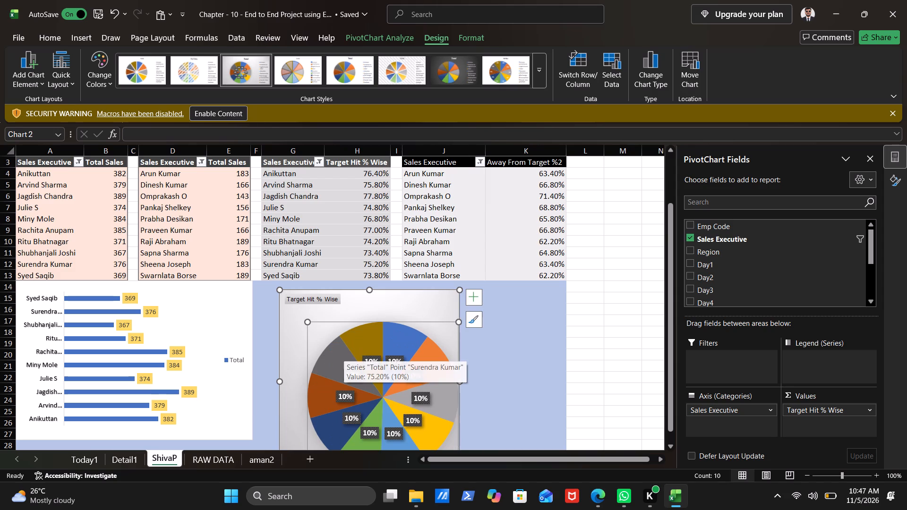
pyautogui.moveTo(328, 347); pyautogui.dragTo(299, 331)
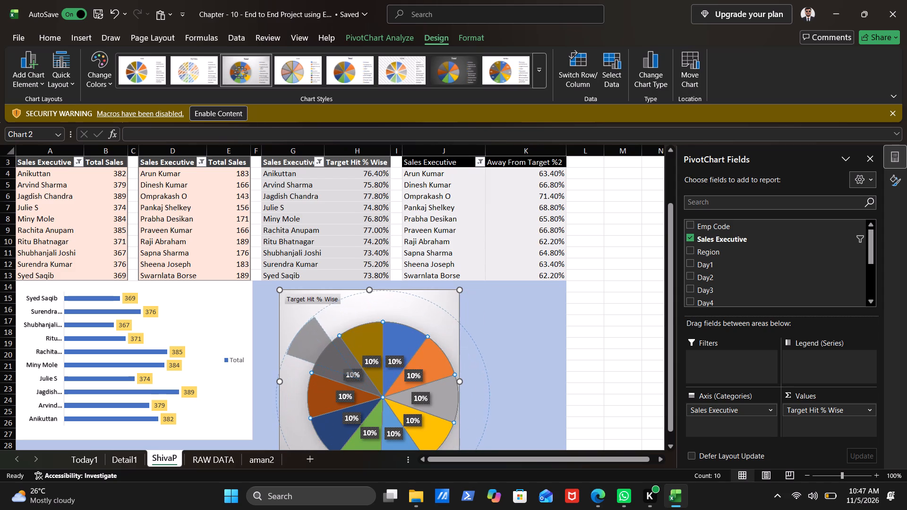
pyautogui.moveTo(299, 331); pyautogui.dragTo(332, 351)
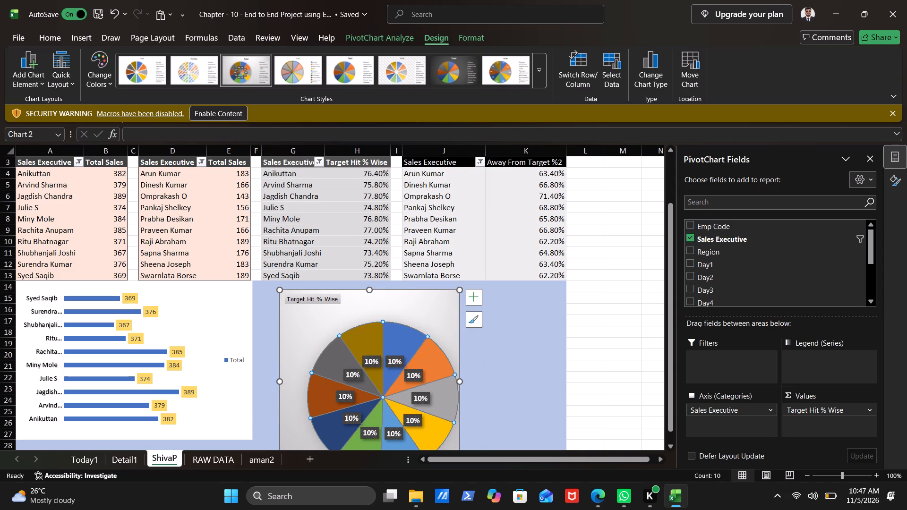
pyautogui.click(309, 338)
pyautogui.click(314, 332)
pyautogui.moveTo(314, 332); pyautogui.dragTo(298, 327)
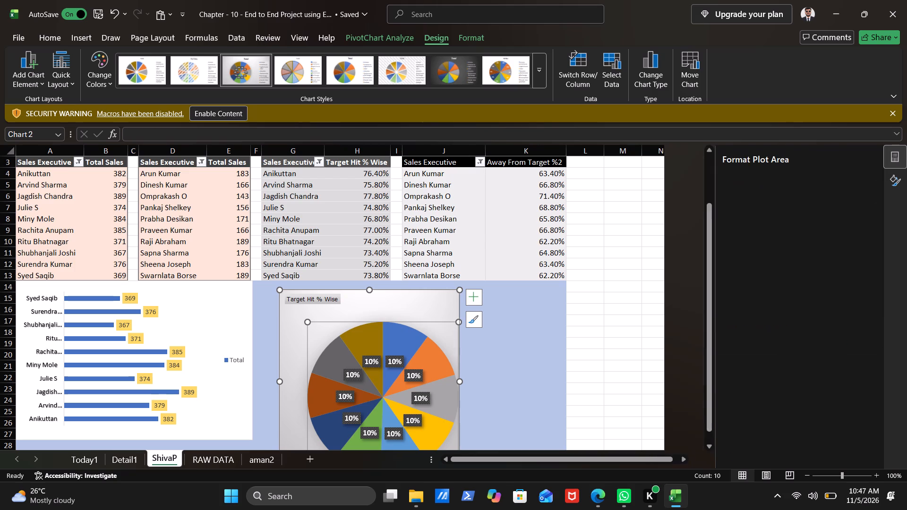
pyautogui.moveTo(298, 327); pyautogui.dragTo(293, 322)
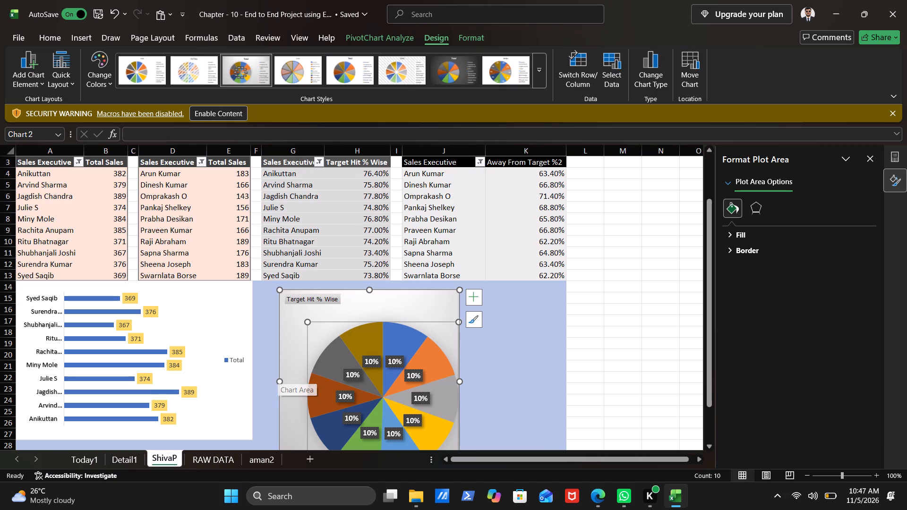
# Fit the pie chart's sides to columns G and H and raise its top edge to just beneath the Target Hit % Wise PivotTable.
pyautogui.moveTo(281, 382); pyautogui.dragTo(276, 380)
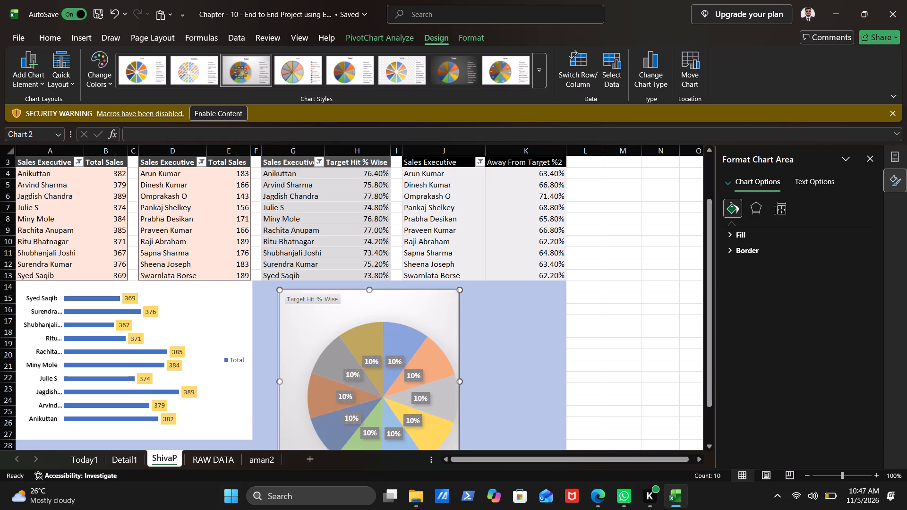
pyautogui.moveTo(276, 380); pyautogui.dragTo(258, 363)
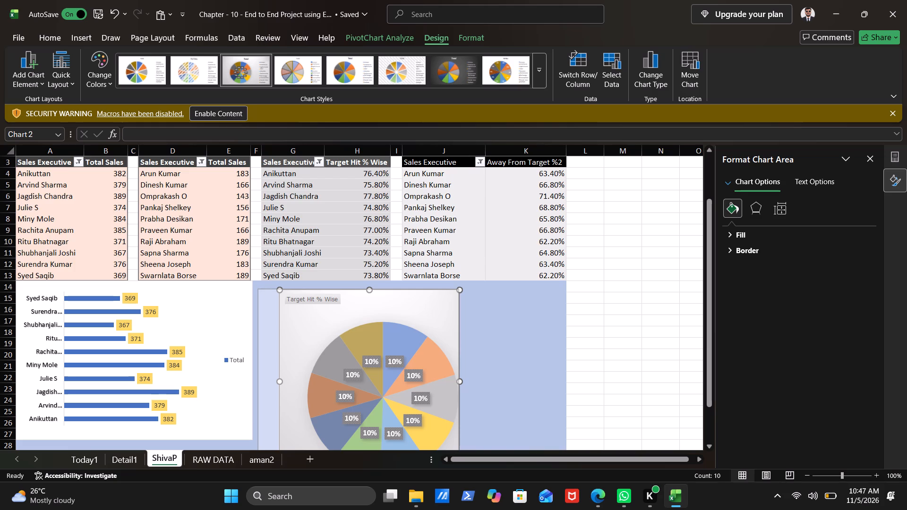
pyautogui.moveTo(258, 363); pyautogui.dragTo(261, 361)
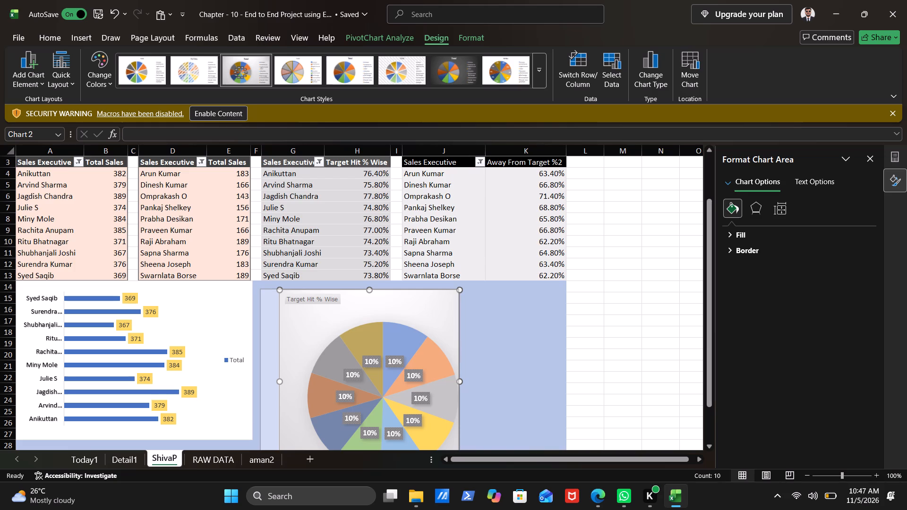
pyautogui.moveTo(261, 361); pyautogui.dragTo(261, 362)
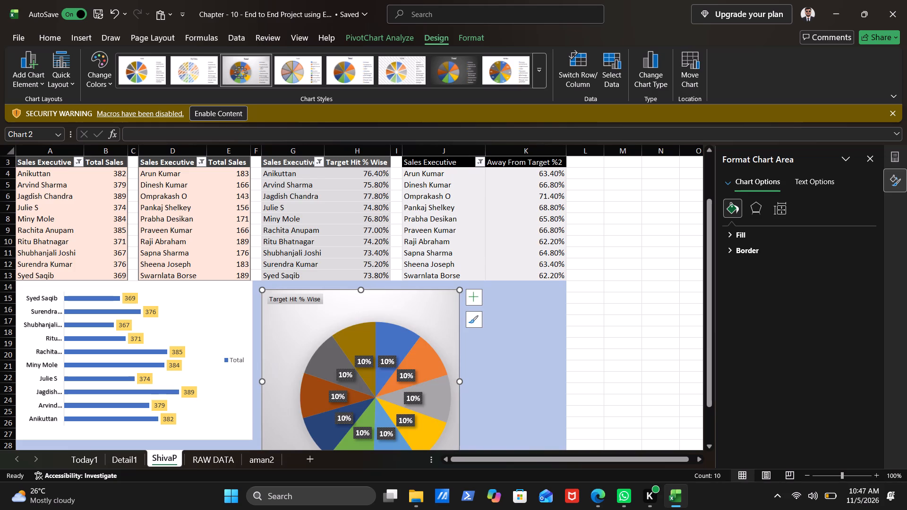
pyautogui.moveTo(360, 289); pyautogui.dragTo(361, 287)
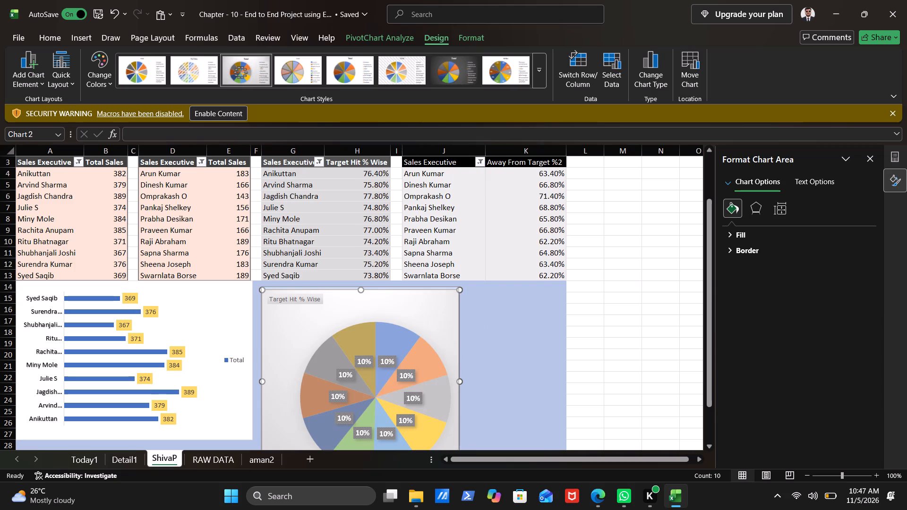
pyautogui.moveTo(361, 287); pyautogui.dragTo(353, 284)
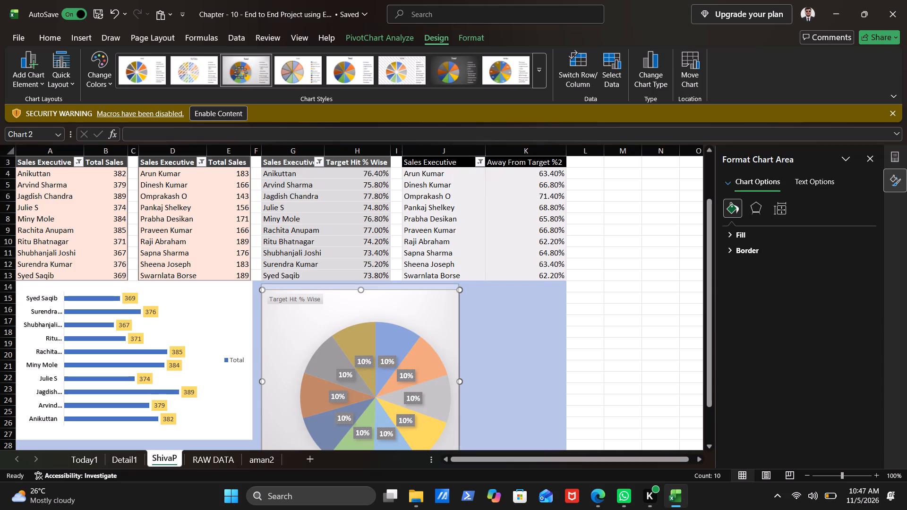
pyautogui.moveTo(353, 284); pyautogui.dragTo(352, 283)
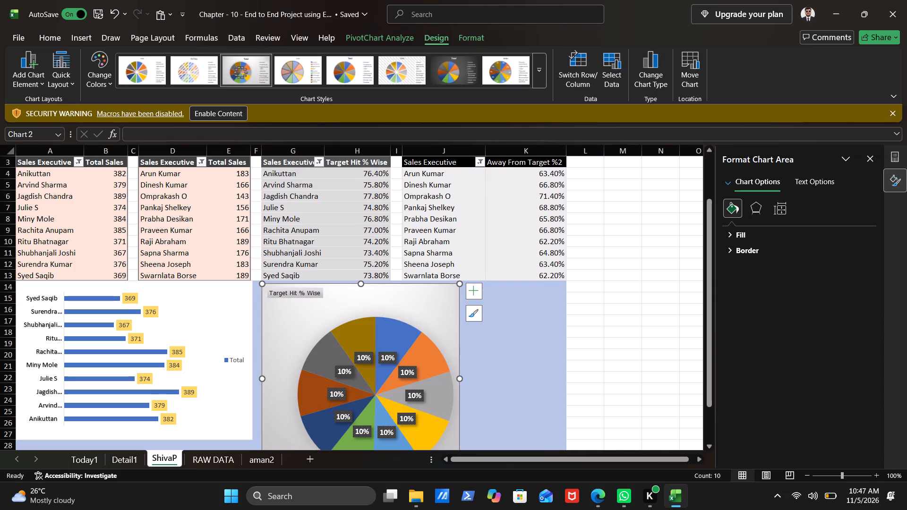
pyautogui.moveTo(458, 284); pyautogui.dragTo(454, 284)
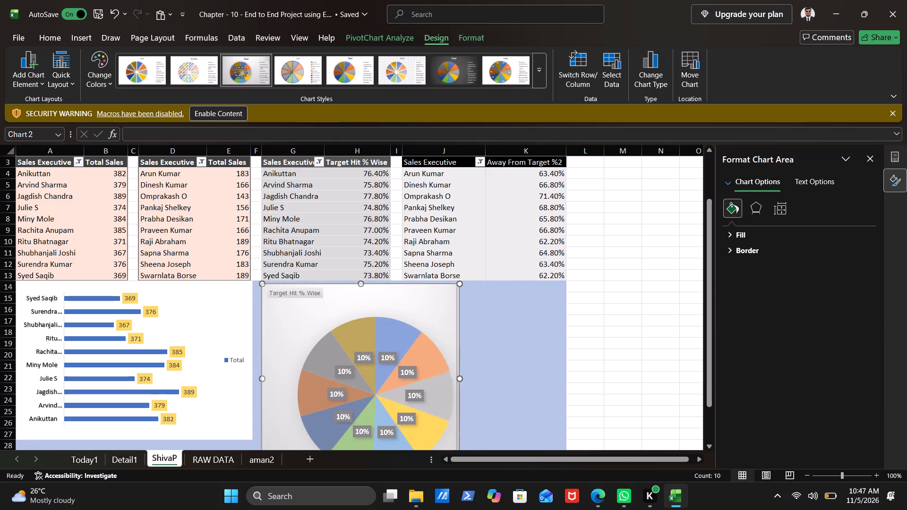
pyautogui.moveTo(454, 284); pyautogui.dragTo(394, 284)
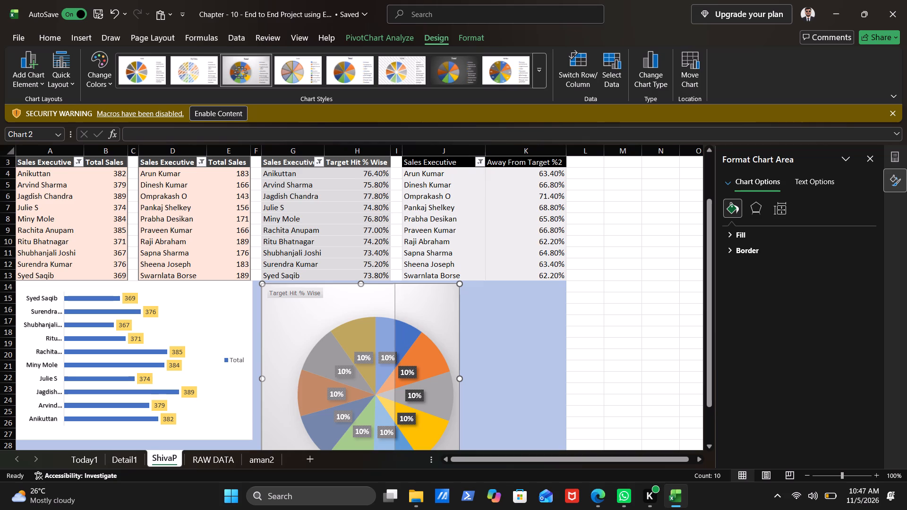
pyautogui.moveTo(394, 284); pyautogui.dragTo(393, 284)
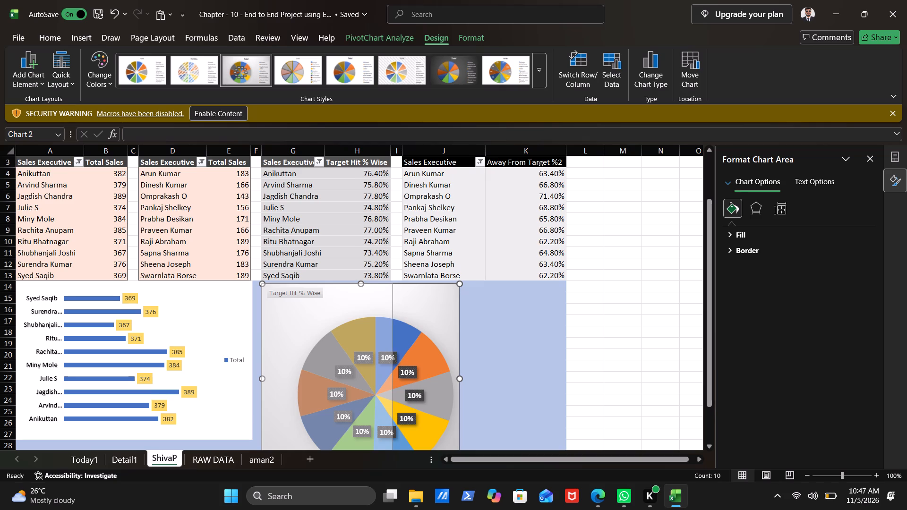
pyautogui.moveTo(393, 284); pyautogui.dragTo(392, 283)
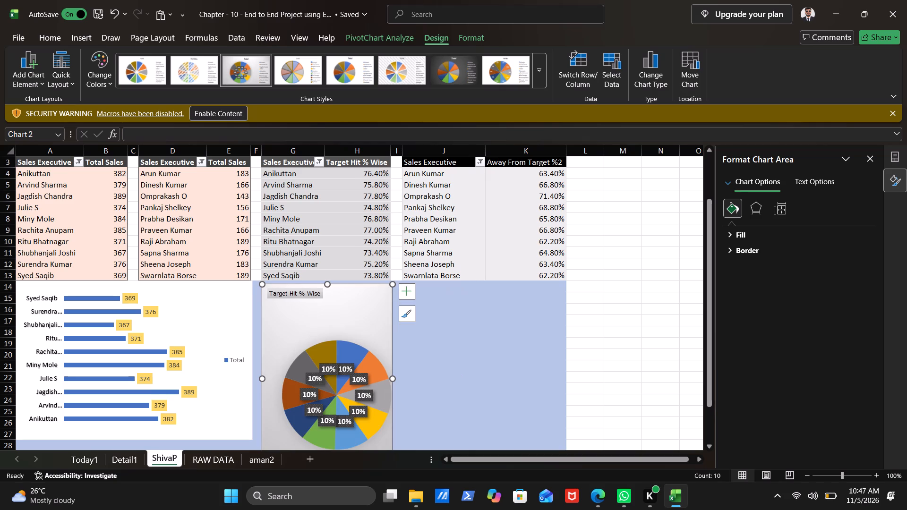
# Raise the pie chart's bottom edge to row 27, level with the bottom of the bar chart.
pyautogui.scroll(-2, 415, 399)
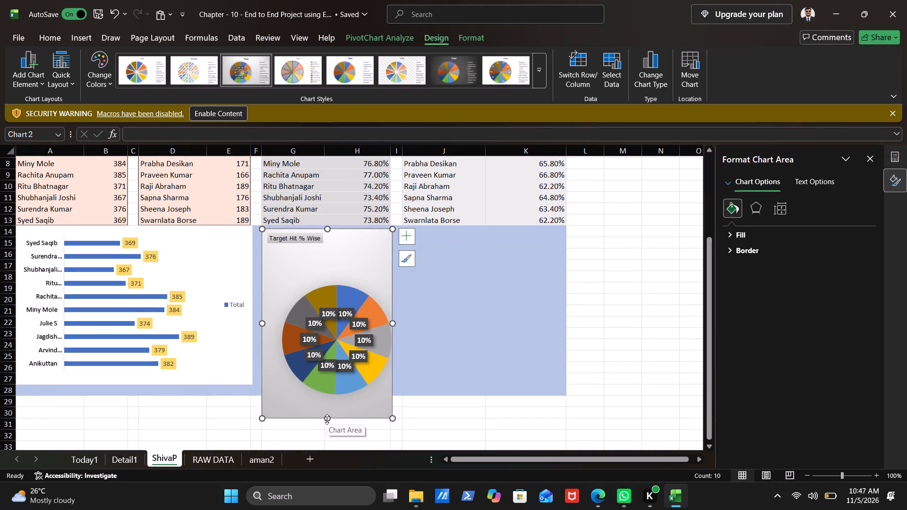
pyautogui.moveTo(327, 419); pyautogui.dragTo(328, 399)
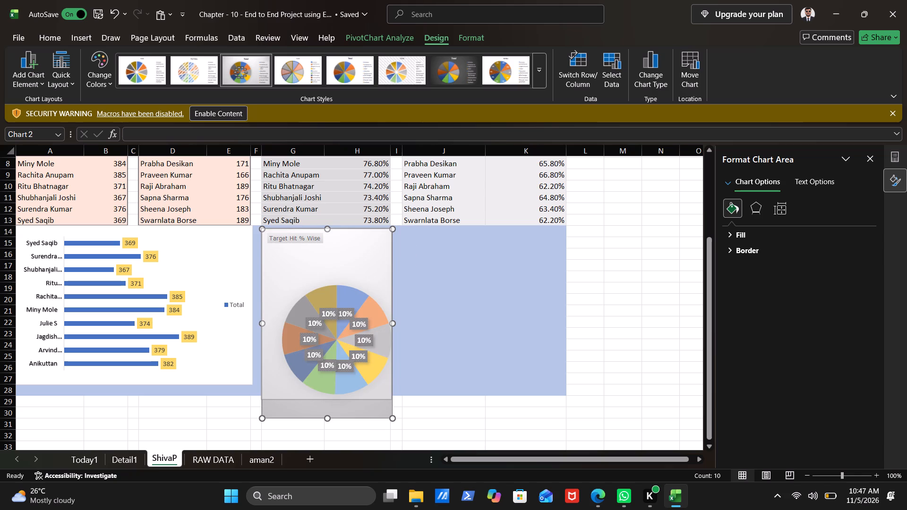
pyautogui.moveTo(328, 399); pyautogui.dragTo(326, 388)
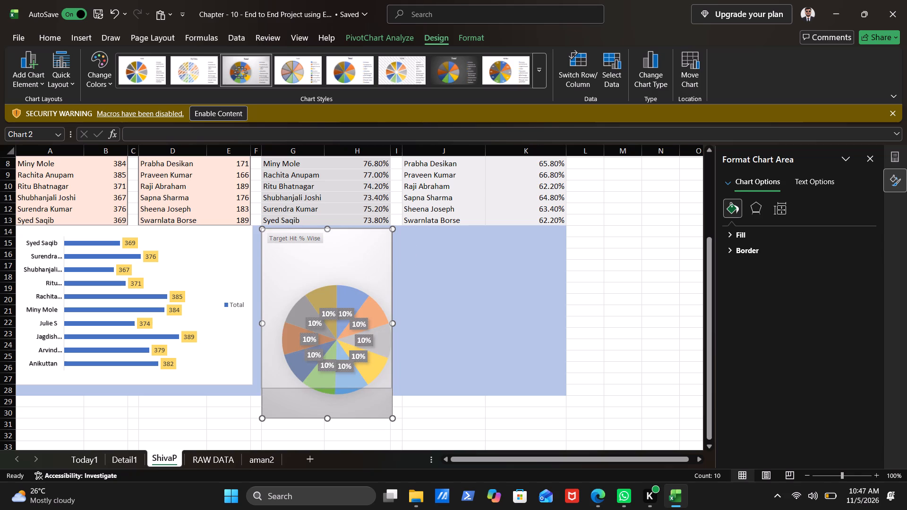
pyautogui.moveTo(326, 388); pyautogui.dragTo(325, 385)
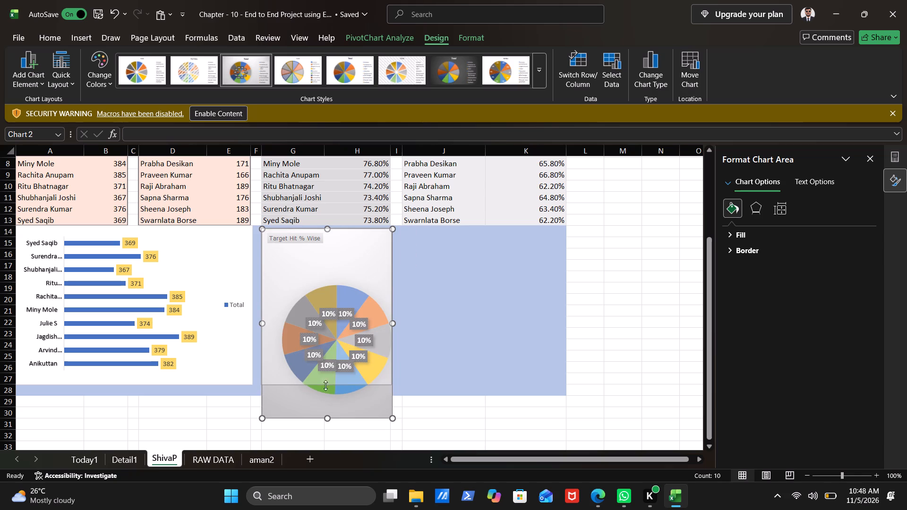
pyautogui.click(301, 257)
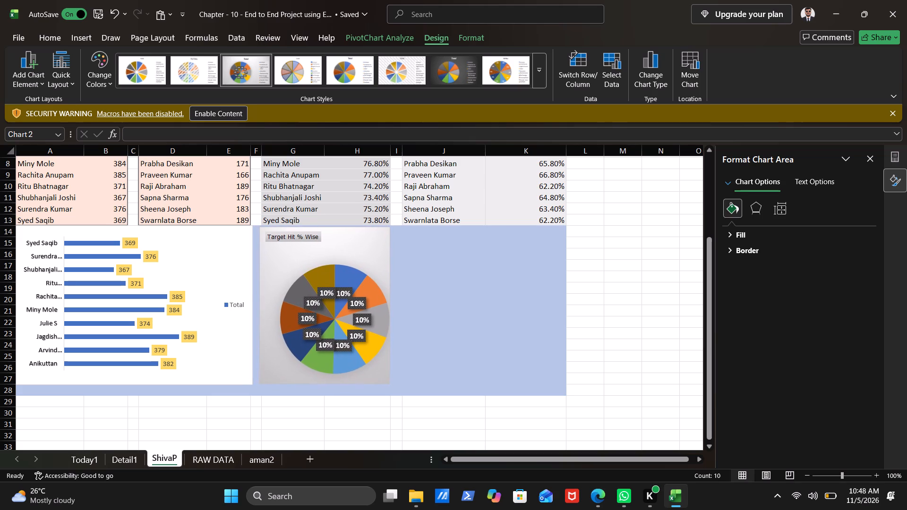
# Move the pie's plot area up and toward the left within its chart, centring it under the Target Hit % Wise field label.
pyautogui.click(307, 266)
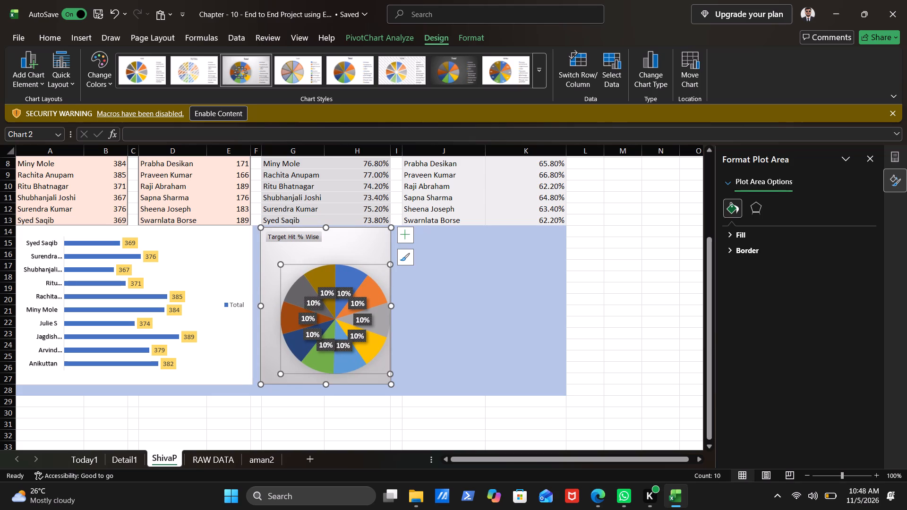
pyautogui.moveTo(307, 266); pyautogui.dragTo(295, 257)
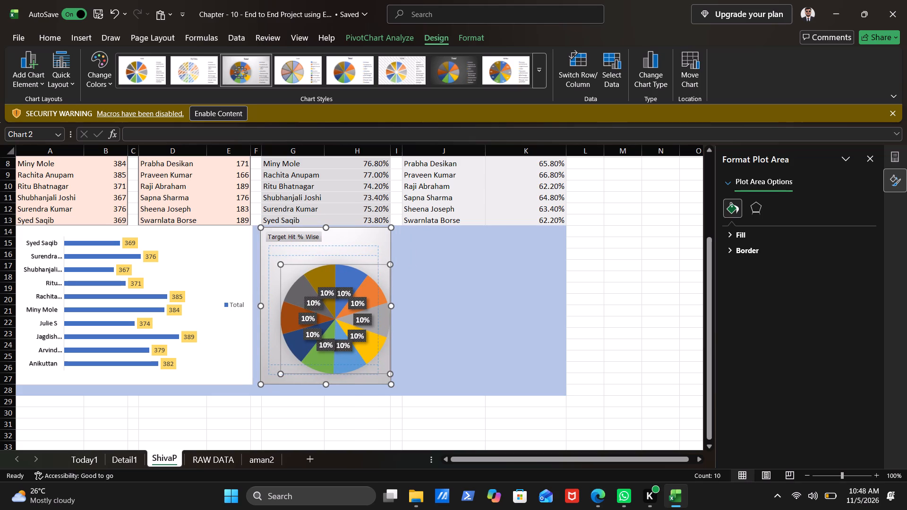
pyautogui.moveTo(295, 257); pyautogui.dragTo(293, 255)
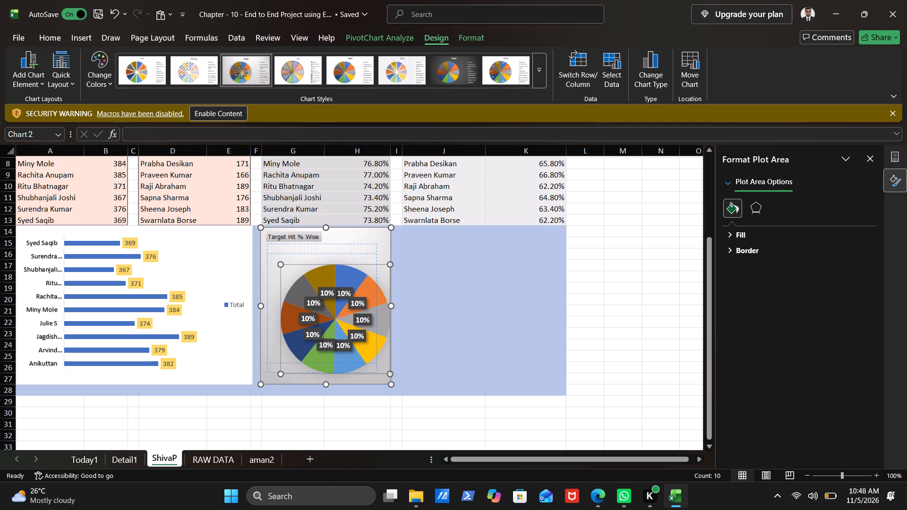
pyautogui.moveTo(293, 255); pyautogui.dragTo(294, 255)
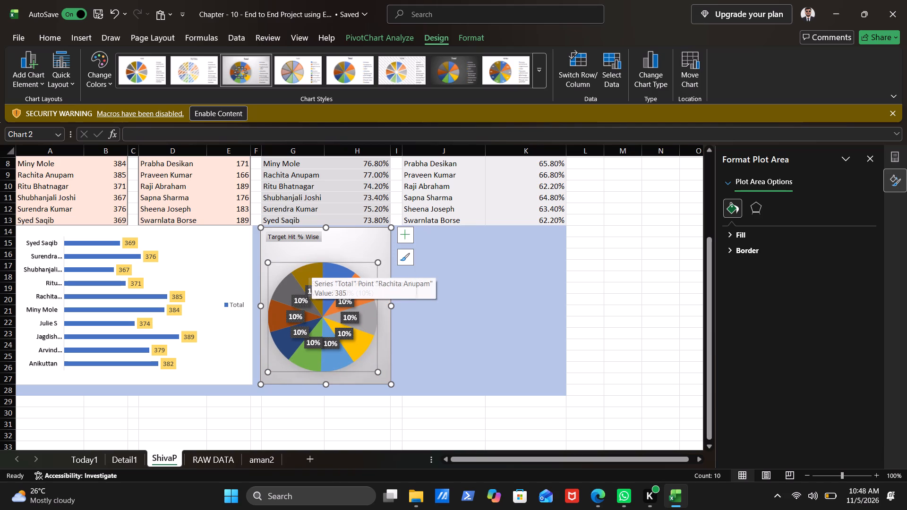
pyautogui.moveTo(282, 272); pyautogui.dragTo(282, 266)
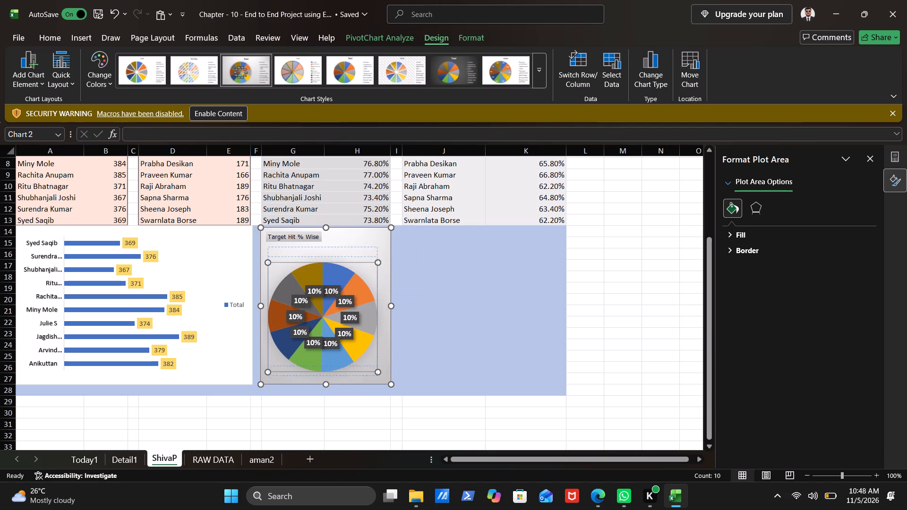
pyautogui.moveTo(282, 266); pyautogui.dragTo(282, 261)
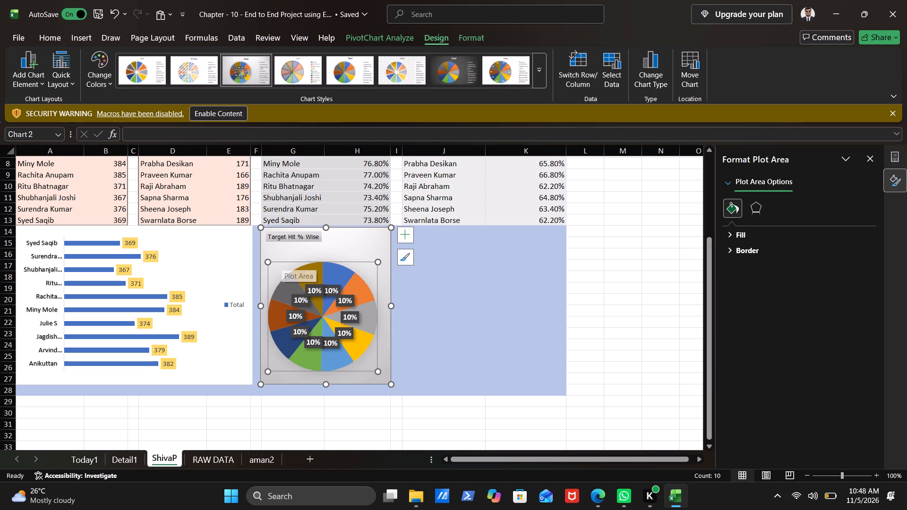
pyautogui.moveTo(278, 365); pyautogui.dragTo(279, 345)
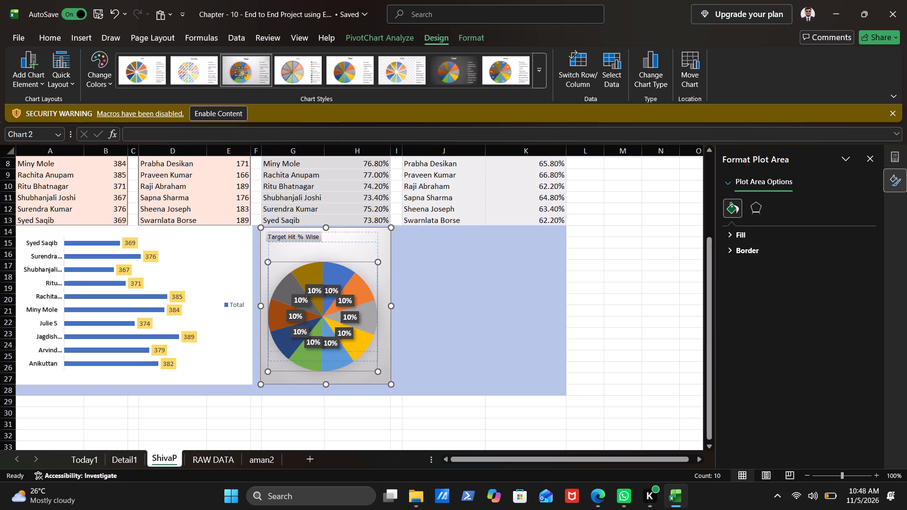
pyautogui.moveTo(279, 345); pyautogui.dragTo(276, 345)
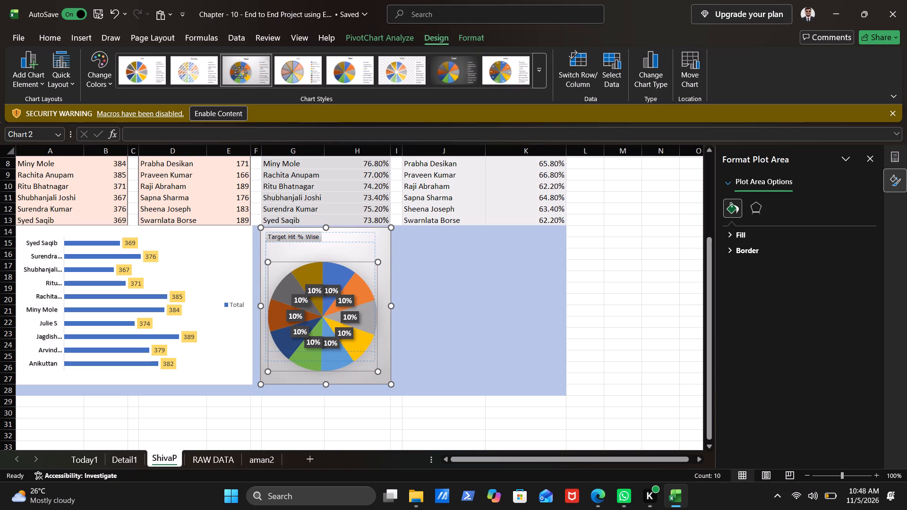
pyautogui.moveTo(276, 345); pyautogui.dragTo(277, 345)
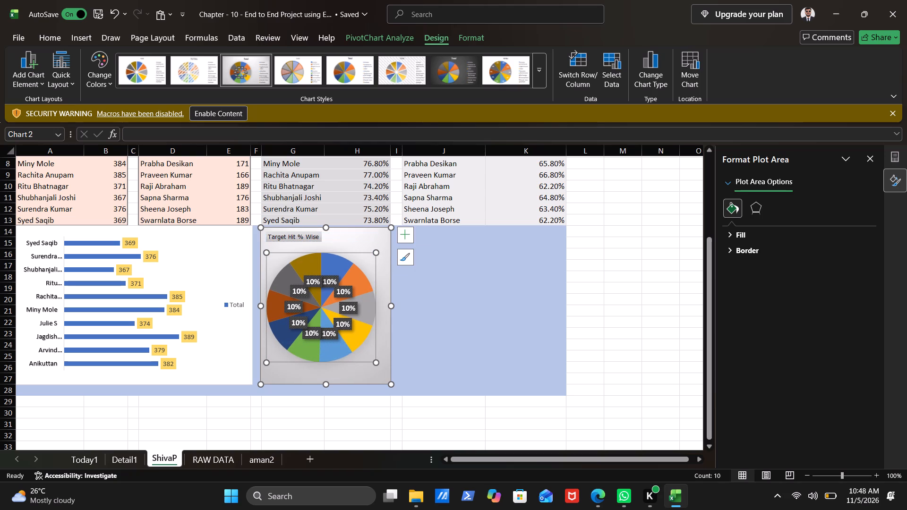
pyautogui.click(446, 369)
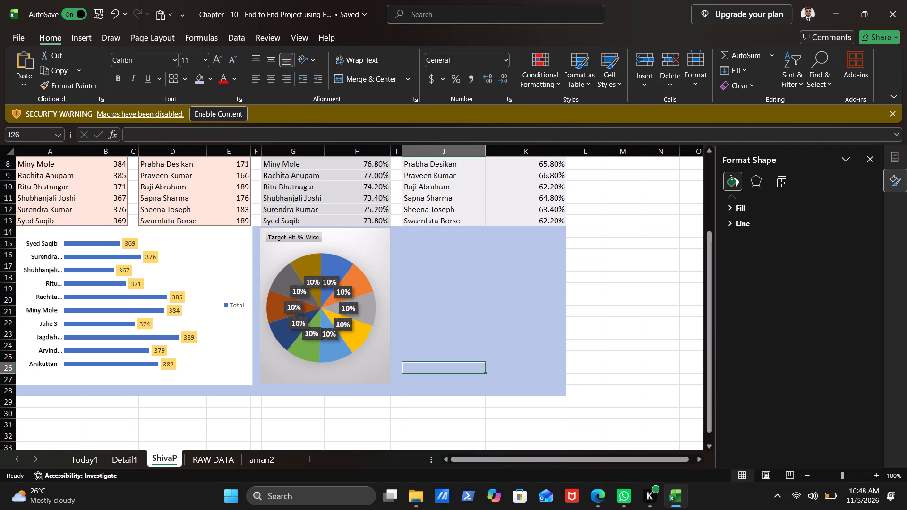
# Apply the third chart style, with a grey gradient background and dark percentage labels, to the Target Hit % Wise pie chart.
pyautogui.click(374, 265)
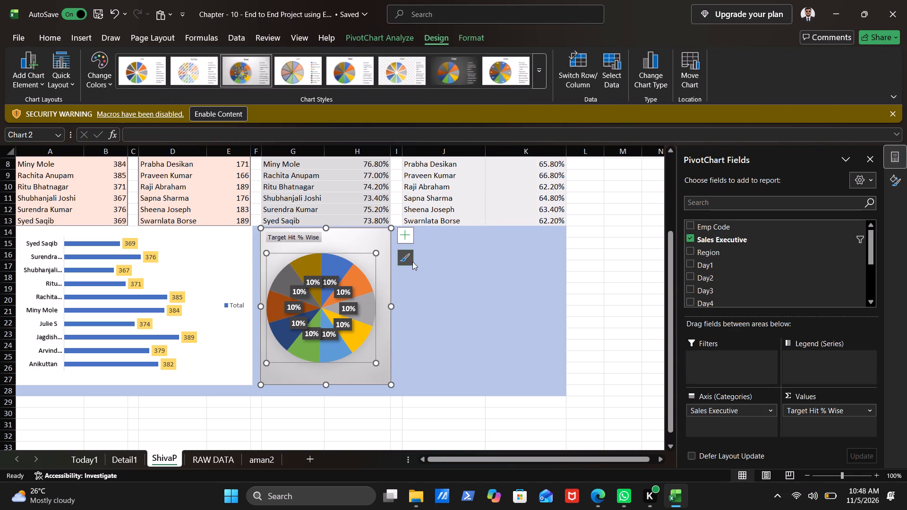
pyautogui.click(408, 262)
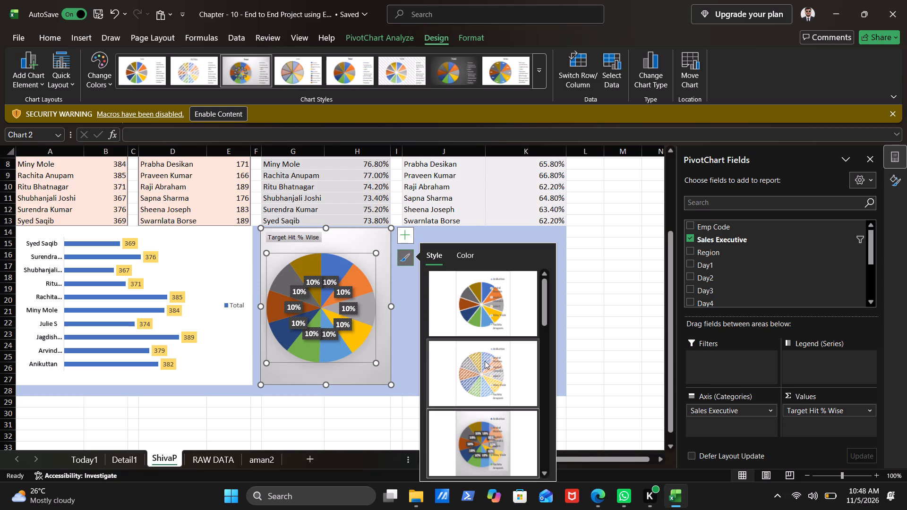
pyautogui.click(472, 415)
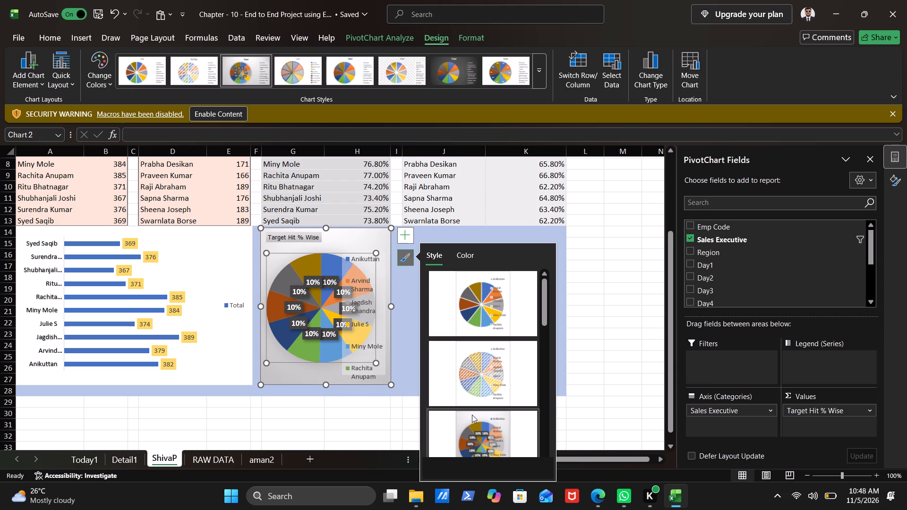
pyautogui.click(472, 415)
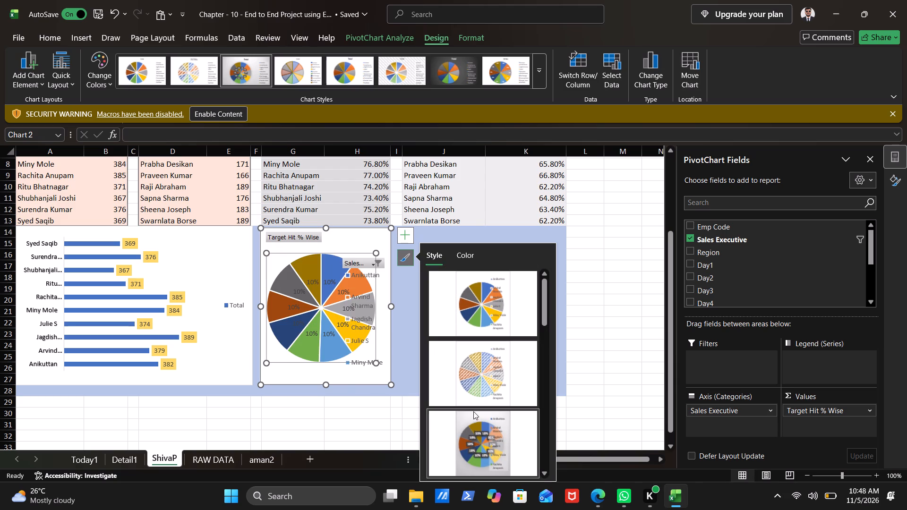
pyautogui.click(471, 436)
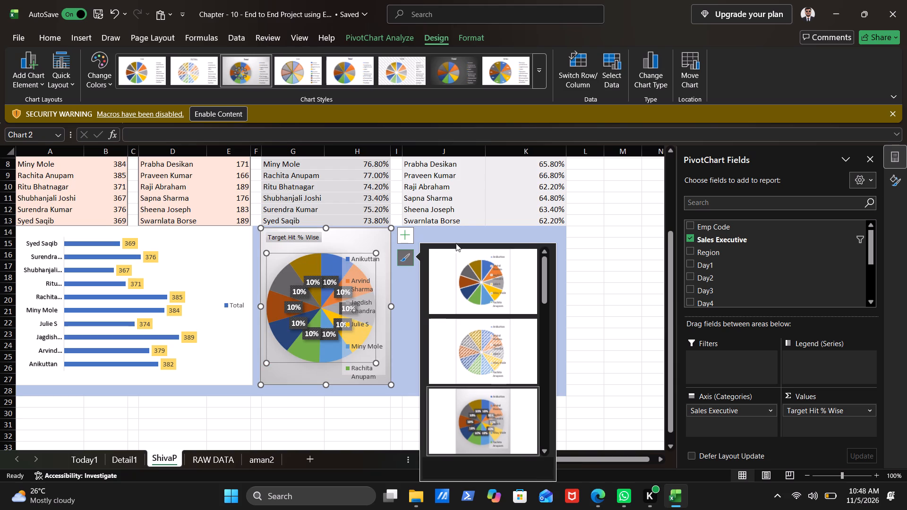
# Apply the first Colorful palette (blue, orange, grey, yellow, light blue, green) to the pie chart.
pyautogui.click(462, 252)
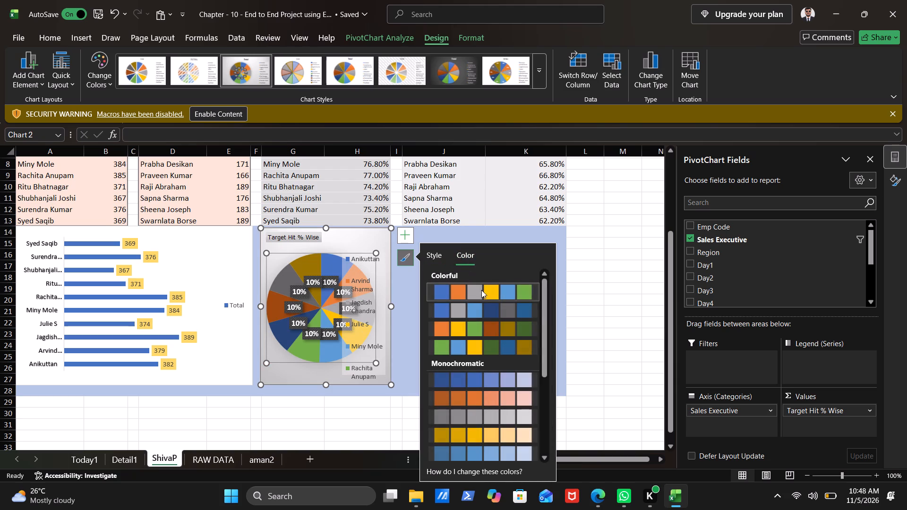
pyautogui.click(489, 292)
pyautogui.click(489, 292)
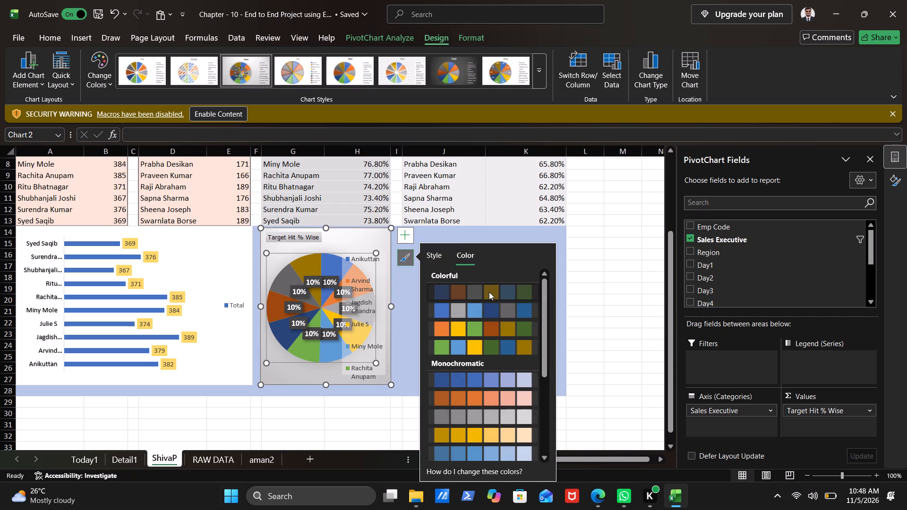
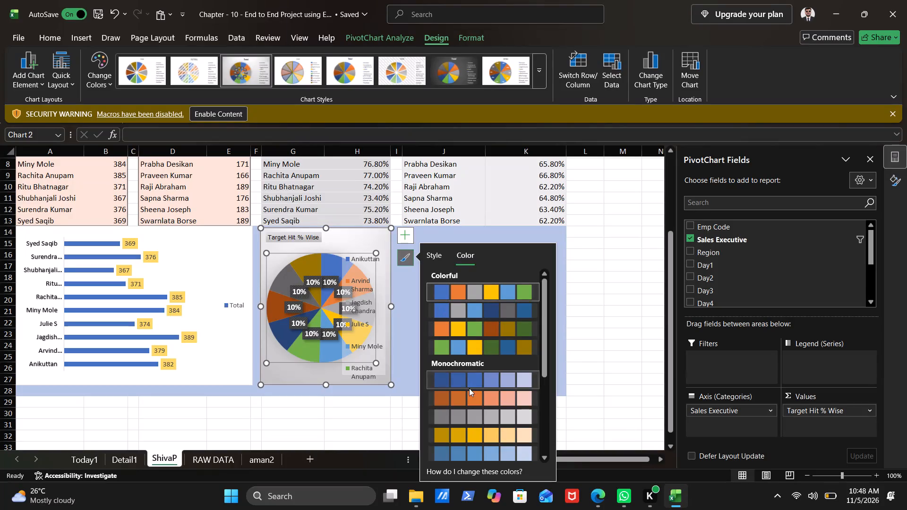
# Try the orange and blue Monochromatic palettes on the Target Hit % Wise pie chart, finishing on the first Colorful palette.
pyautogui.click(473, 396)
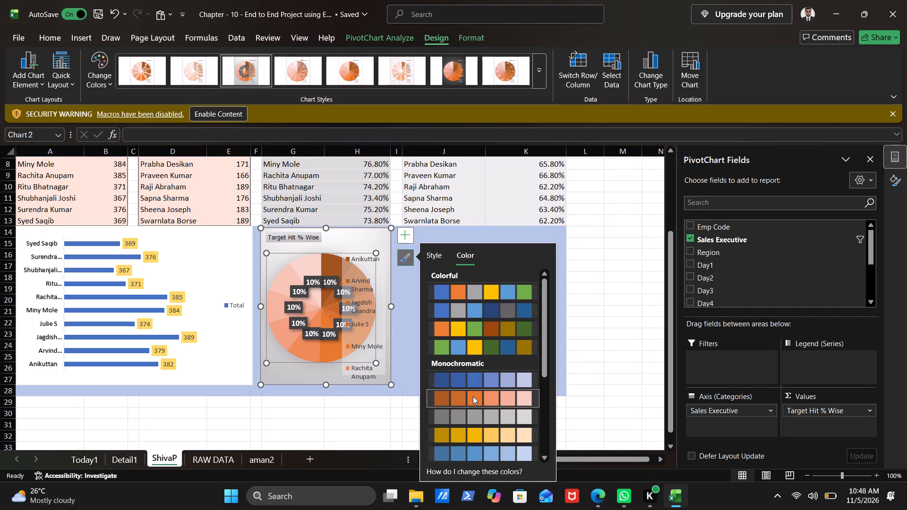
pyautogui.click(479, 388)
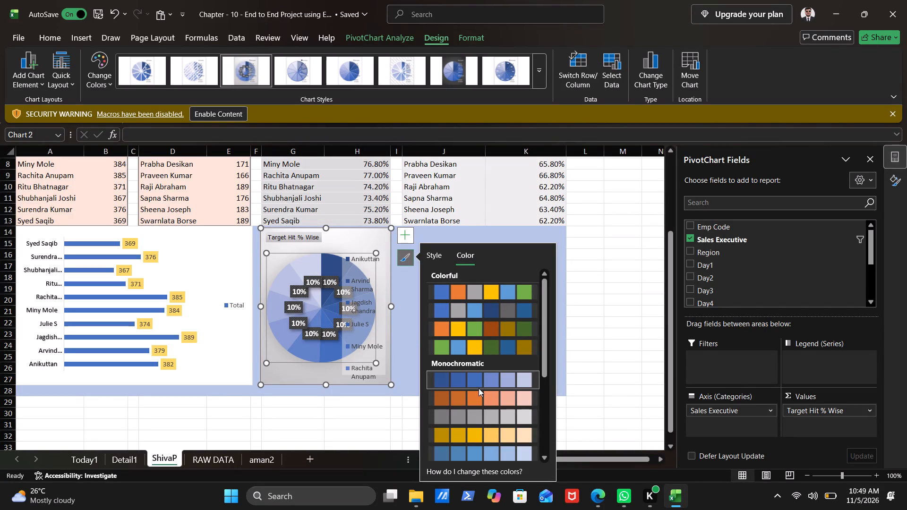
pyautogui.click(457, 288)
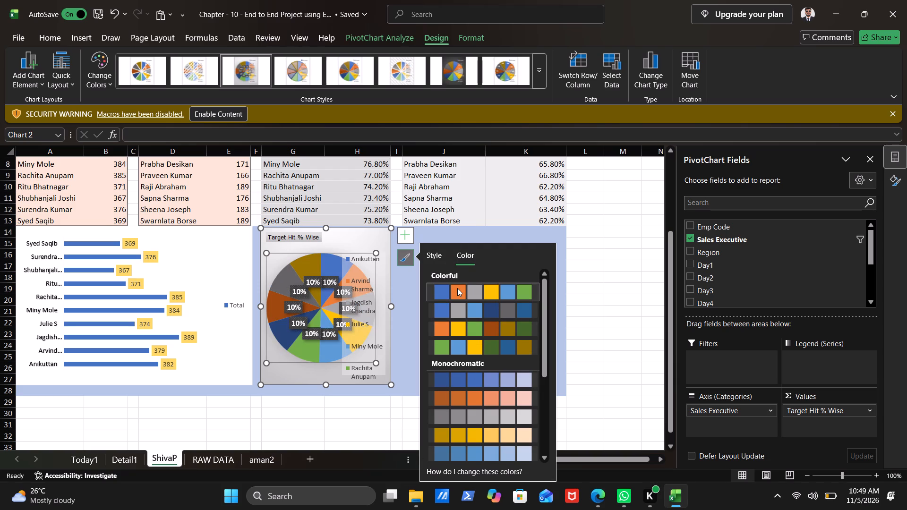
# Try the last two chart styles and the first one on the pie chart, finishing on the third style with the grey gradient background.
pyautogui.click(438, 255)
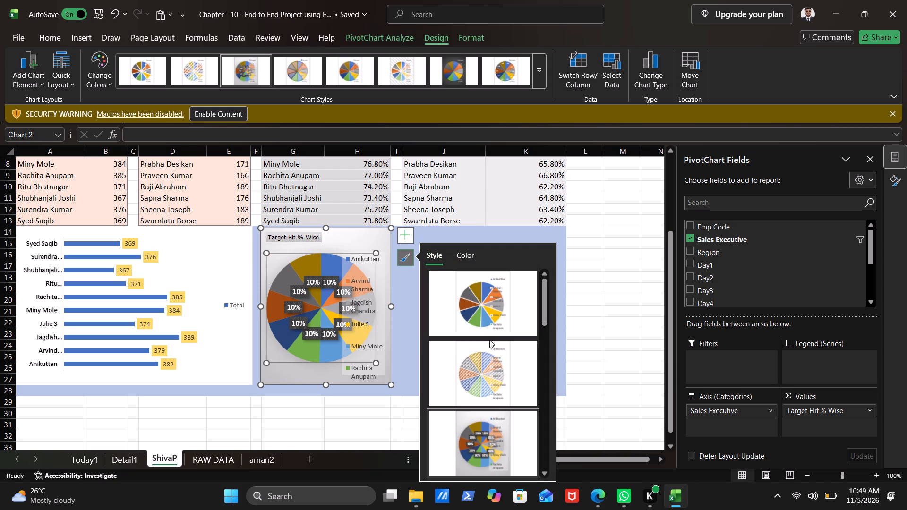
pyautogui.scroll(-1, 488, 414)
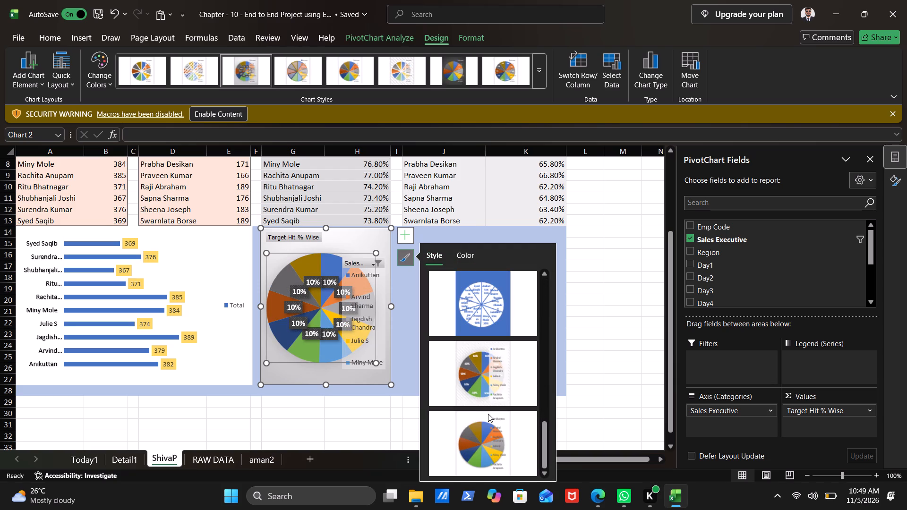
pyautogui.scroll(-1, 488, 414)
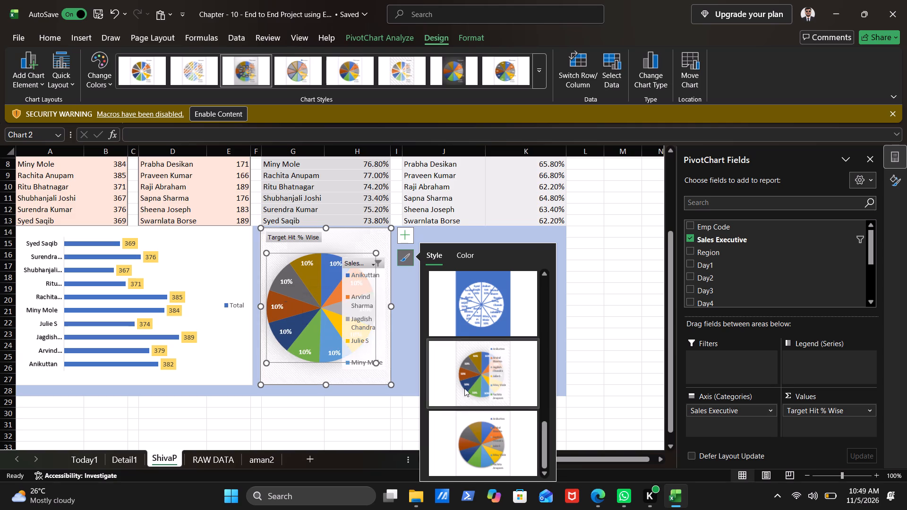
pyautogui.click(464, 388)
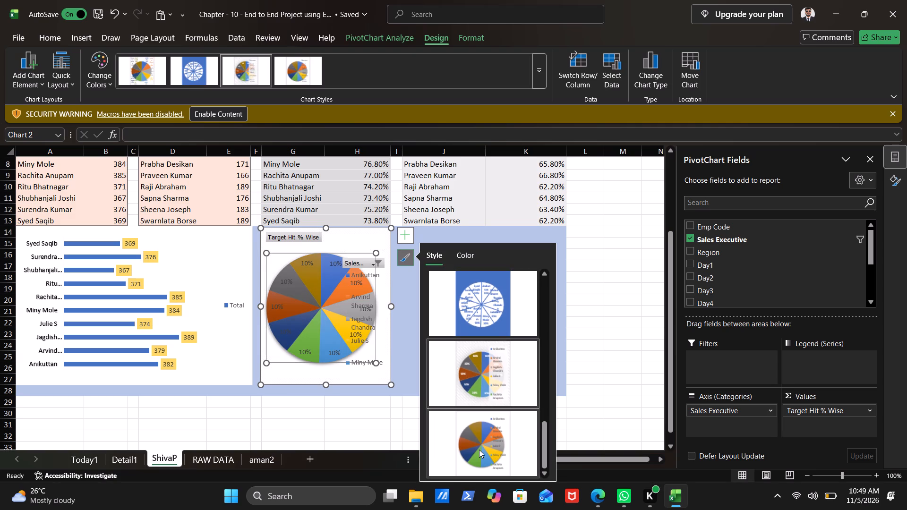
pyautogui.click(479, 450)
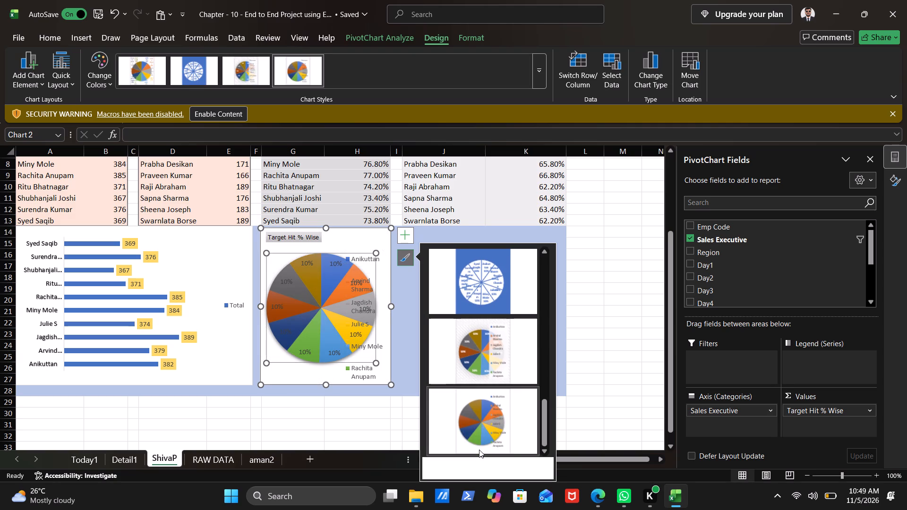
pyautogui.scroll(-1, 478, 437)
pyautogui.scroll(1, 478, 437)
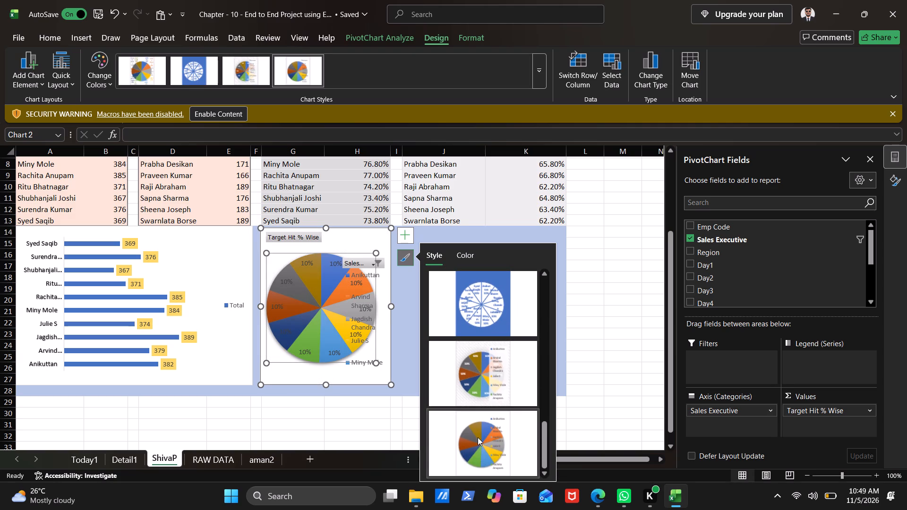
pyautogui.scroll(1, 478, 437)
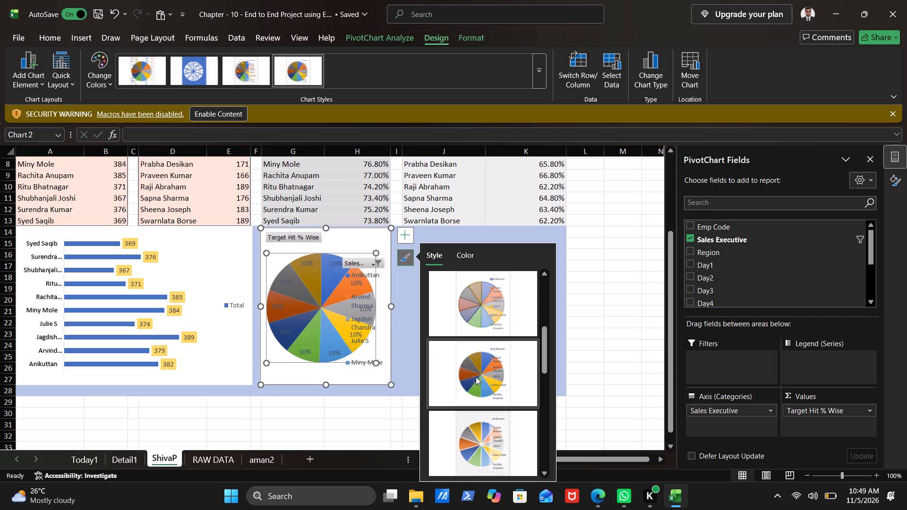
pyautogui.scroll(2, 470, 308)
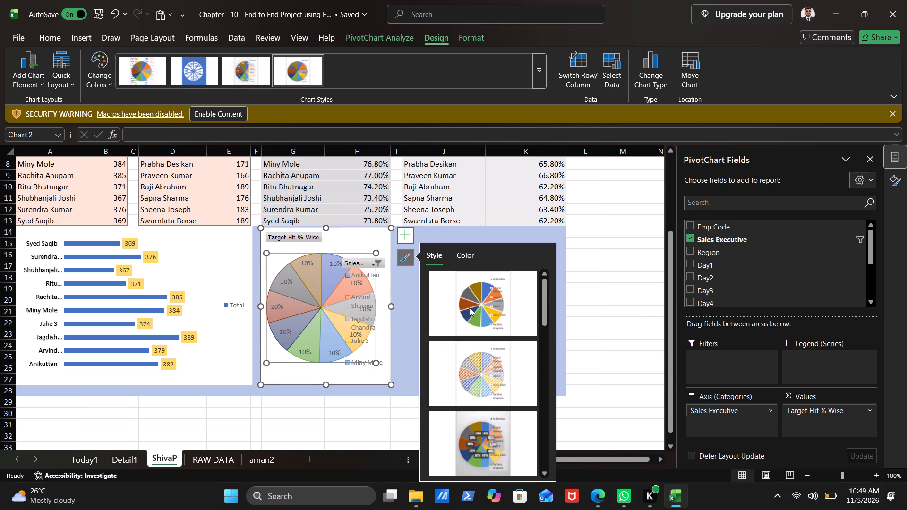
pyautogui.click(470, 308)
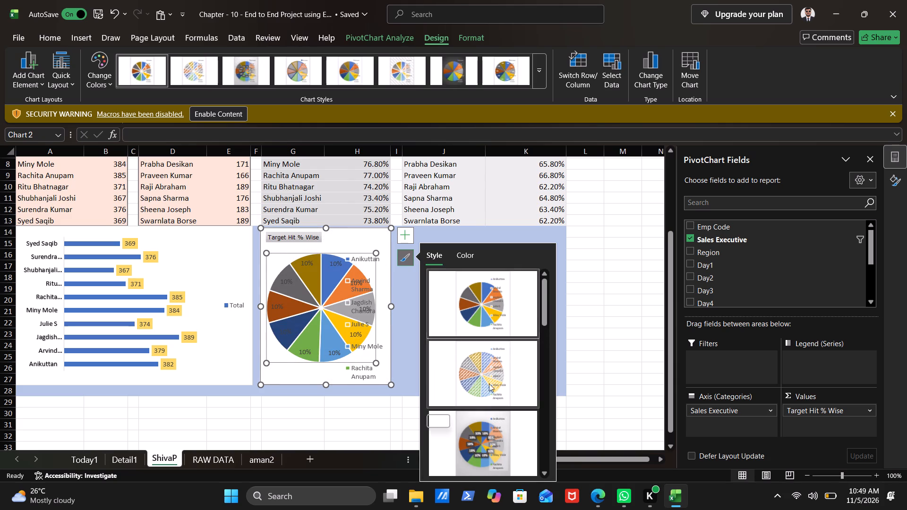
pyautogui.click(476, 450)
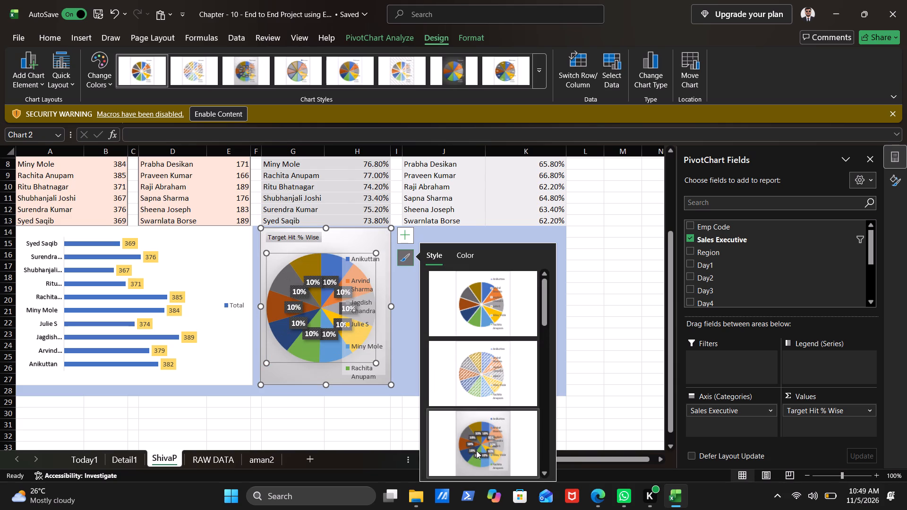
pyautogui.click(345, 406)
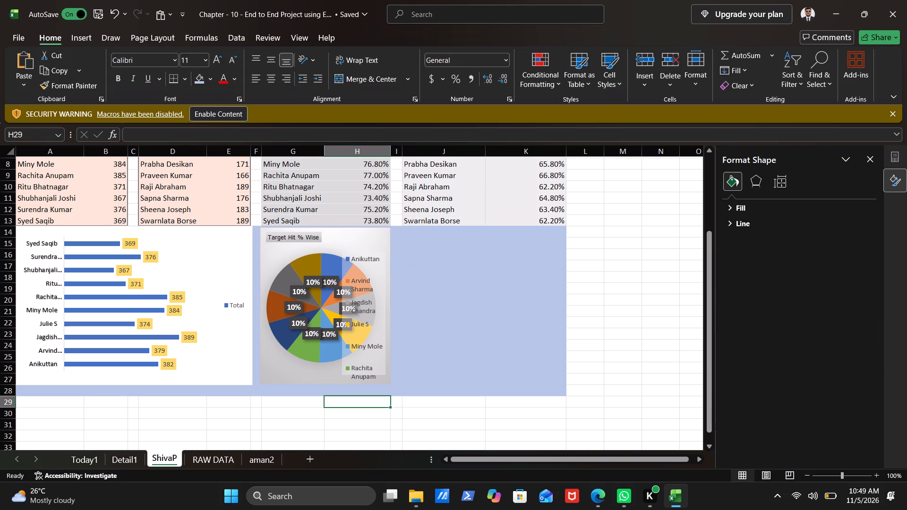
# Delete the sales executive legend overlapping the Target Hit % Wise pie chart.
pyautogui.click(363, 295)
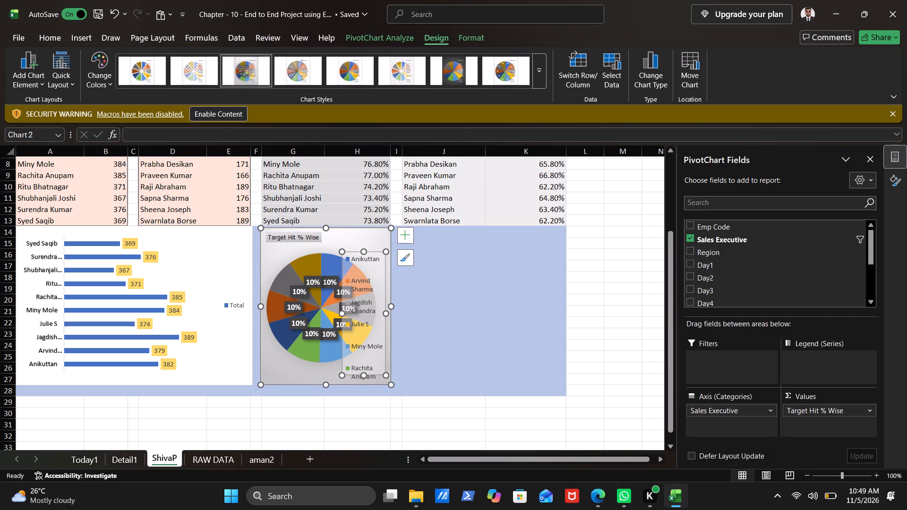
pyautogui.press('Delete')
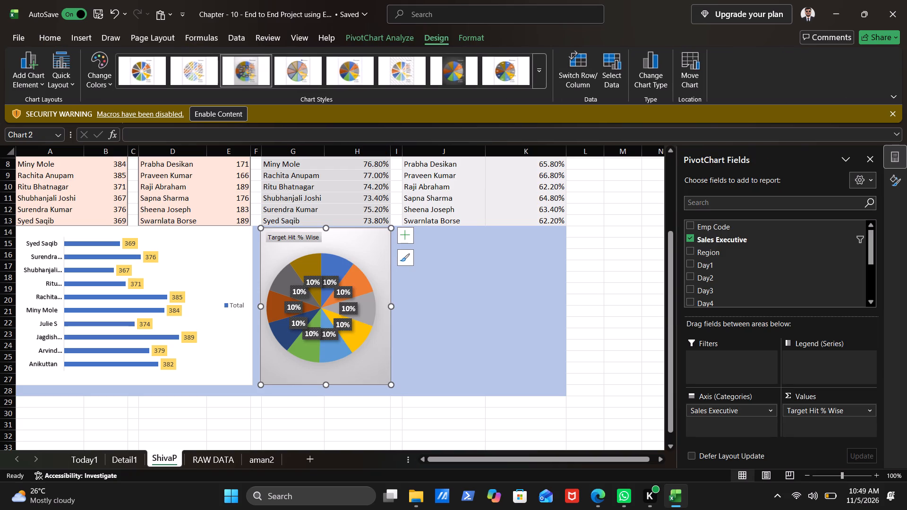
# Delete the Total legend from the sales executives' bar chart.
pyautogui.click(205, 245)
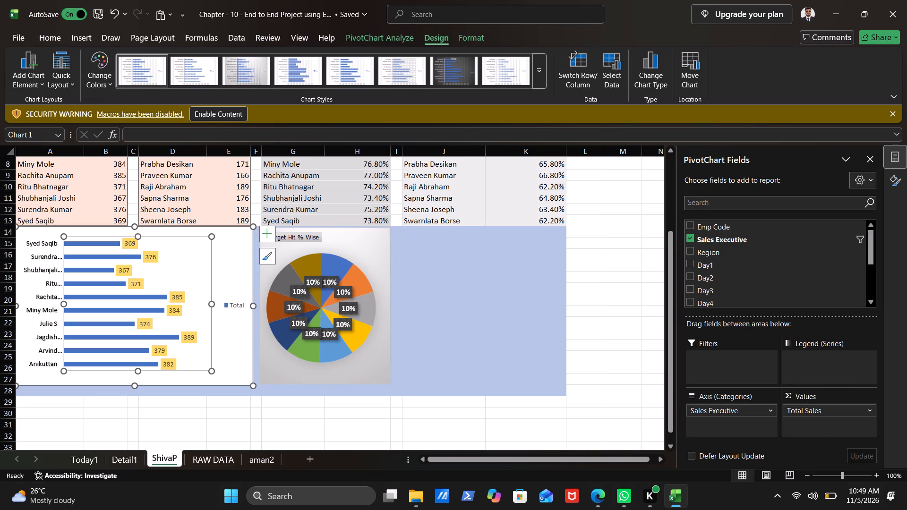
pyautogui.click(223, 260)
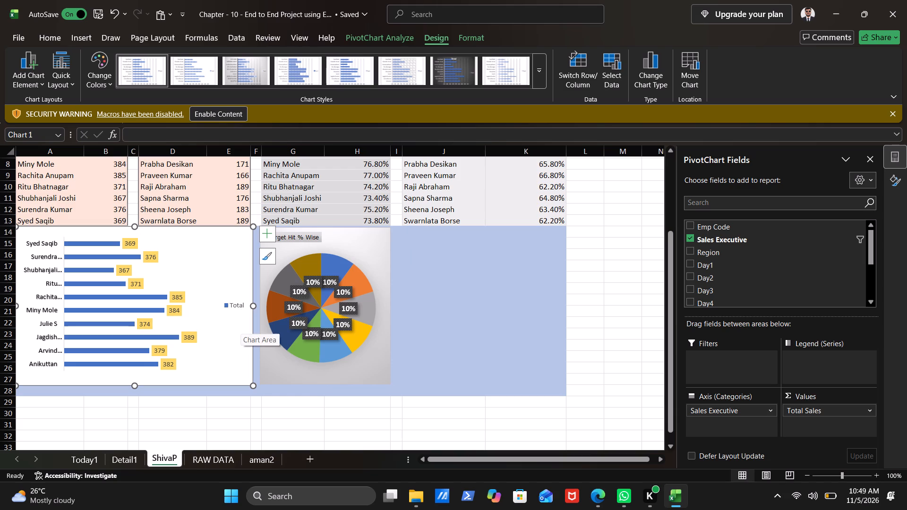
pyautogui.click(240, 306)
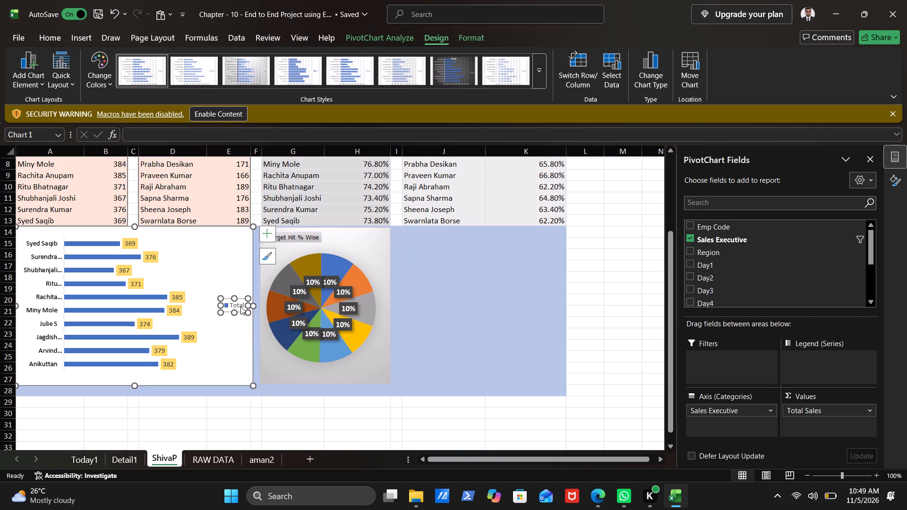
pyautogui.press('Delete')
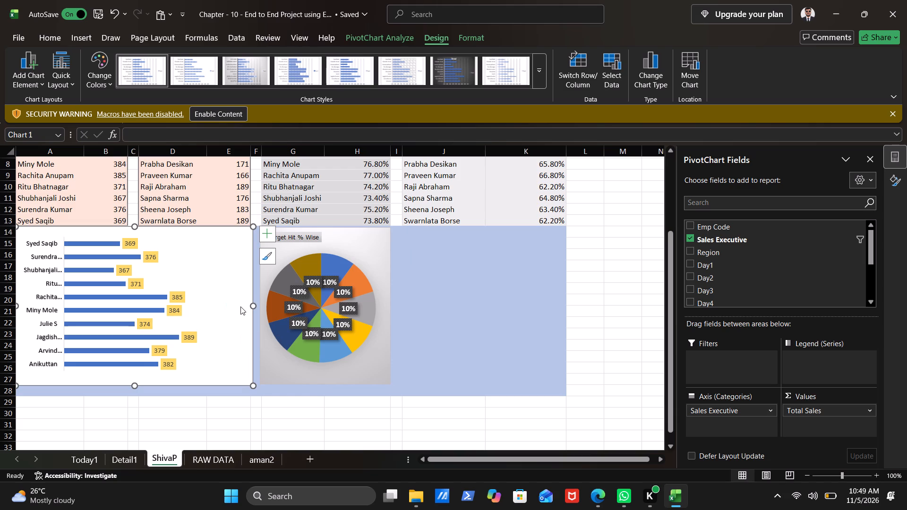
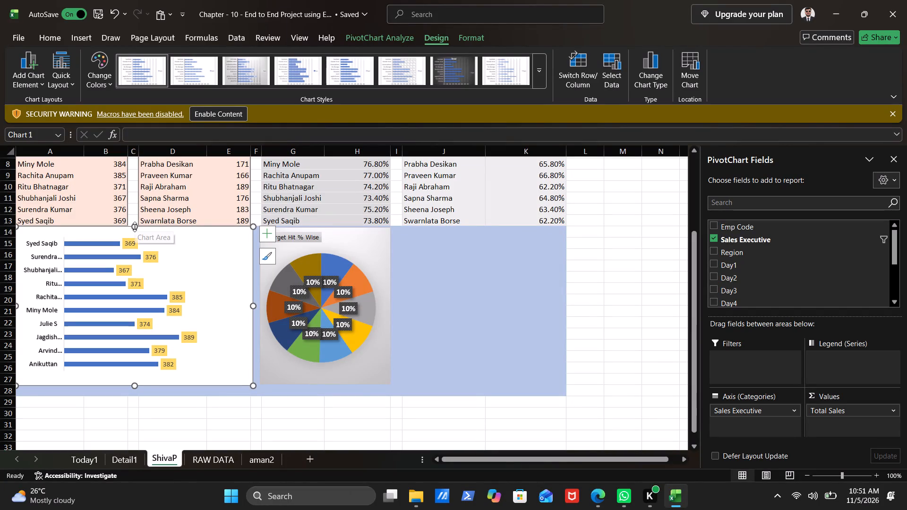
# Lower the top edge of the sales executives' bar chart slightly so it sits just beneath the PivotTables.
pyautogui.click(135, 227)
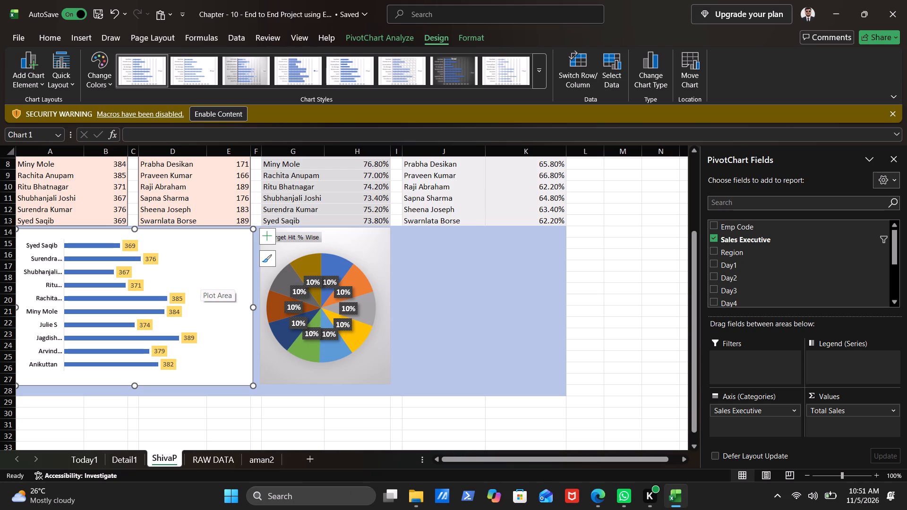
# Fill the background of the Target Hit % Wise pie chart with the lightest Blue, Accent 1 theme color.
pyautogui.click(372, 243)
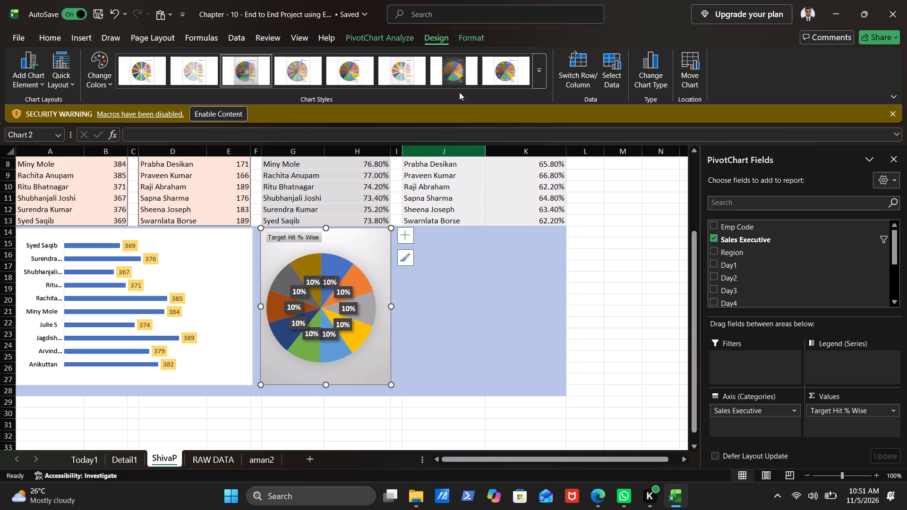
pyautogui.click(472, 39)
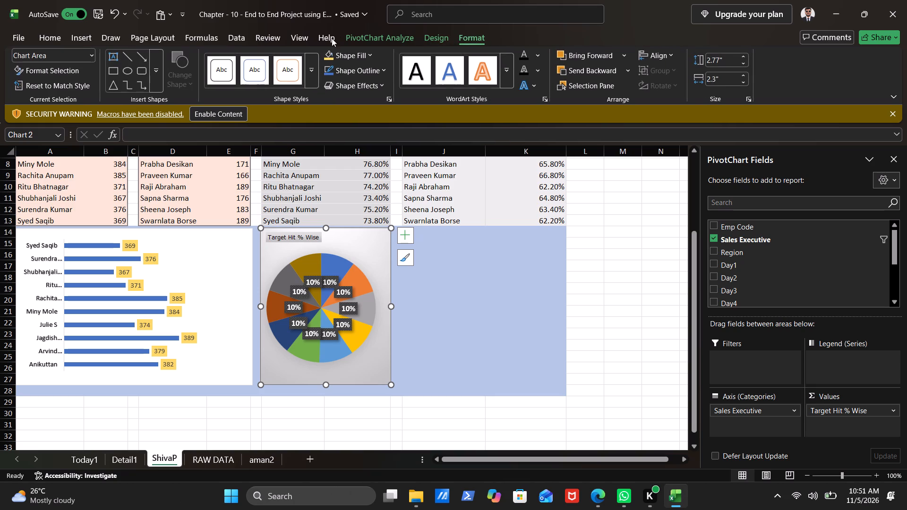
pyautogui.click(369, 56)
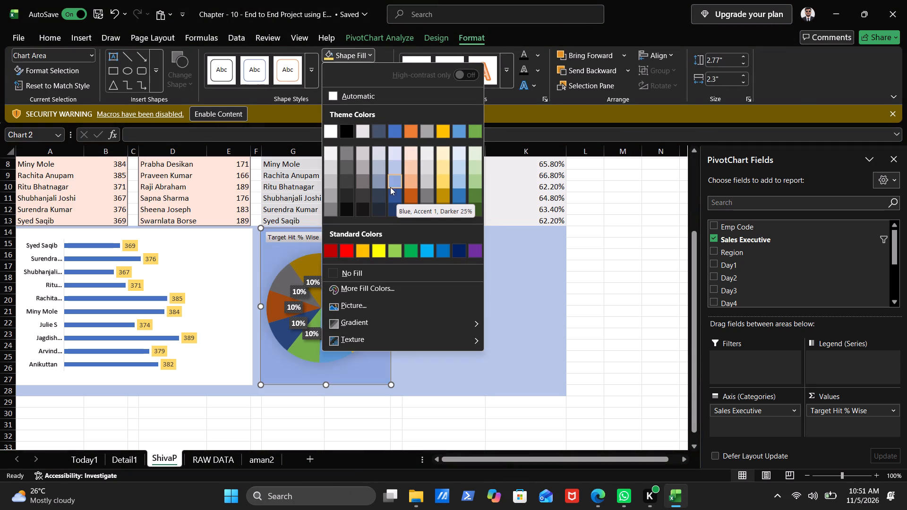
pyautogui.click(392, 153)
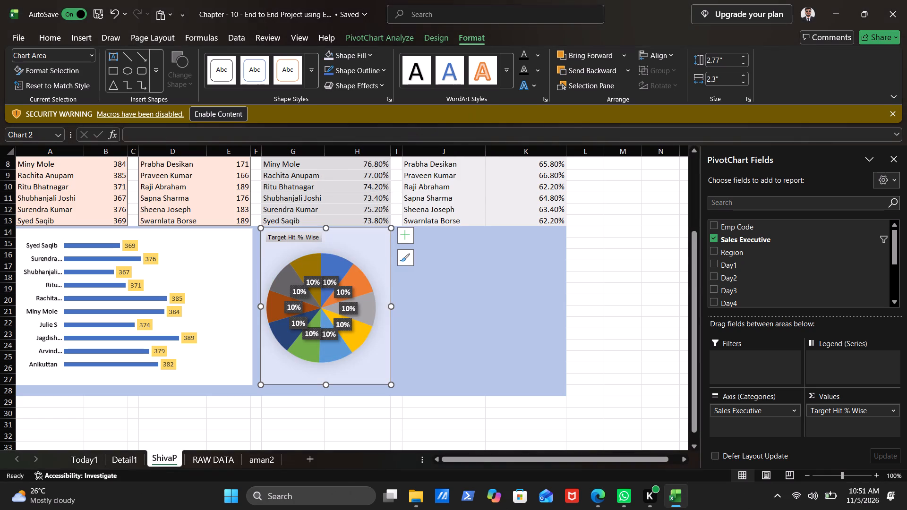
# Fill the background of the sales executives' bar chart with Blue-Gray, Text 2, Lighter 80%.
pyautogui.click(213, 255)
pyautogui.click(371, 55)
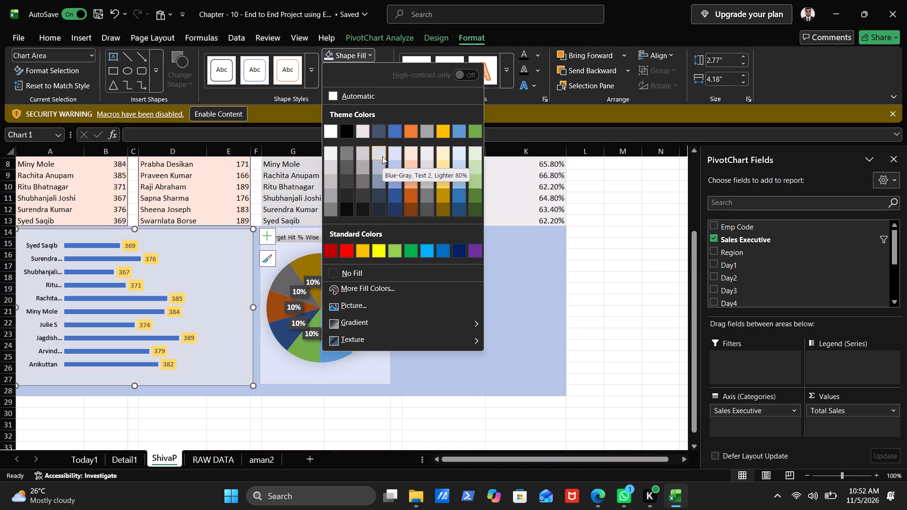
pyautogui.click(382, 156)
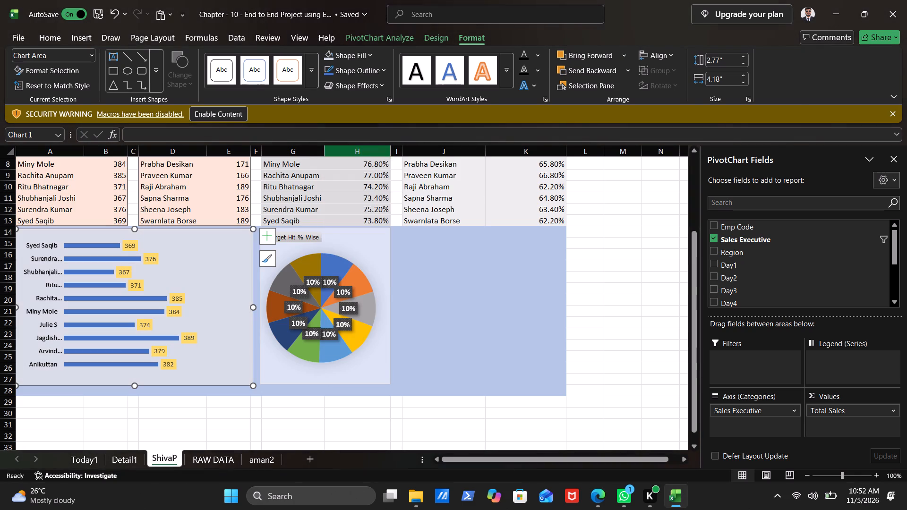
# Insert a Line PivotChart based on the fourth PivotTable, Away From Target %2.
pyautogui.click(451, 315)
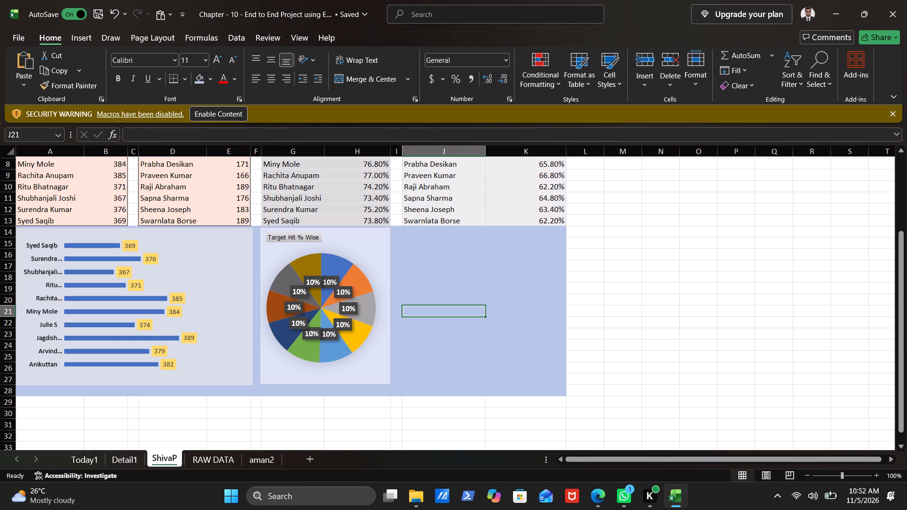
pyautogui.click(486, 189)
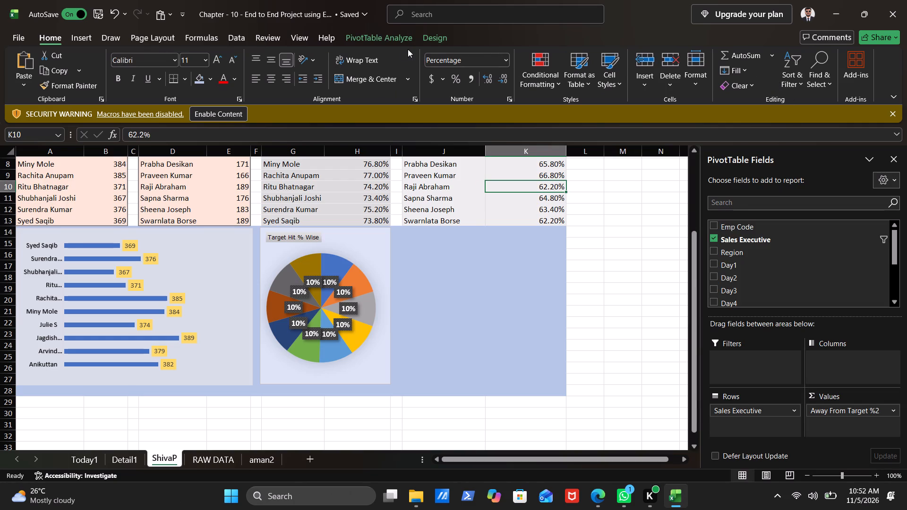
pyautogui.click(402, 37)
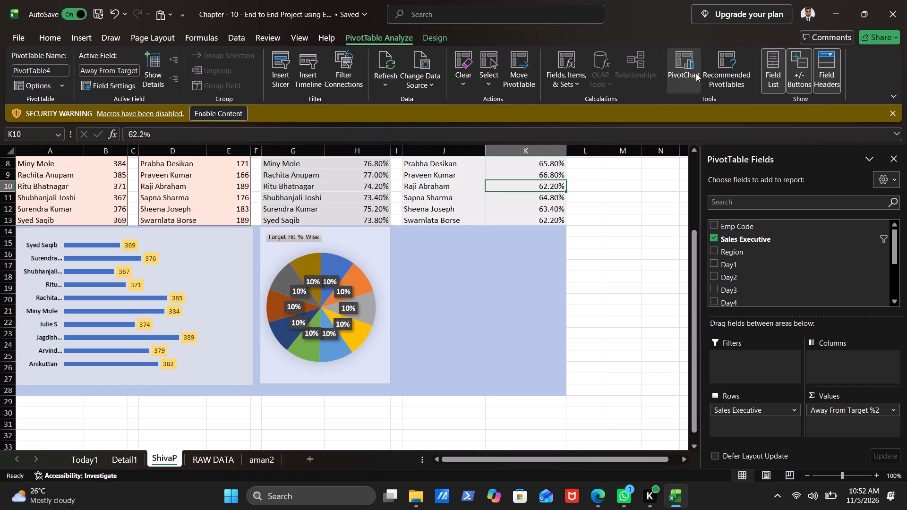
pyautogui.click(684, 69)
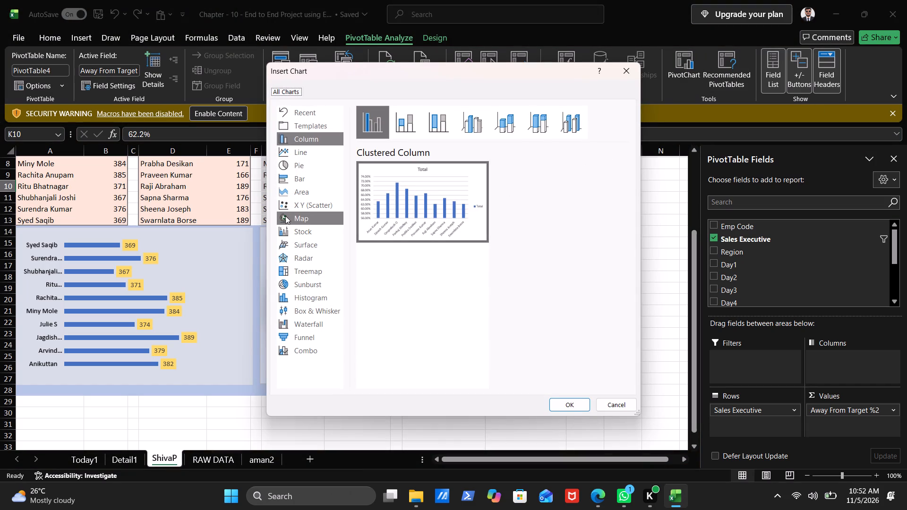
pyautogui.click(312, 155)
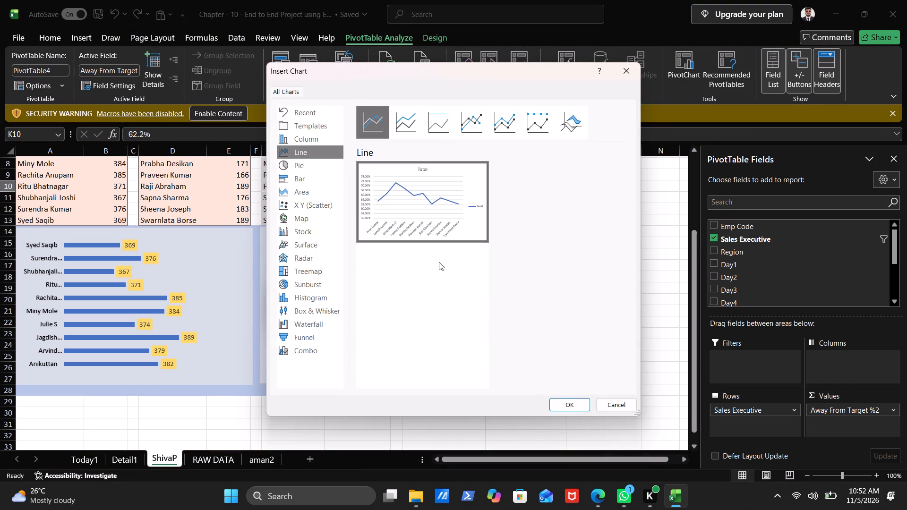
pyautogui.click(571, 404)
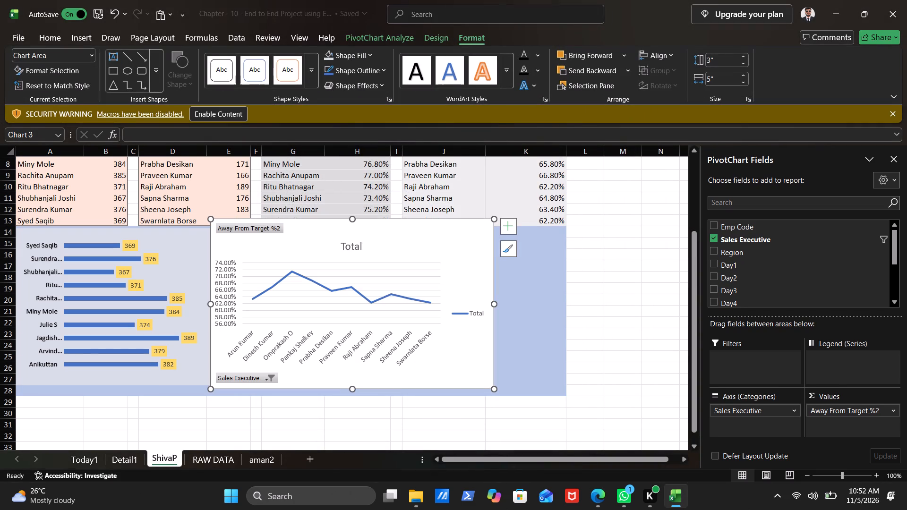
# Delete the Total title and the Total legend from the Away From Target %2 line chart.
pyautogui.click(349, 249)
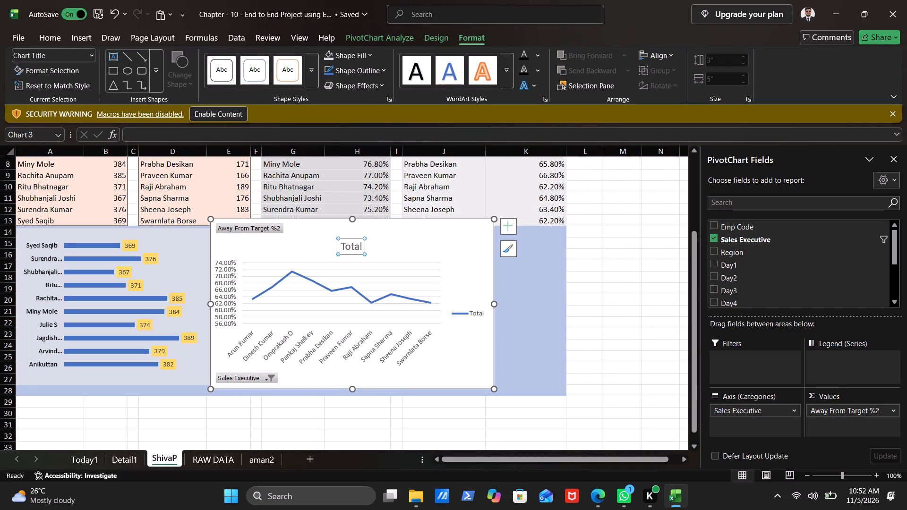
pyautogui.press('Delete')
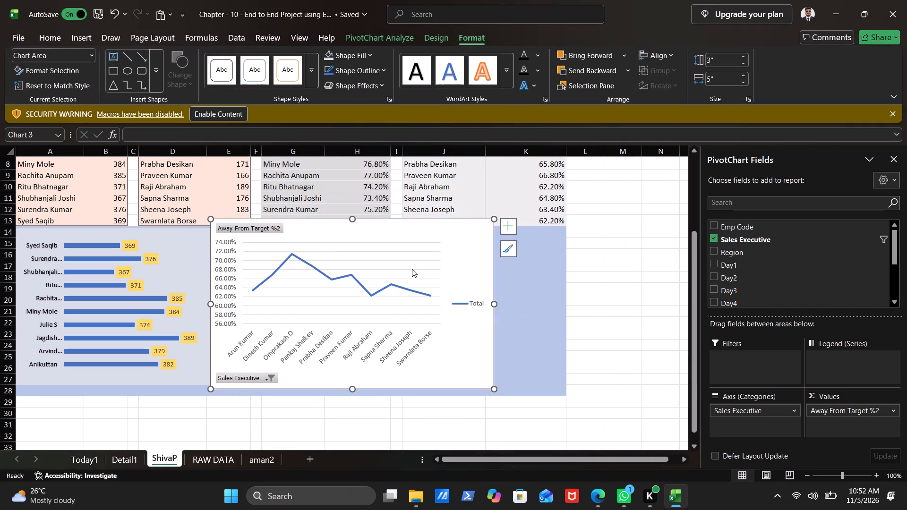
pyautogui.click(477, 304)
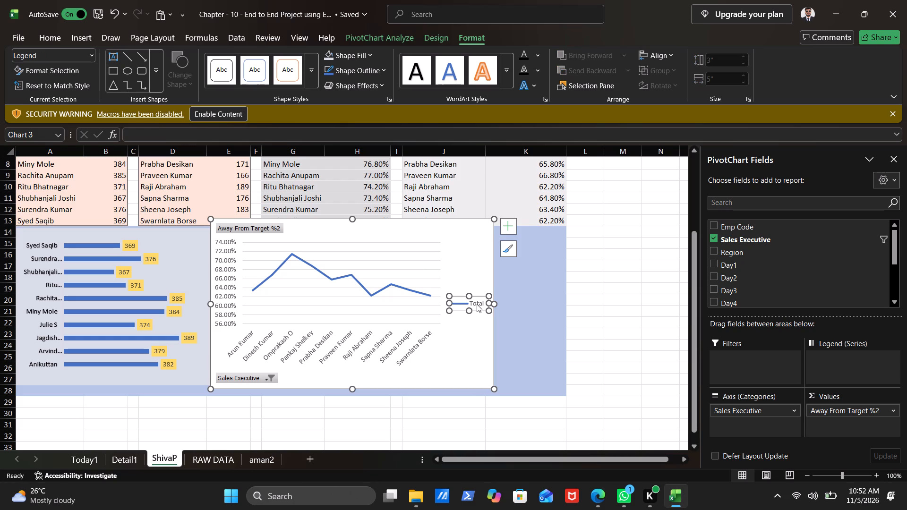
pyautogui.press('Delete')
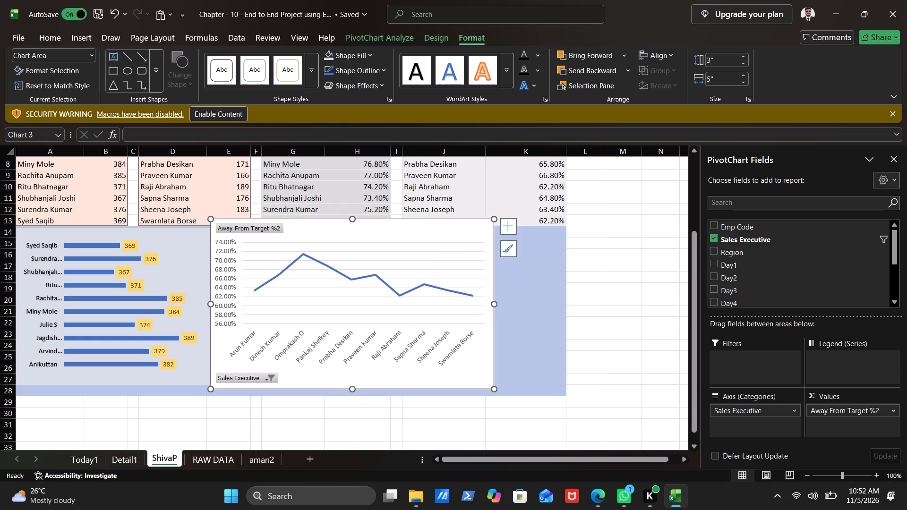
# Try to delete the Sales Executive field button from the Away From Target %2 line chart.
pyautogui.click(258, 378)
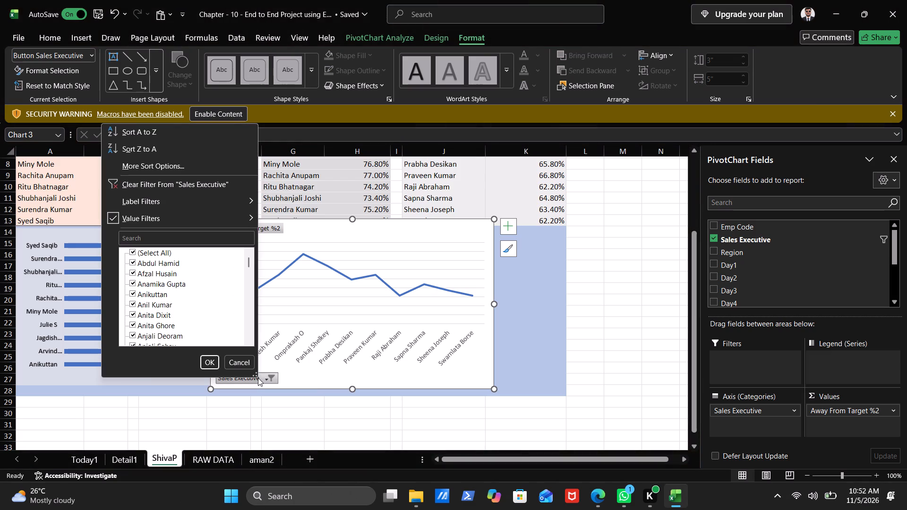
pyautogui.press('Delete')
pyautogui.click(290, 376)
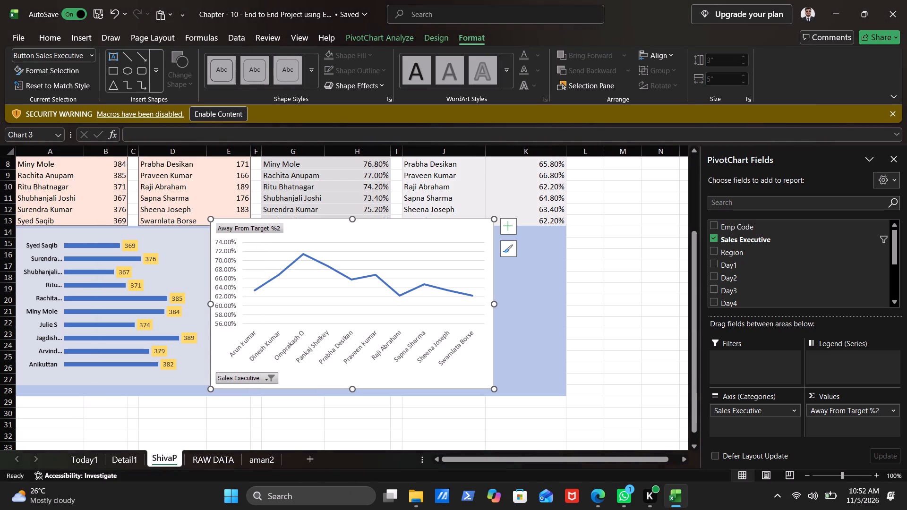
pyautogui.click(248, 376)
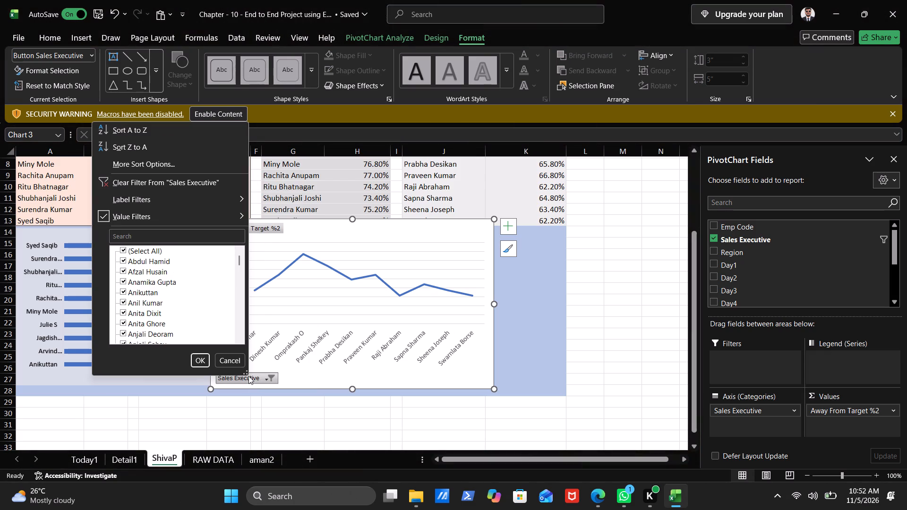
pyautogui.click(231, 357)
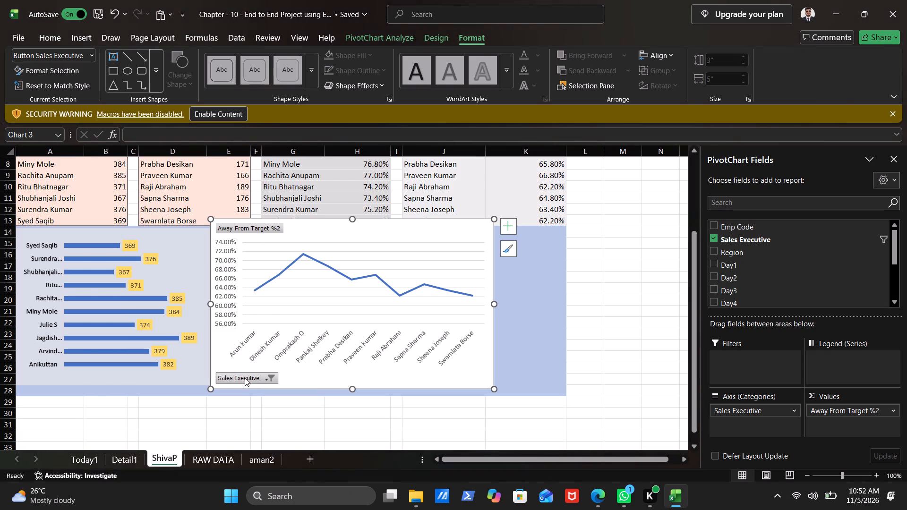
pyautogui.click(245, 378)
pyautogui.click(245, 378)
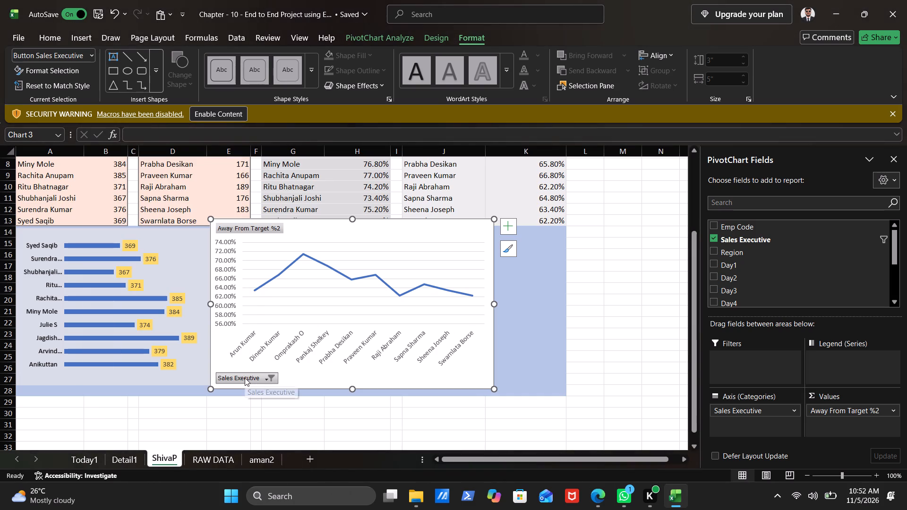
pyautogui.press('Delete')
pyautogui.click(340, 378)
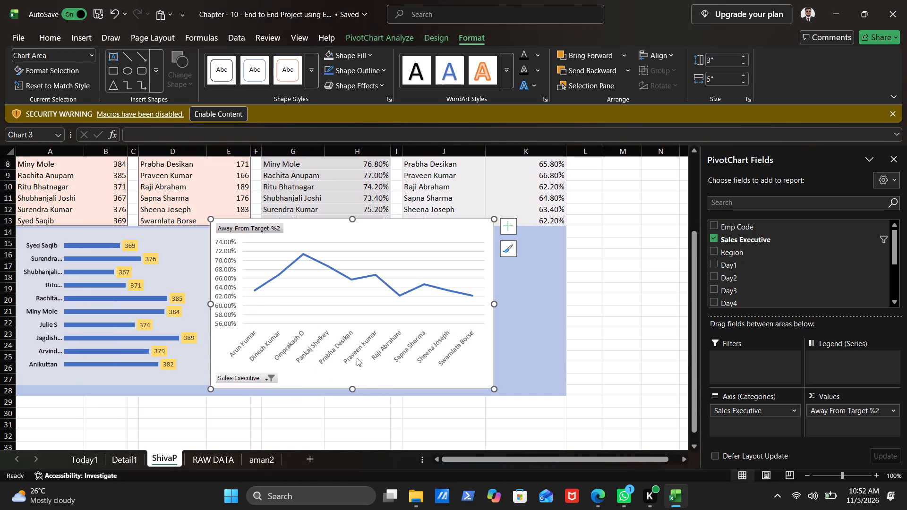
# Add data labels to the line series in the Away From Target %2 chart.
pyautogui.click(301, 253)
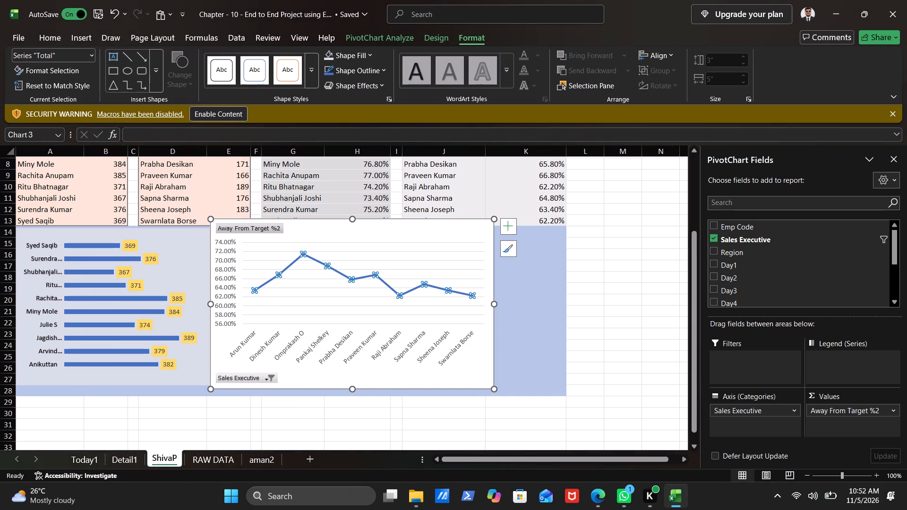
pyautogui.press('Right')
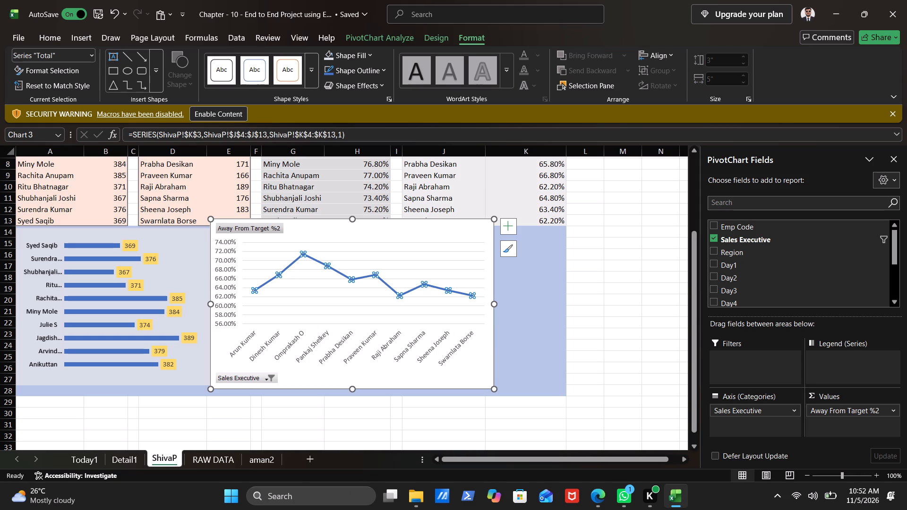
pyautogui.rightClick(301, 253)
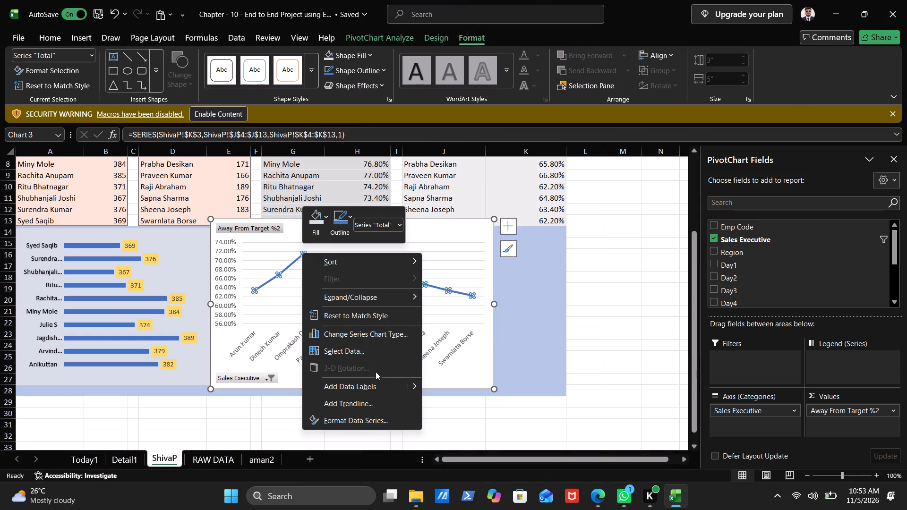
pyautogui.click(368, 389)
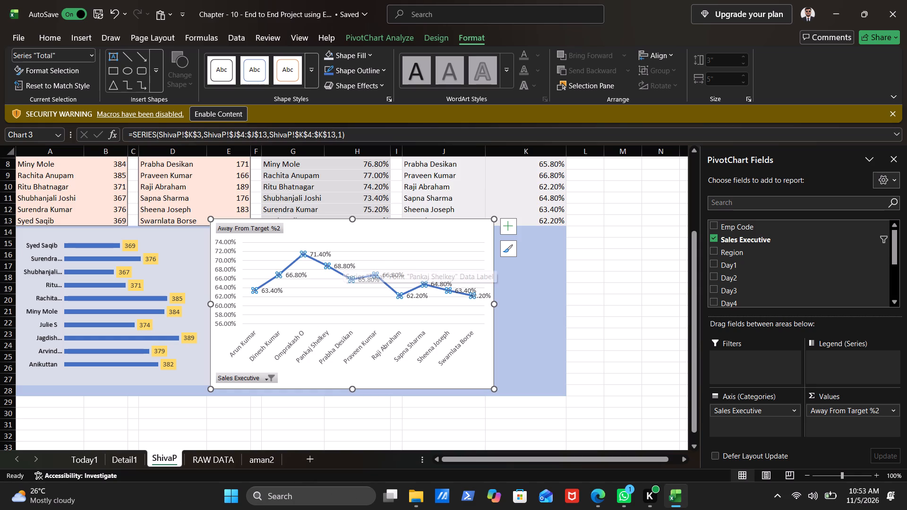
# Fill the line chart's data labels with the standard yellow color.
pyautogui.click(326, 255)
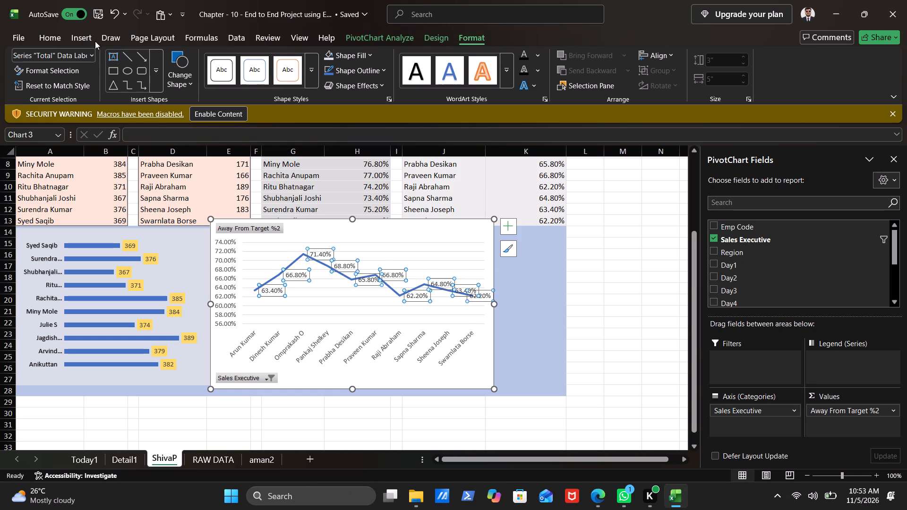
pyautogui.click(373, 56)
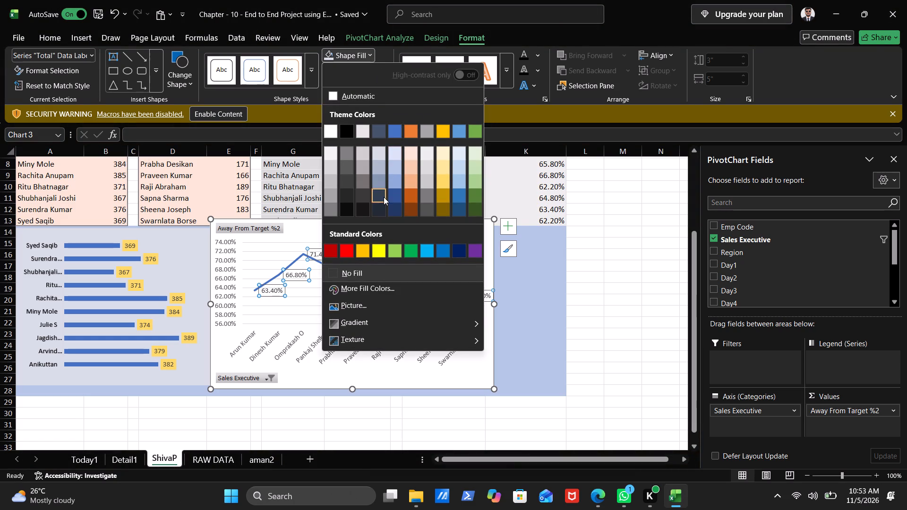
pyautogui.click(375, 246)
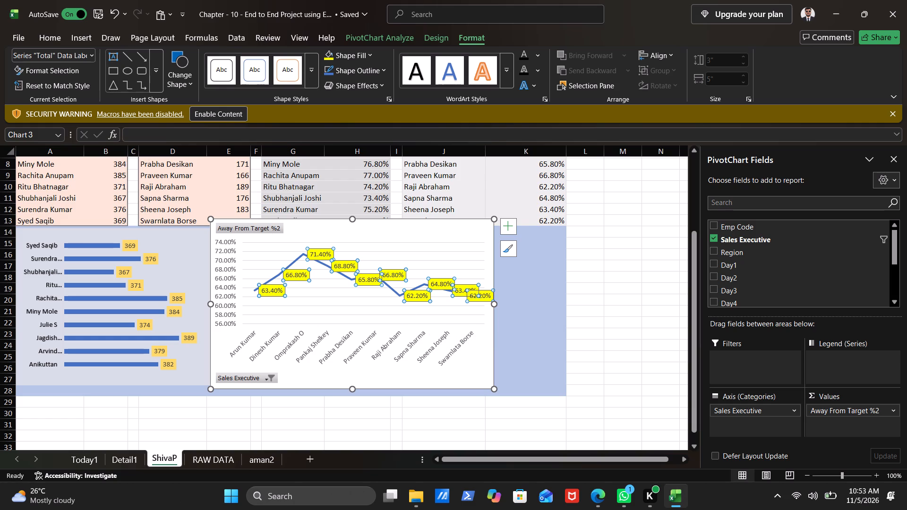
# Delete the vertical percentage axis from the Away From Target %2 line chart.
pyautogui.click(231, 258)
pyautogui.press('Delete')
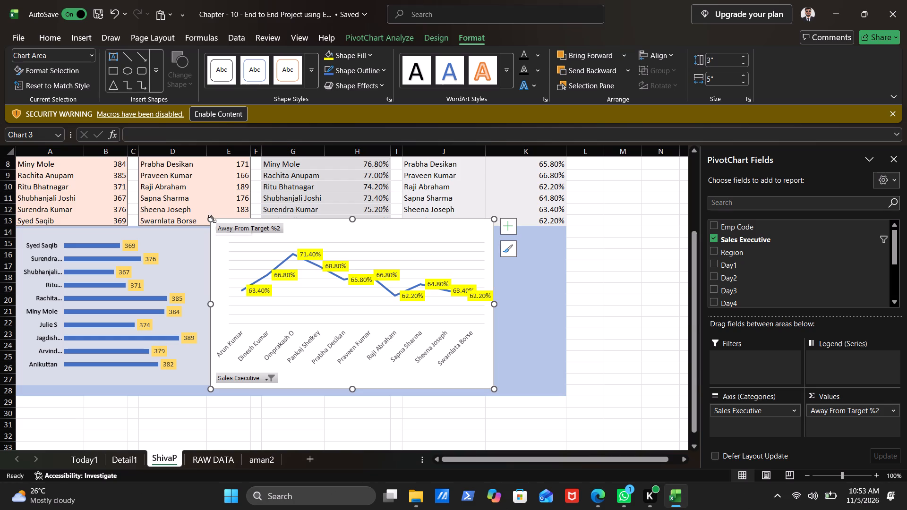
# Resize the Away From Target %2 line chart to about 2.83" high by 2.9" wide, fitted beneath columns J and K.
pyautogui.moveTo(212, 219); pyautogui.dragTo(408, 227)
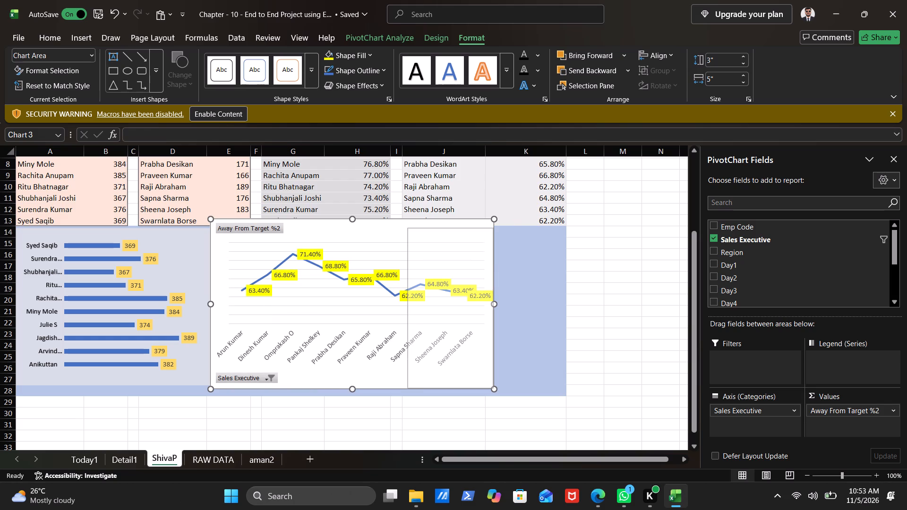
pyautogui.moveTo(408, 227); pyautogui.dragTo(405, 225)
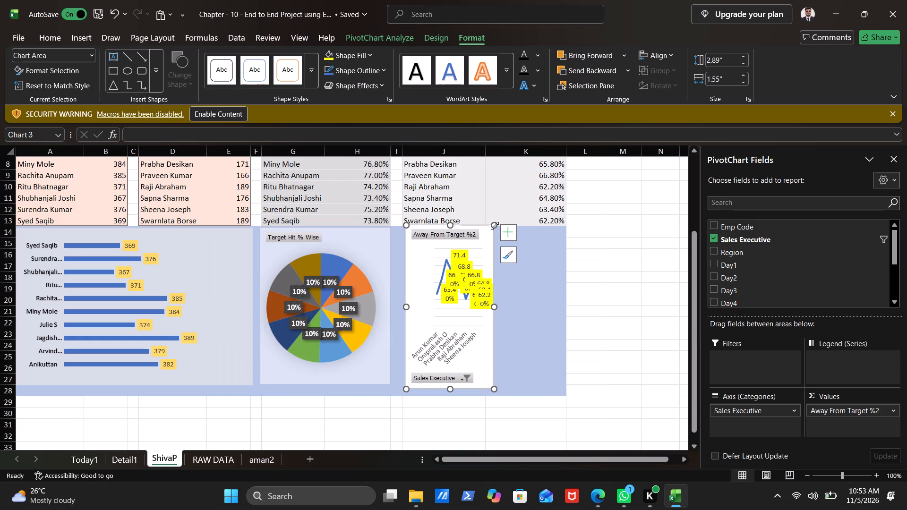
pyautogui.moveTo(495, 224); pyautogui.dragTo(515, 226)
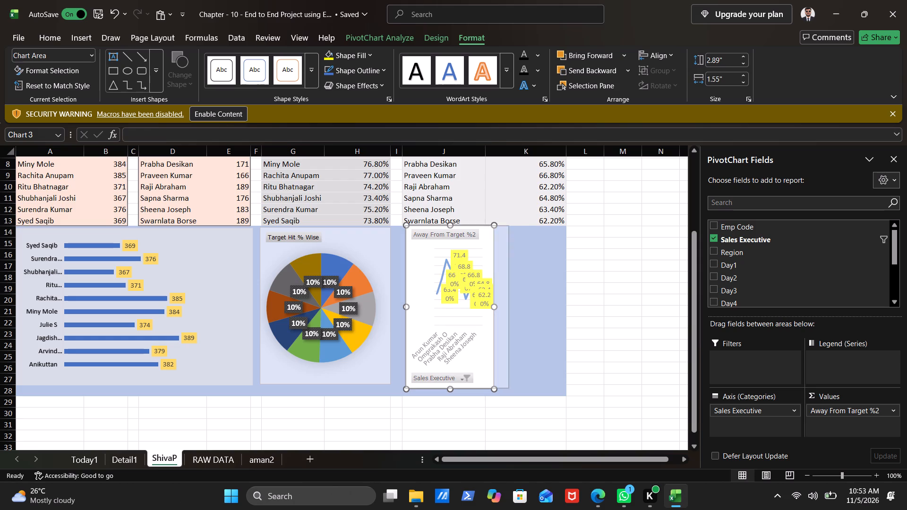
pyautogui.moveTo(515, 226); pyautogui.dragTo(580, 226)
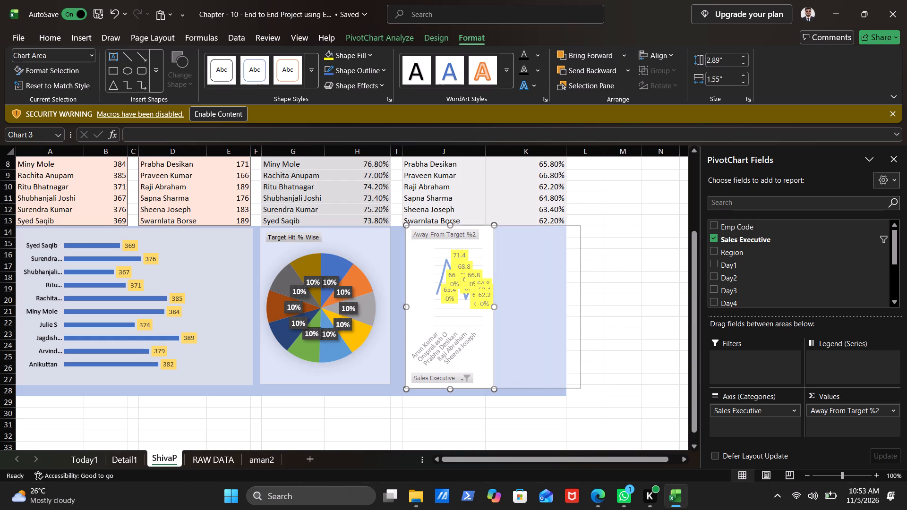
pyautogui.moveTo(580, 226); pyautogui.dragTo(566, 225)
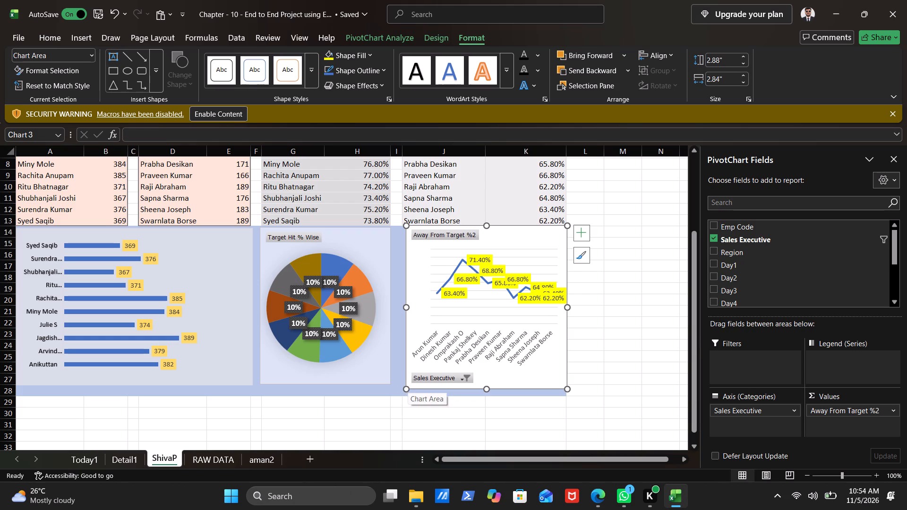
pyautogui.moveTo(406, 391); pyautogui.dragTo(406, 385)
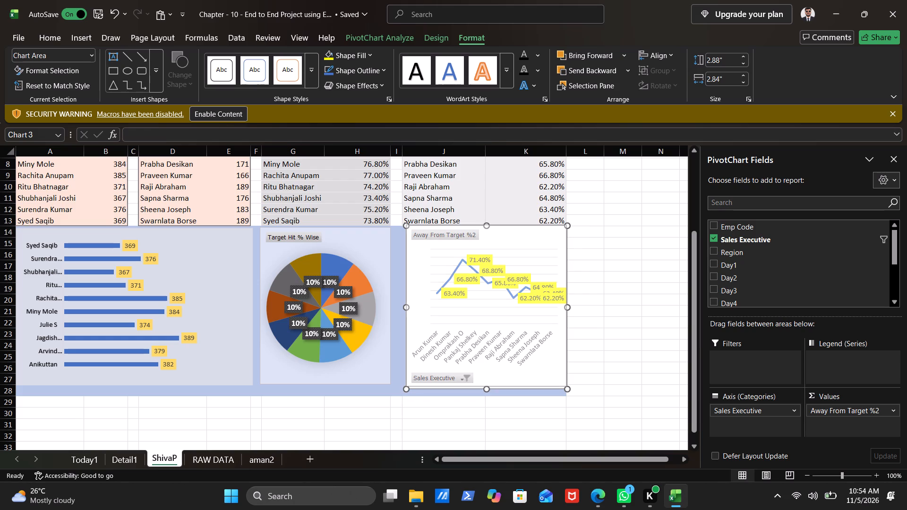
pyautogui.moveTo(406, 385); pyautogui.dragTo(405, 385)
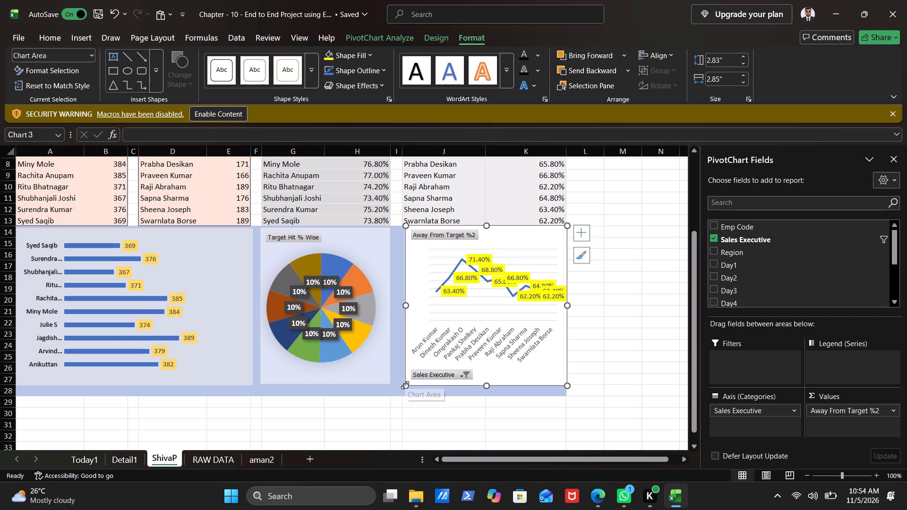
pyautogui.doubleClick(404, 306)
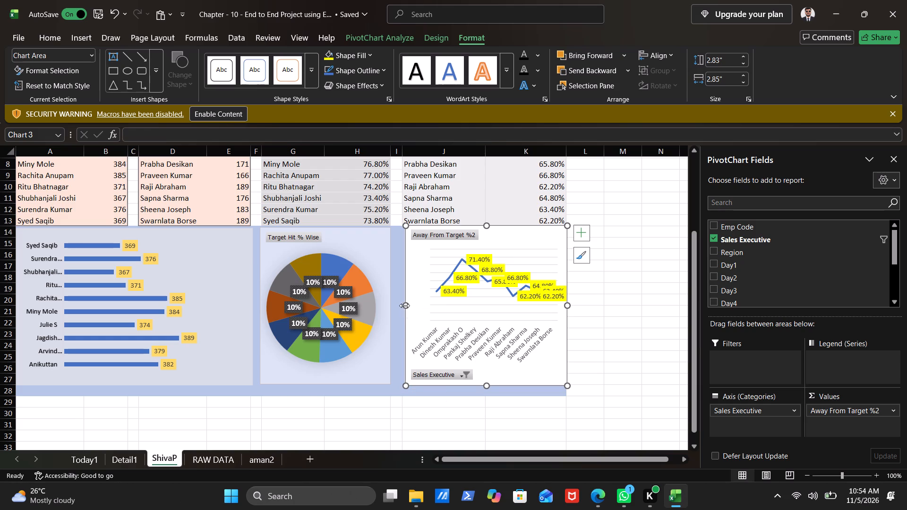
pyautogui.click(406, 306)
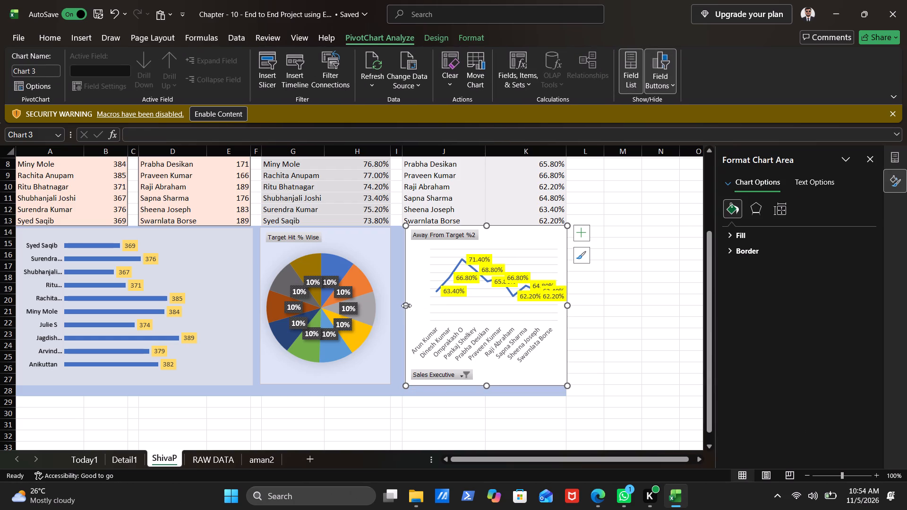
pyautogui.moveTo(406, 306); pyautogui.dragTo(402, 306)
pyautogui.moveTo(402, 306); pyautogui.dragTo(402, 306)
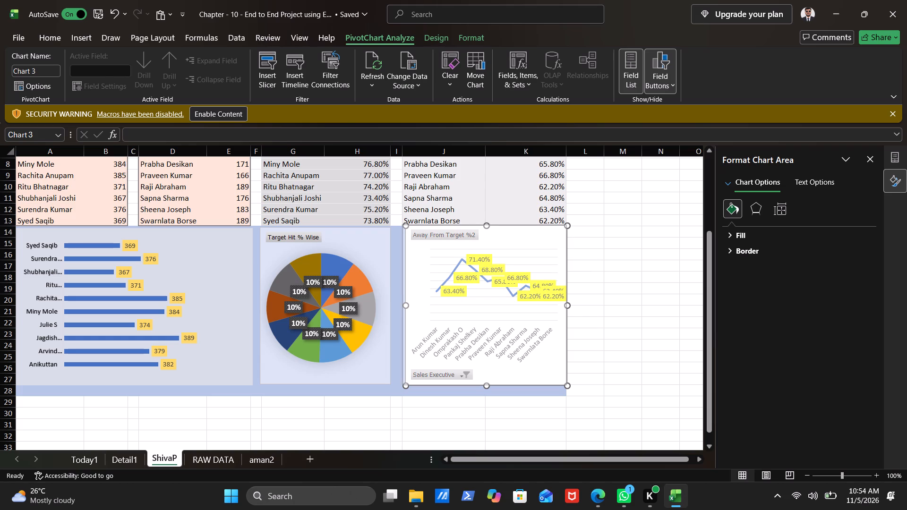
pyautogui.moveTo(402, 306); pyautogui.dragTo(402, 306)
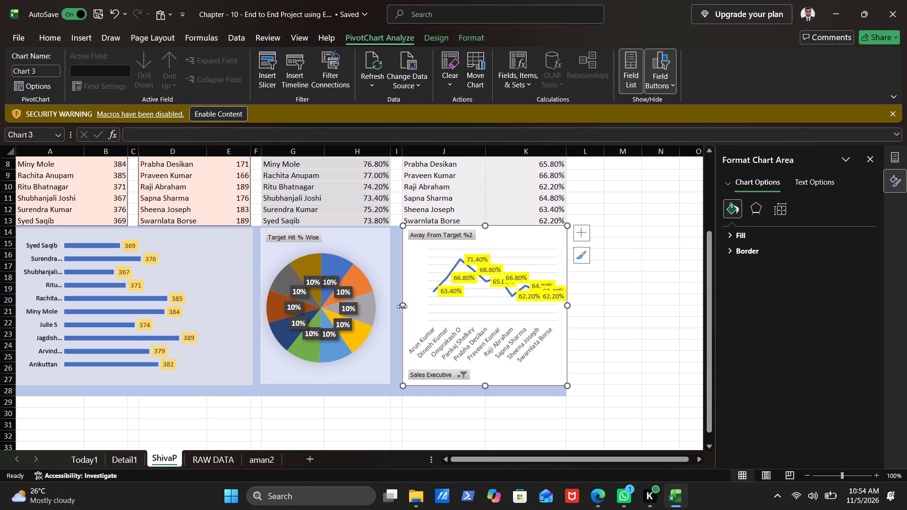
# Make all the text in the Away From Target %2 line chart bold at font size 10.
pyautogui.scroll(1, 402, 306)
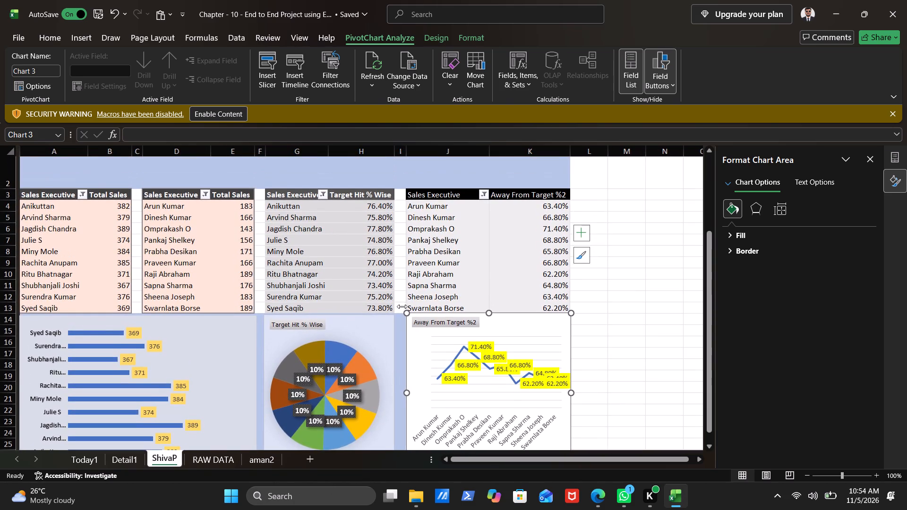
pyautogui.scroll(1, 402, 306)
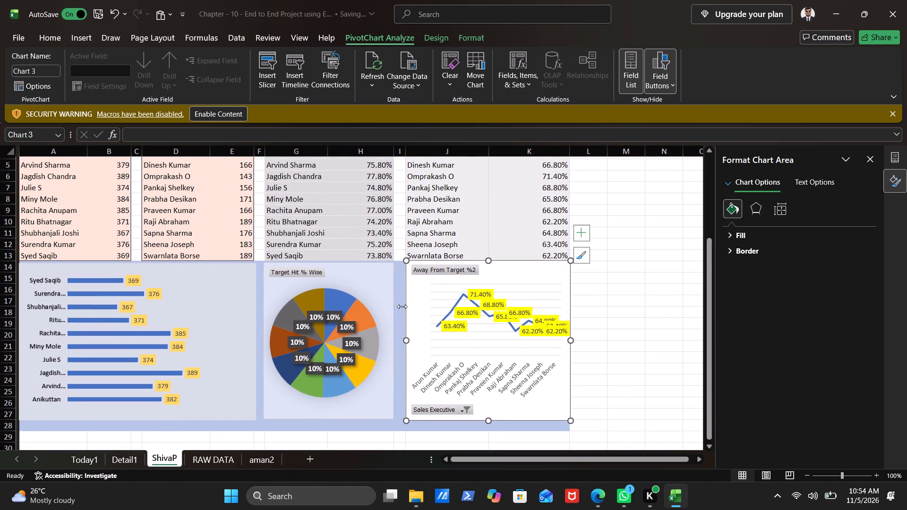
pyautogui.scroll(1, 402, 306)
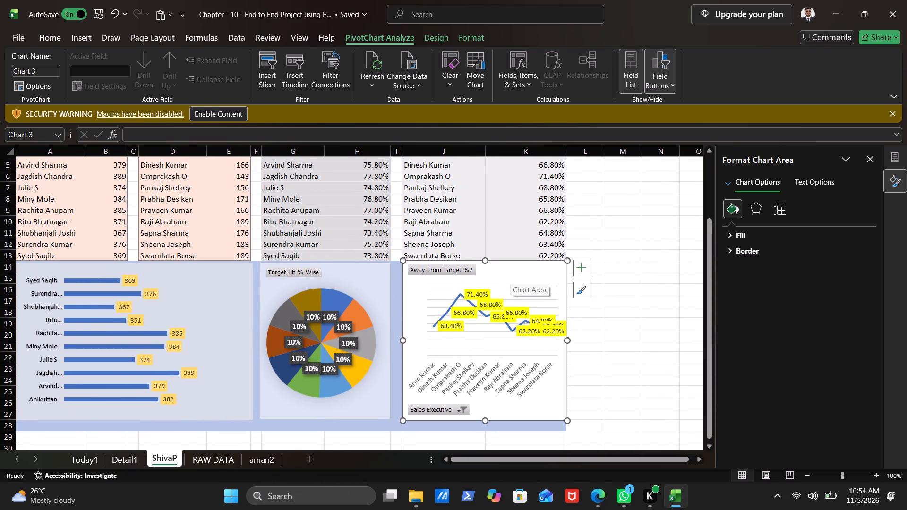
pyautogui.click(511, 275)
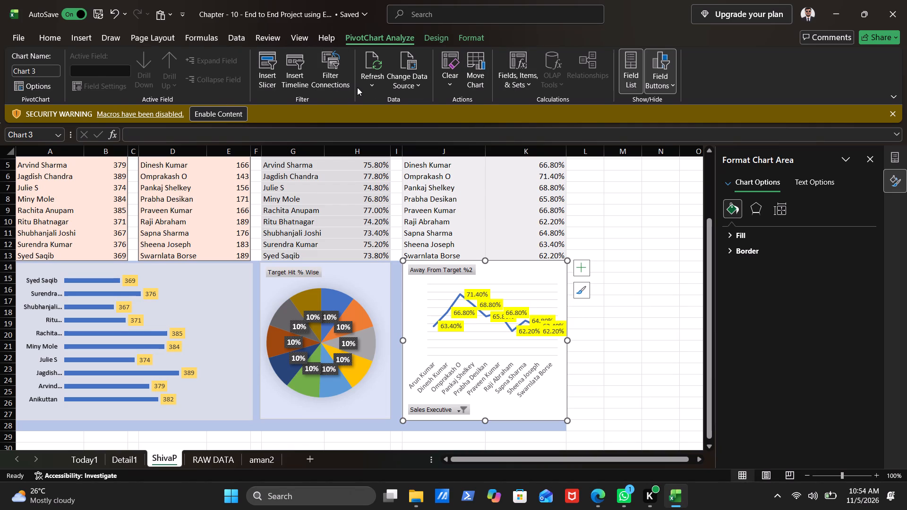
pyautogui.click(442, 39)
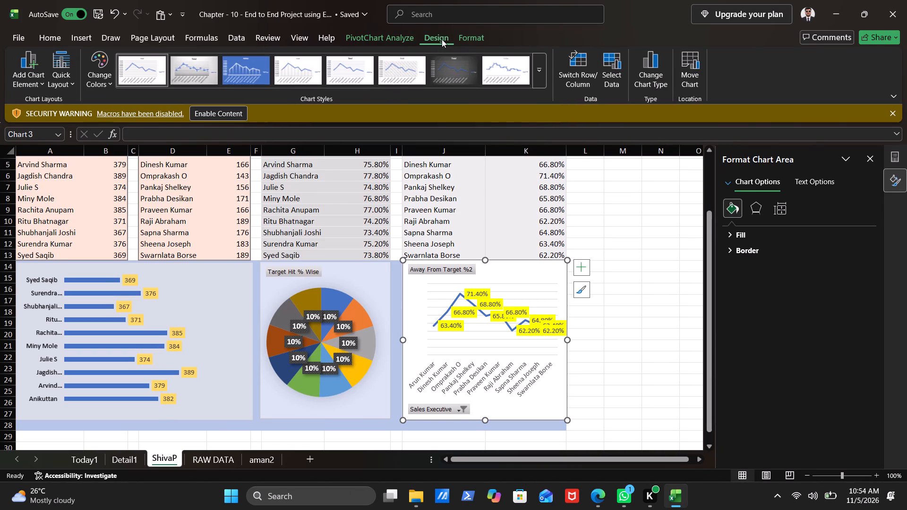
pyautogui.click(391, 33)
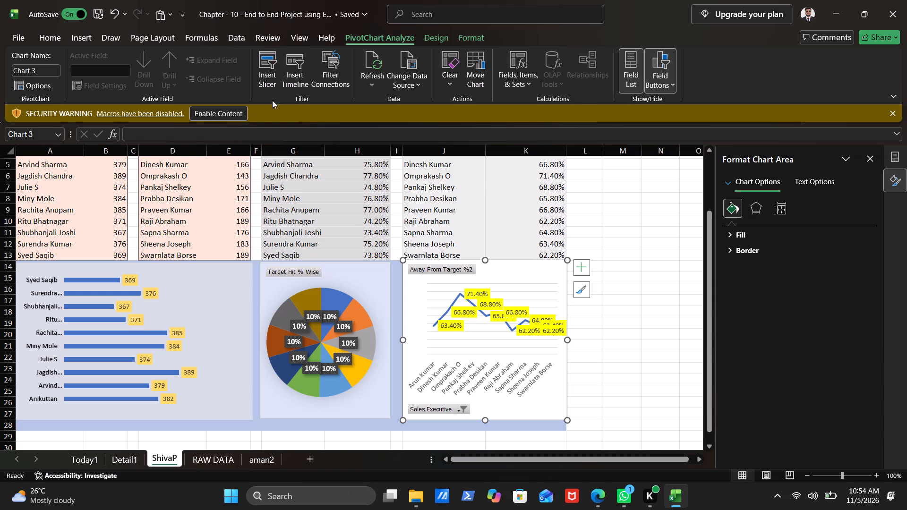
pyautogui.click(82, 34)
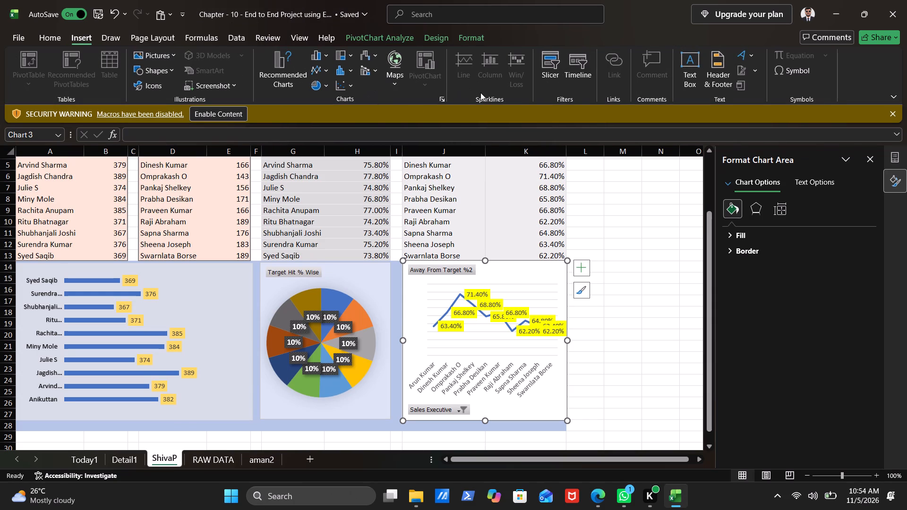
pyautogui.click(120, 40)
pyautogui.click(52, 37)
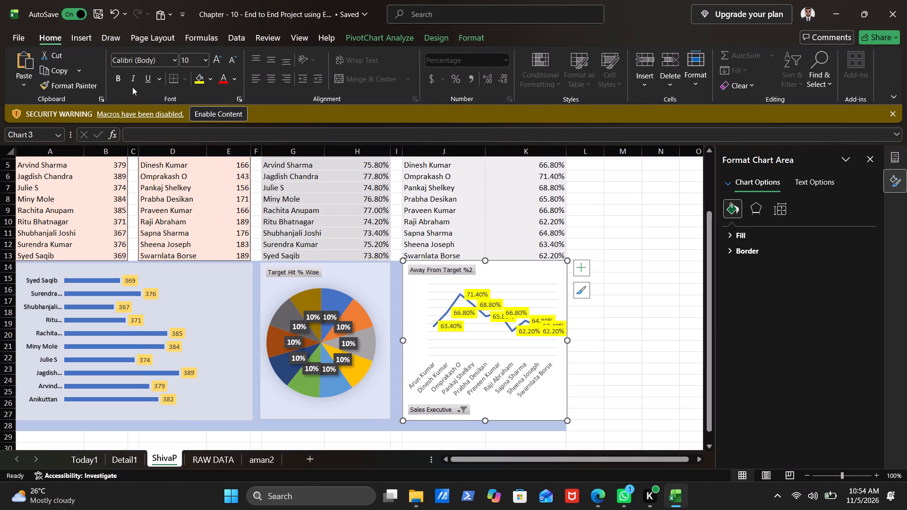
pyautogui.click(431, 336)
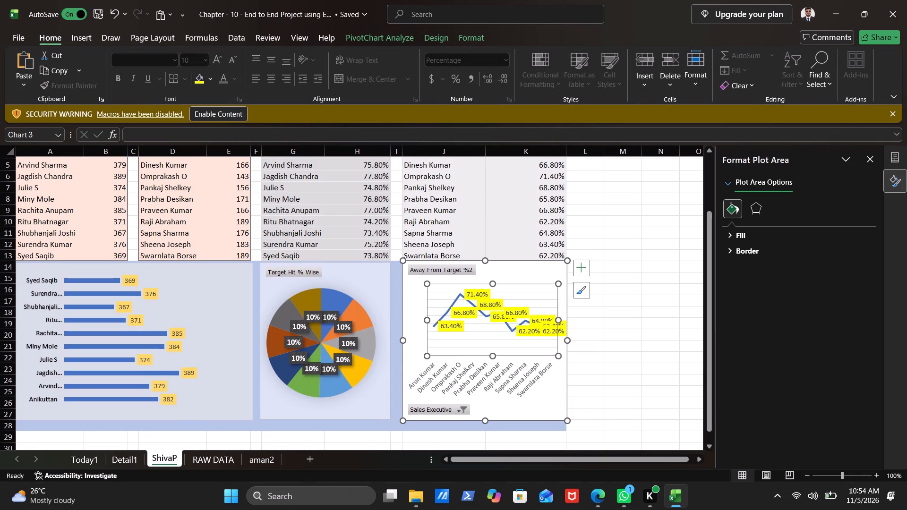
pyautogui.click(413, 355)
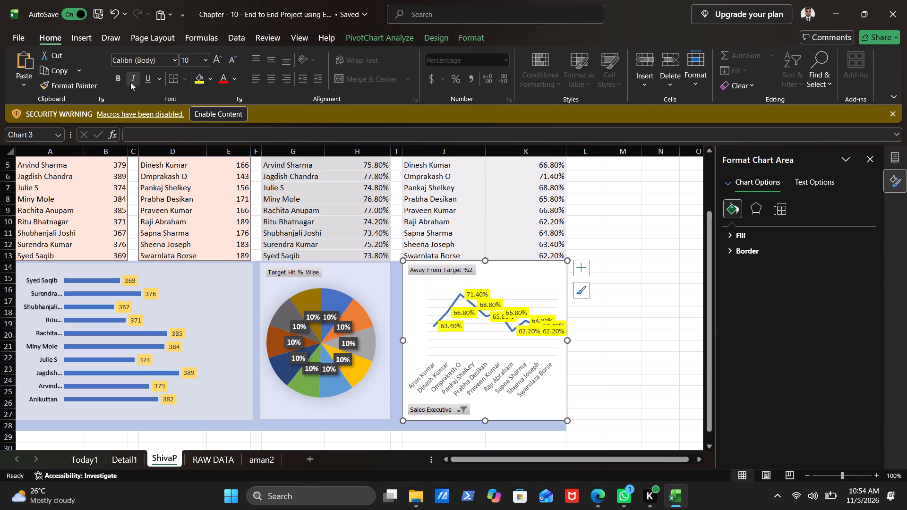
pyautogui.click(117, 77)
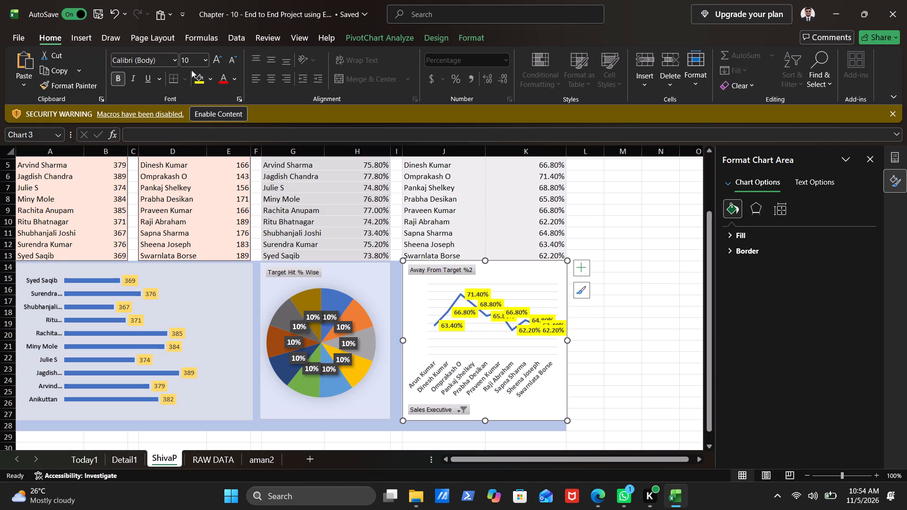
pyautogui.click(205, 61)
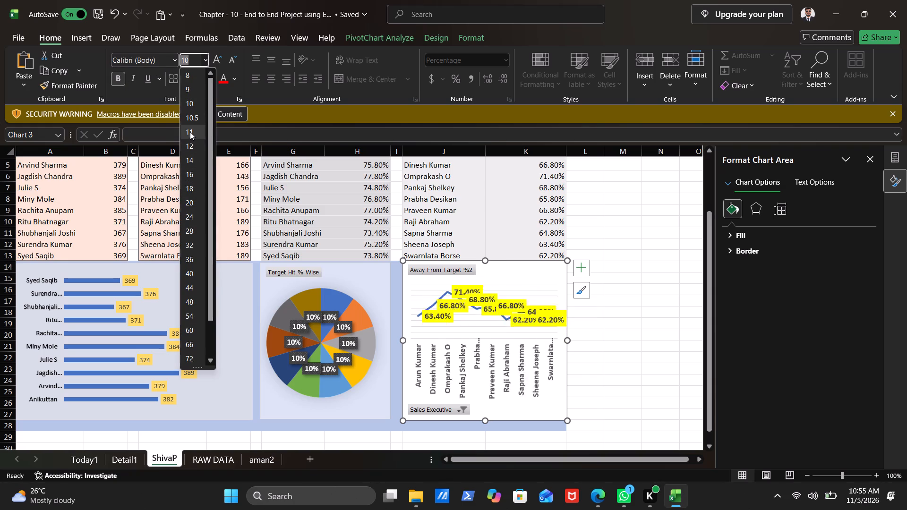
pyautogui.click(189, 106)
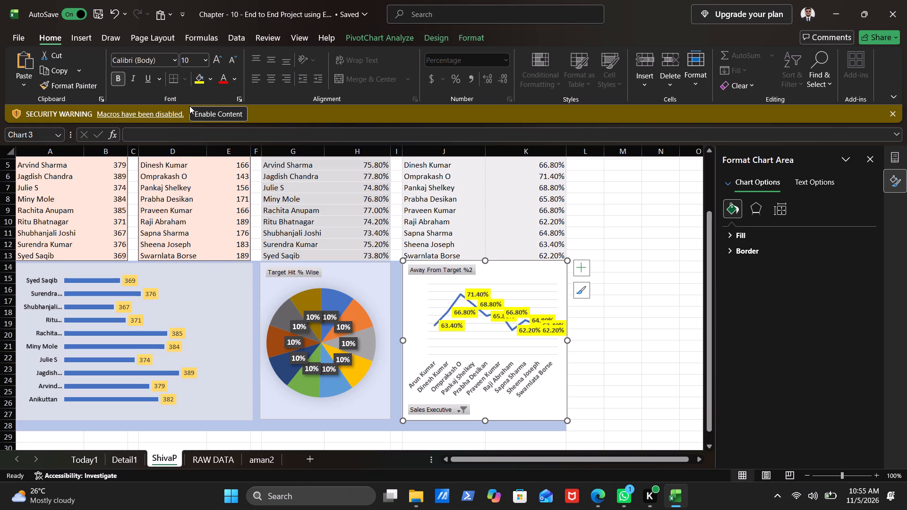
# Fill the Away From Target %2 chart area with the first darker shade of the light gray theme color.
pyautogui.click(424, 308)
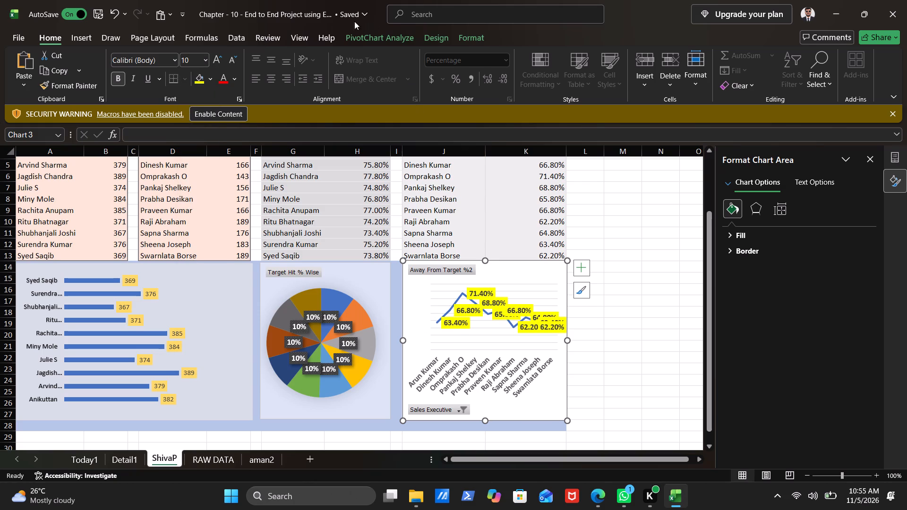
pyautogui.click(401, 40)
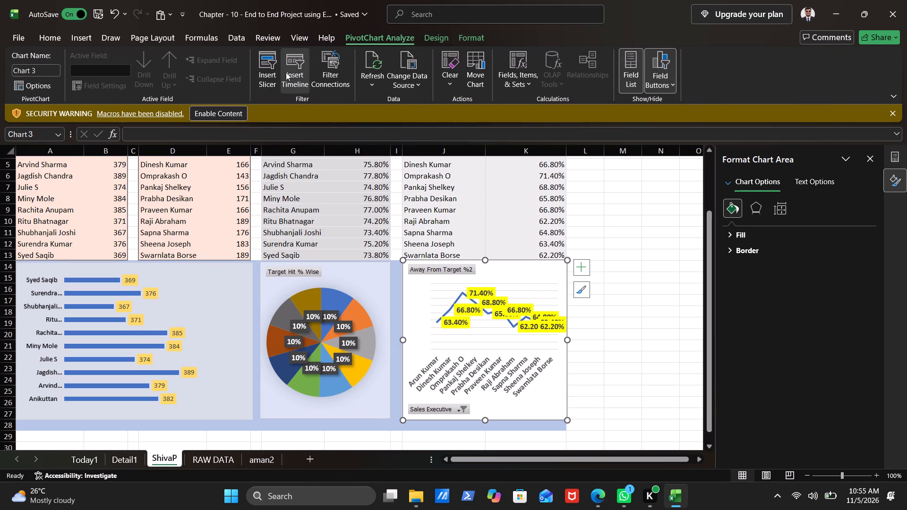
pyautogui.click(468, 36)
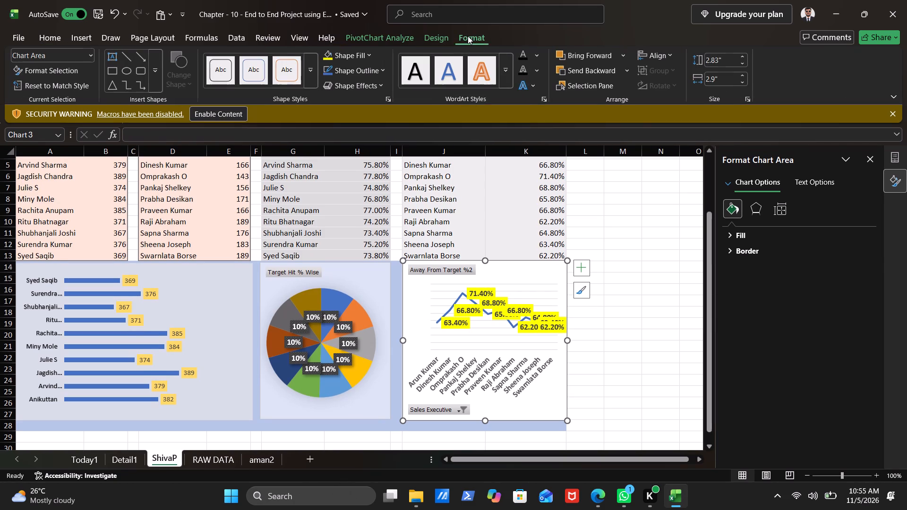
pyautogui.click(371, 55)
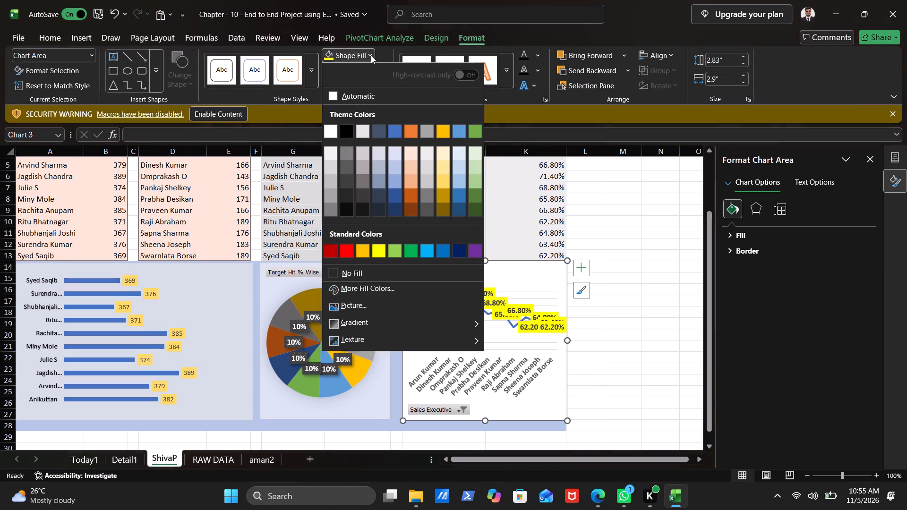
pyautogui.click(360, 152)
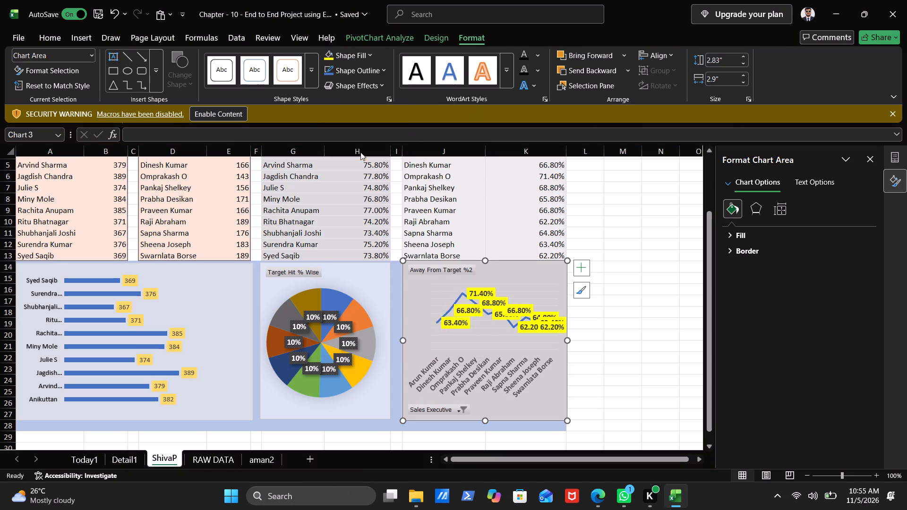
pyautogui.click(590, 386)
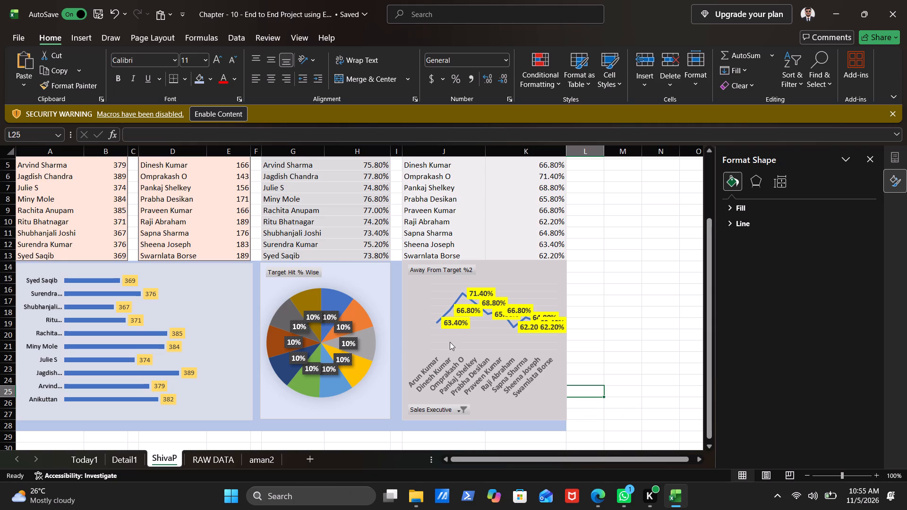
# Lower the line chart's top edge slightly to line up with the bar and pie charts, and deselect the chart.
pyautogui.click(492, 266)
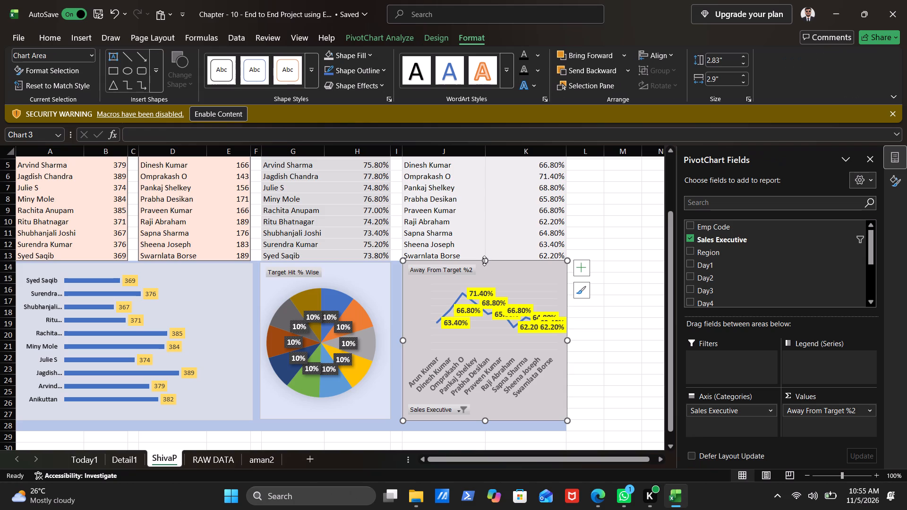
pyautogui.click(484, 261)
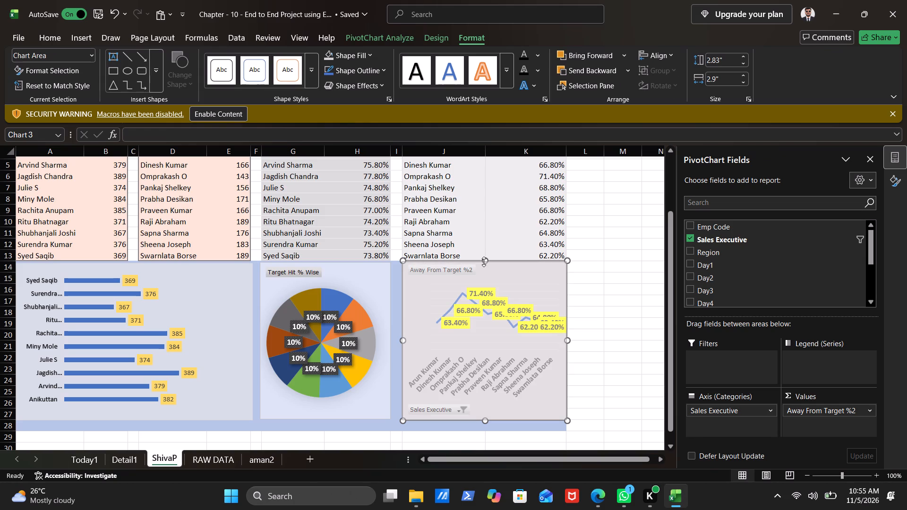
pyautogui.click(636, 374)
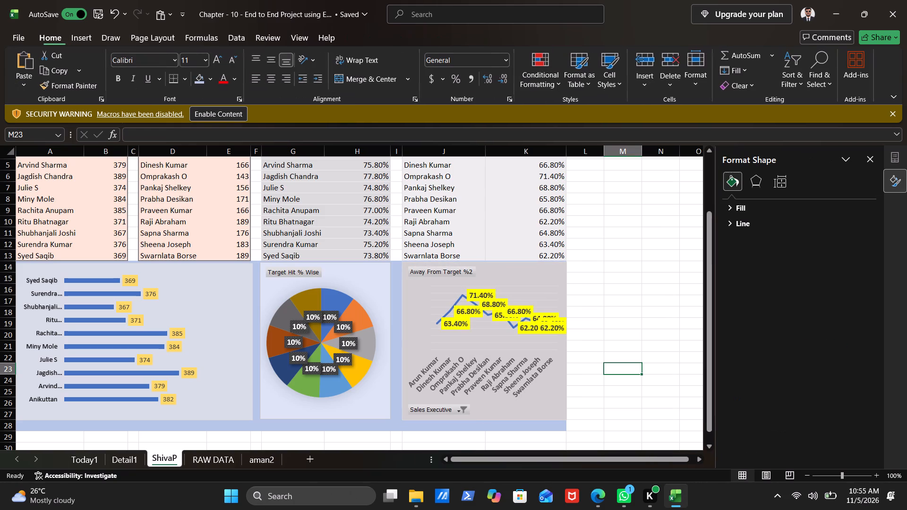
pyautogui.click(599, 407)
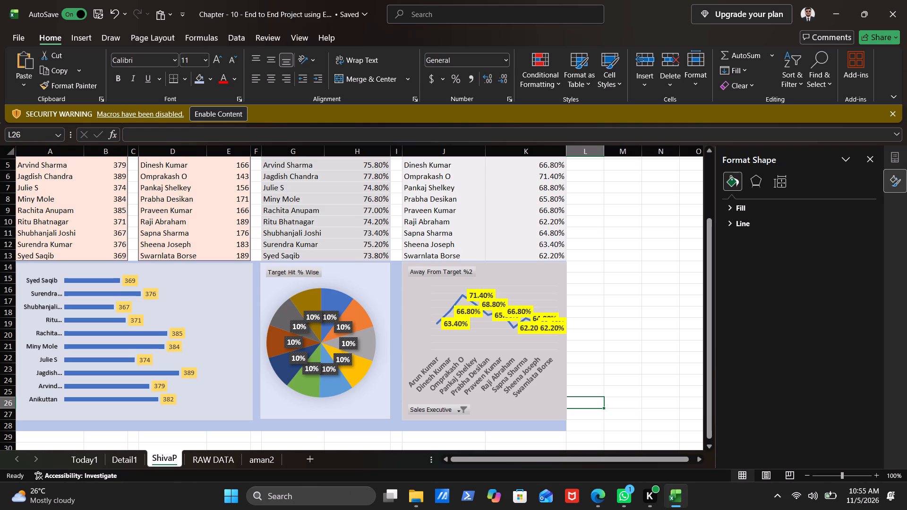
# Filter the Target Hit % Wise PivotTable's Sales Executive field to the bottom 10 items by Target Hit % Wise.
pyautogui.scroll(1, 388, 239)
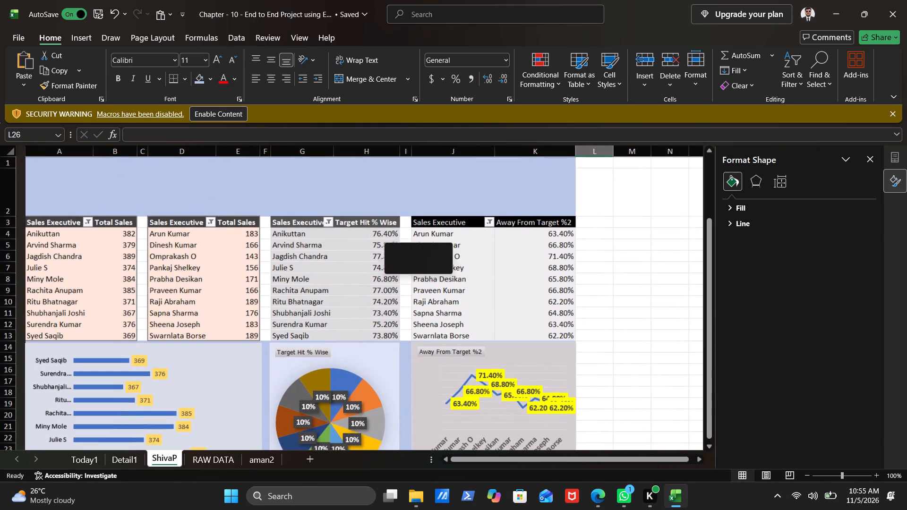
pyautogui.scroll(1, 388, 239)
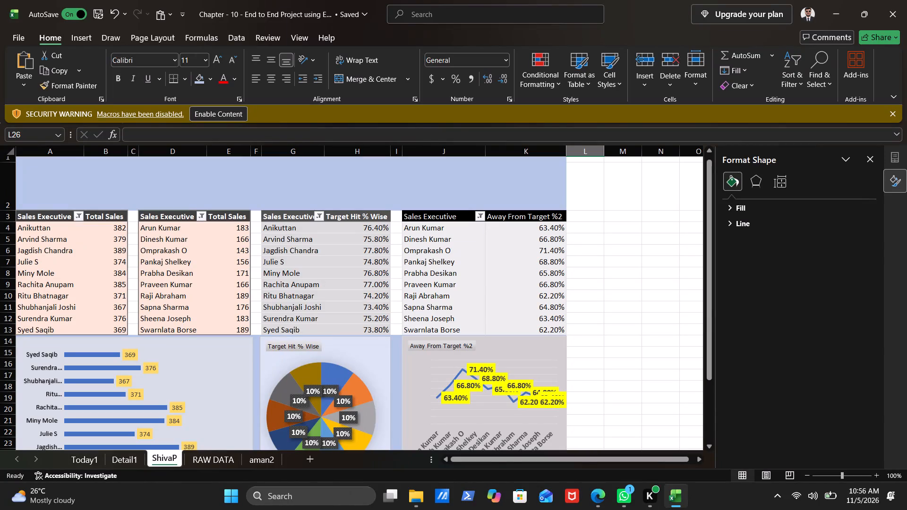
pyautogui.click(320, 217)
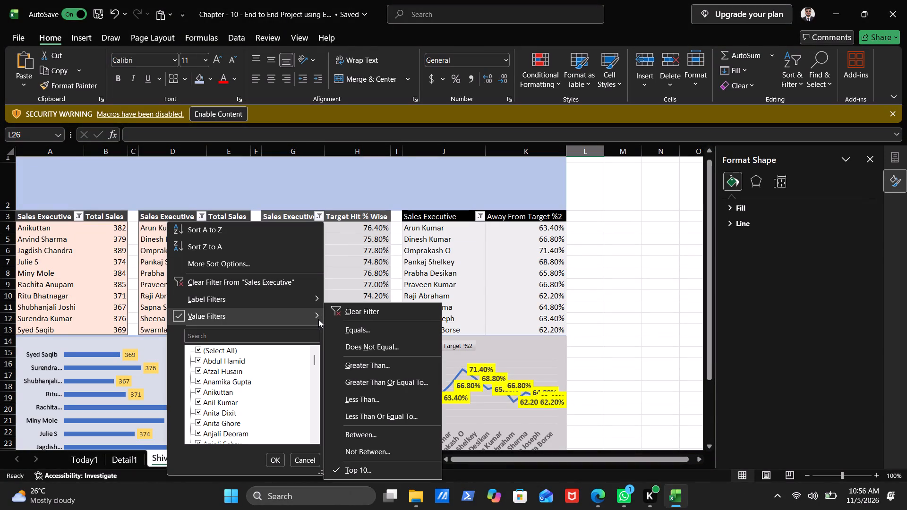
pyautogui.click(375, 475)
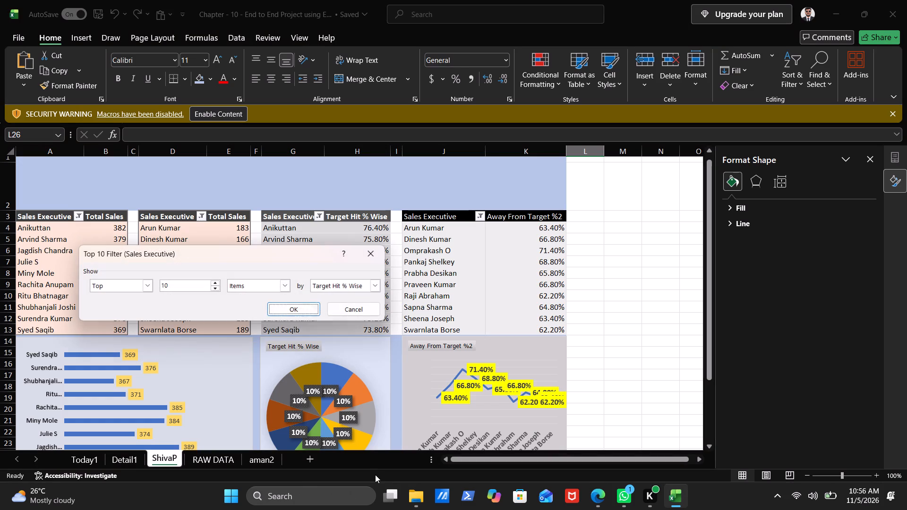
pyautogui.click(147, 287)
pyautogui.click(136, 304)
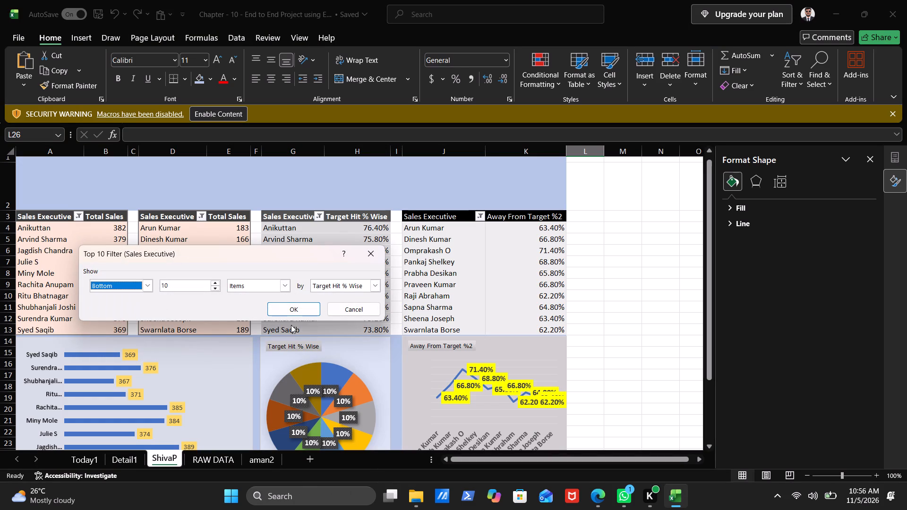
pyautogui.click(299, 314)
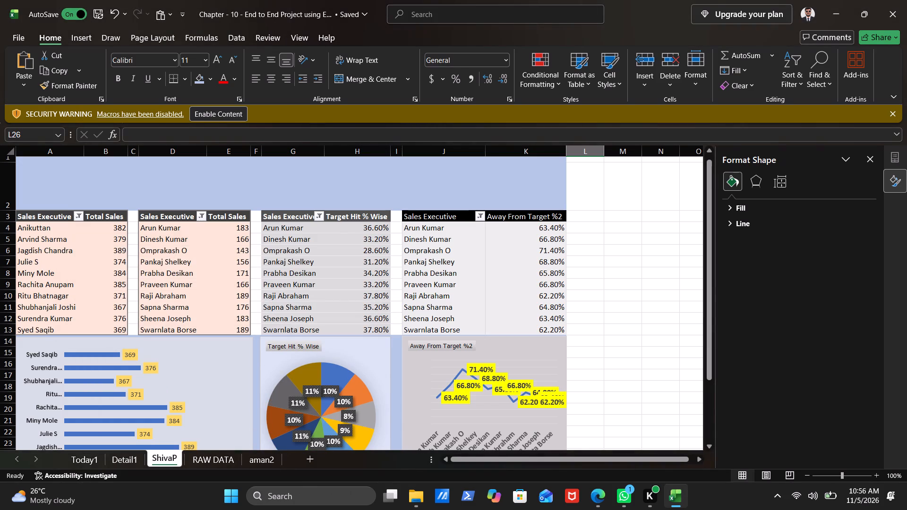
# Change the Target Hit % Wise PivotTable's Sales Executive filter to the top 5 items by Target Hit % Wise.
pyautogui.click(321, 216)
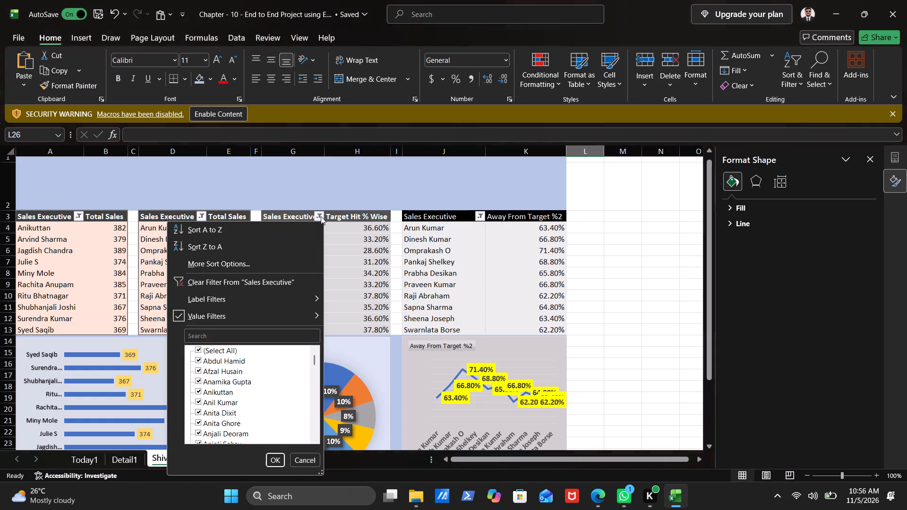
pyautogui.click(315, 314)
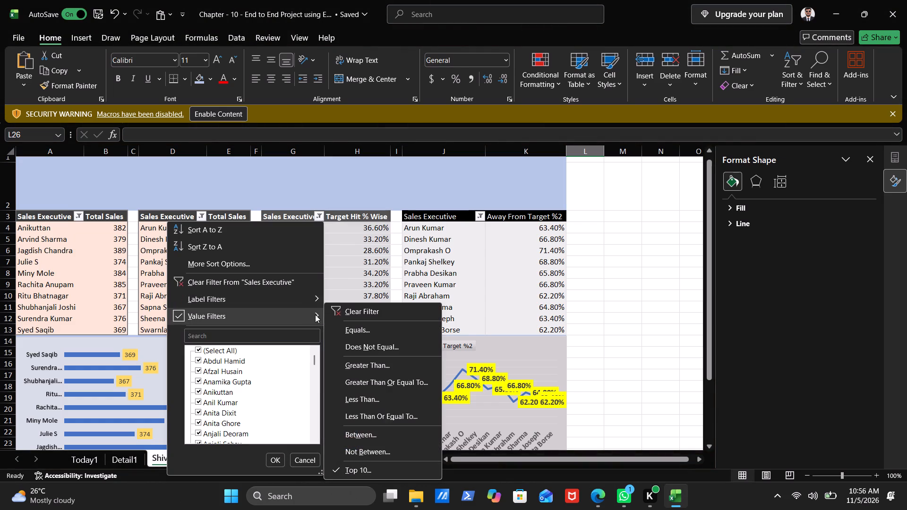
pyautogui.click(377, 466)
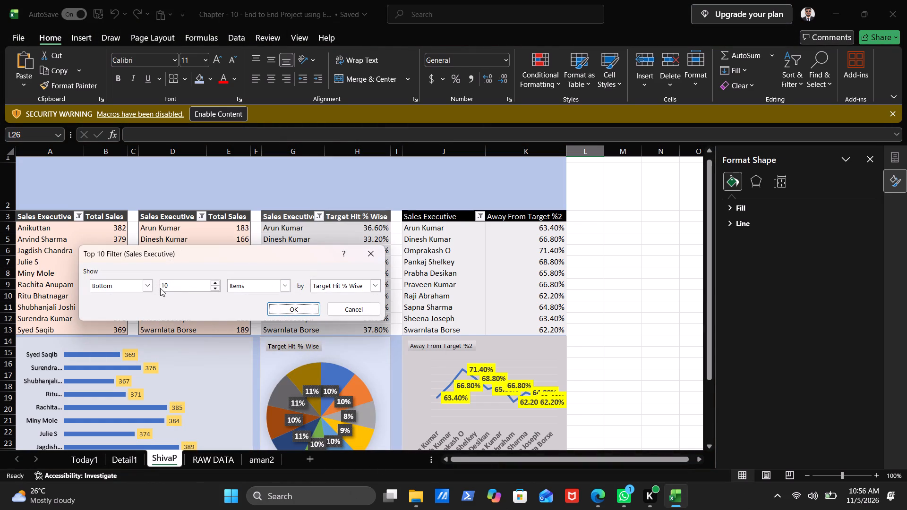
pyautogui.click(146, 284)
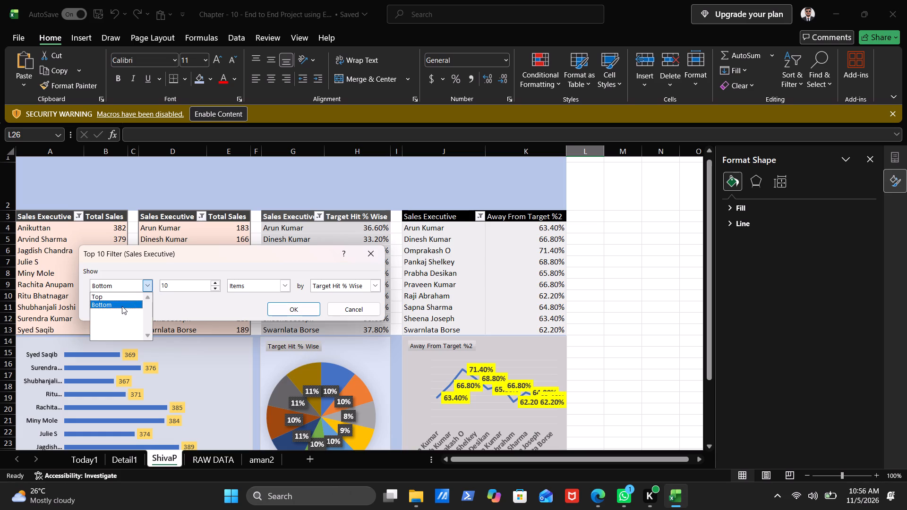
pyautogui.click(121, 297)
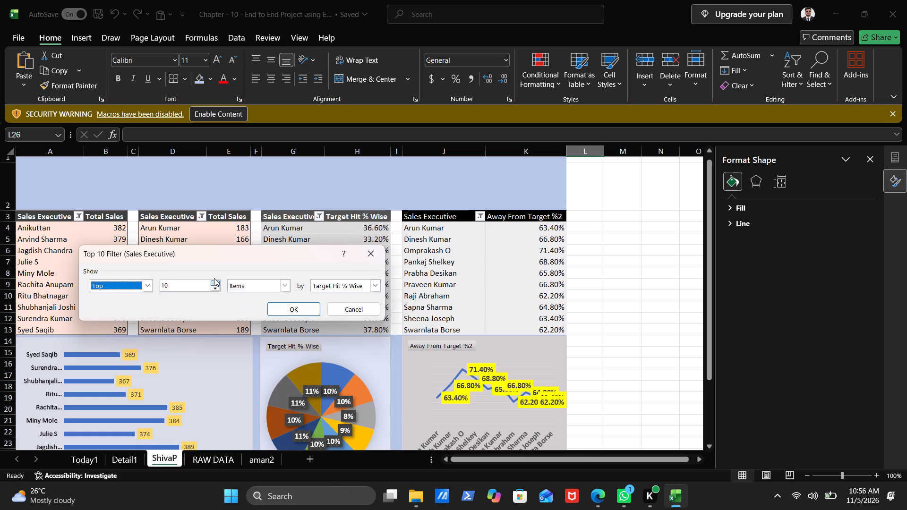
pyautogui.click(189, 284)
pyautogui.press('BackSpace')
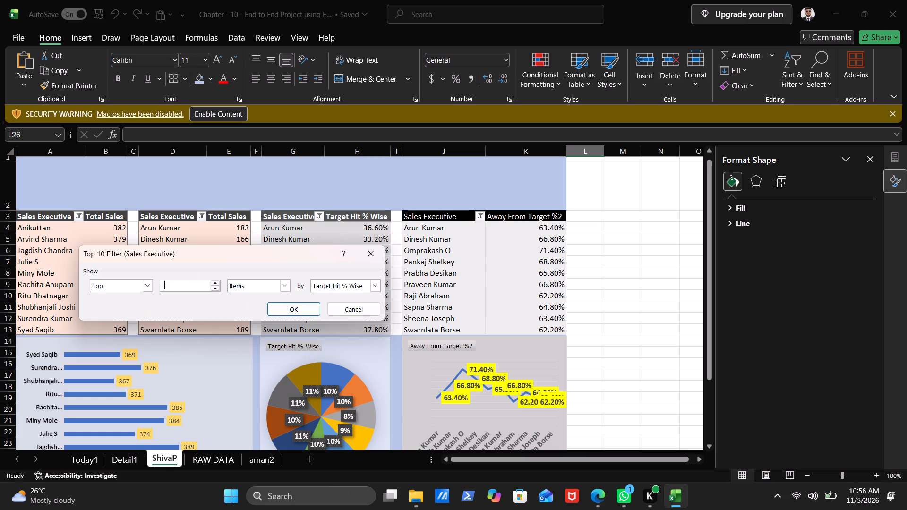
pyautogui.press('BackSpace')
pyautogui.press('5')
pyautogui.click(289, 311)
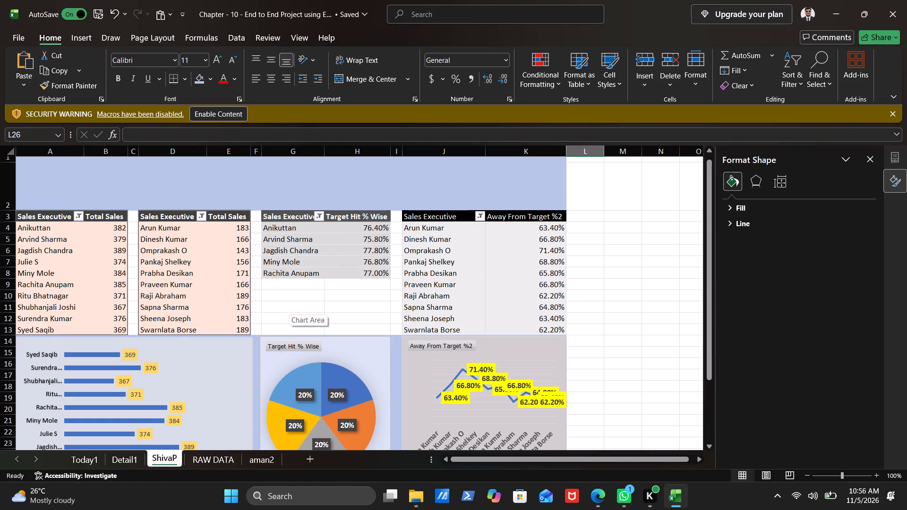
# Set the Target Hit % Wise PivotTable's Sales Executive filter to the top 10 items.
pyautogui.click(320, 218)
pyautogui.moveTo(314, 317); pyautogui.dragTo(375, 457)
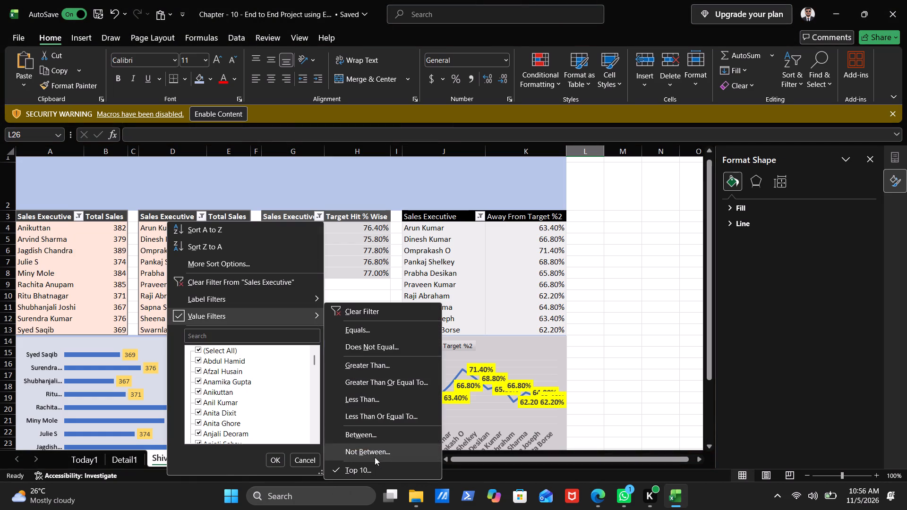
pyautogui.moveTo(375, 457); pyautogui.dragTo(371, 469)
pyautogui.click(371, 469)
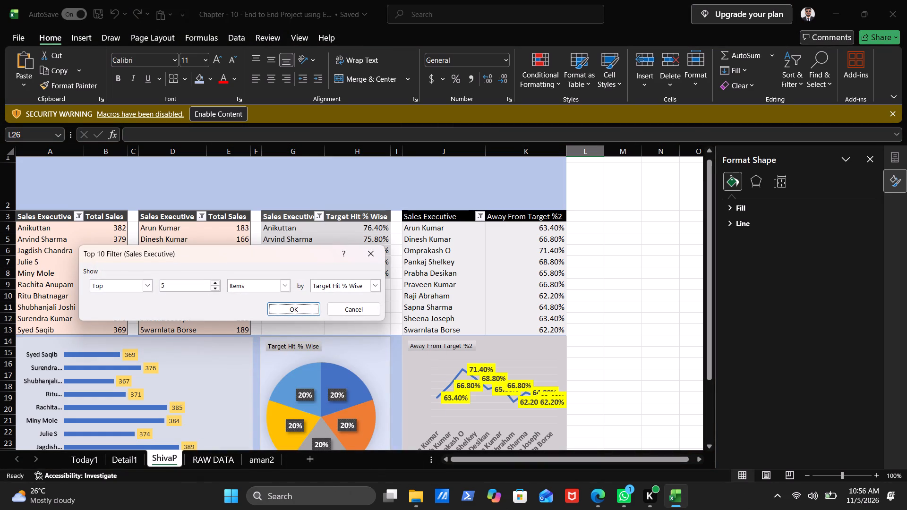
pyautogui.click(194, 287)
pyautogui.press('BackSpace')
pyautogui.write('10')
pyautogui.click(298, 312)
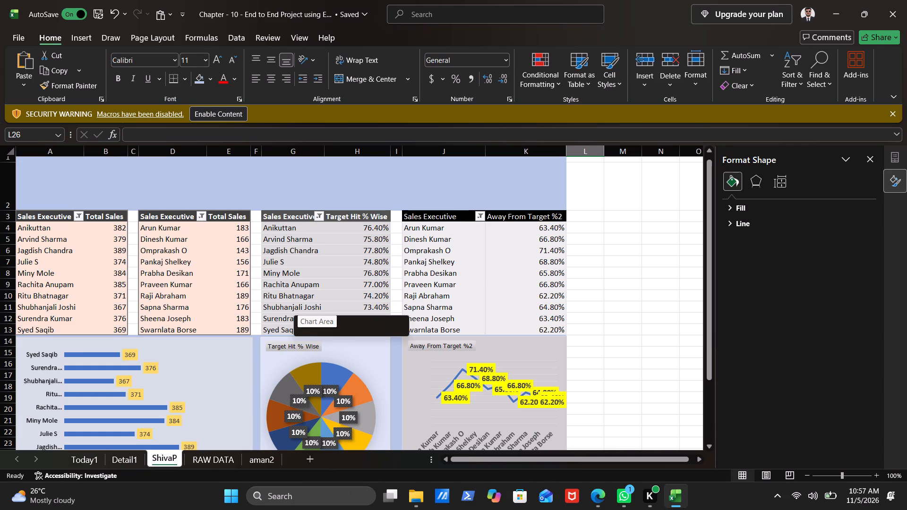
# Insert a Region slicer for the first Total Sales PivotTable in columns A and B.
pyautogui.click(80, 282)
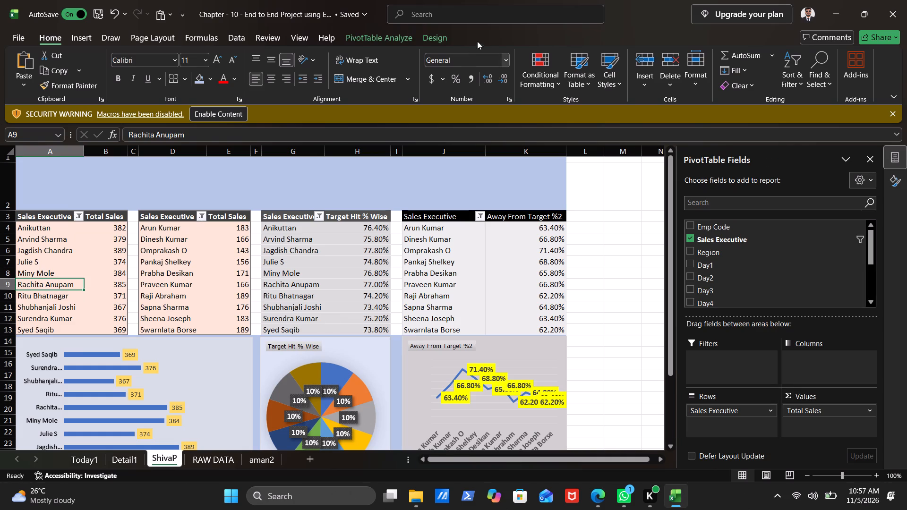
pyautogui.click(401, 38)
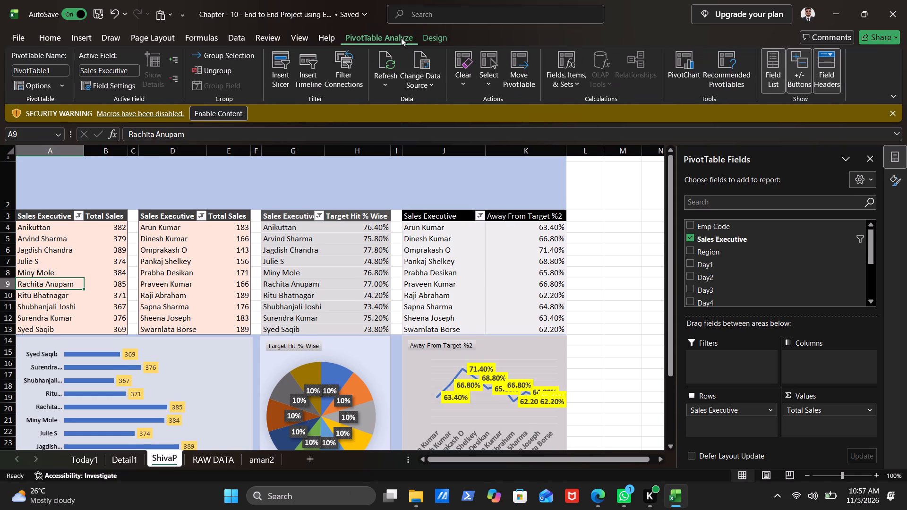
pyautogui.click(282, 81)
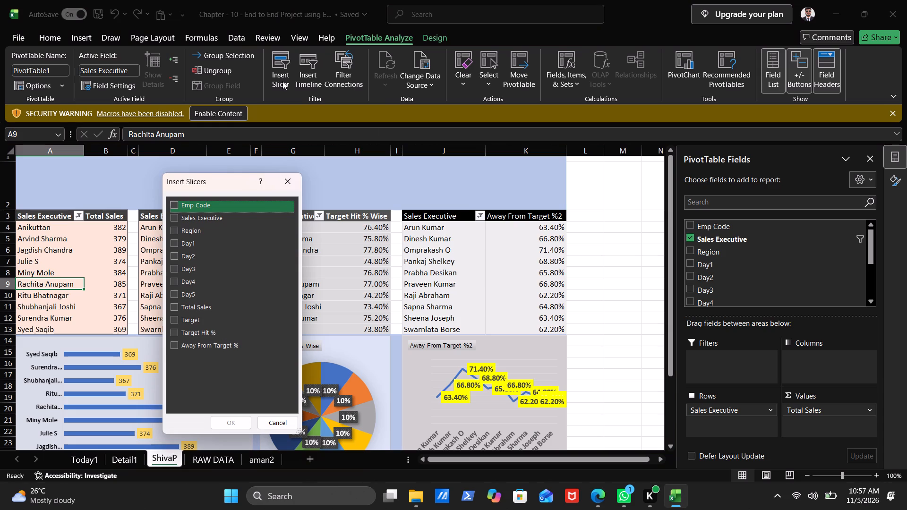
pyautogui.click(195, 229)
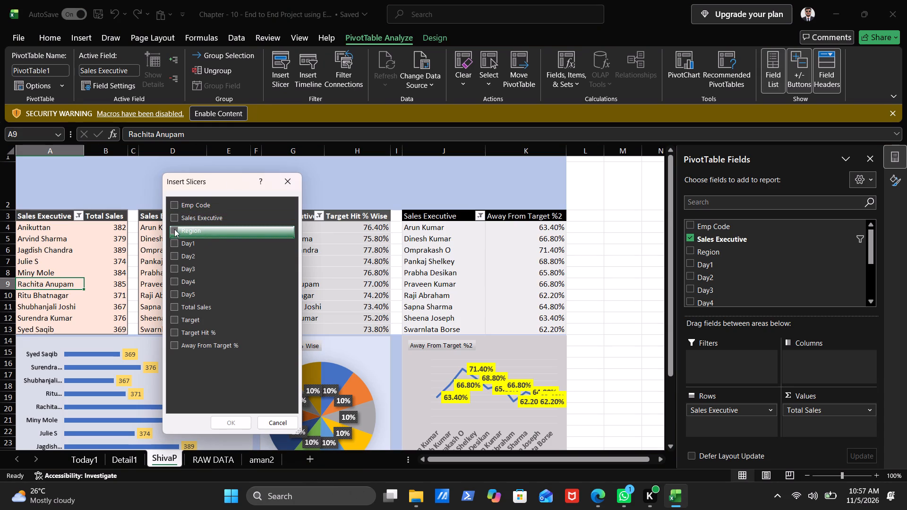
pyautogui.click(174, 229)
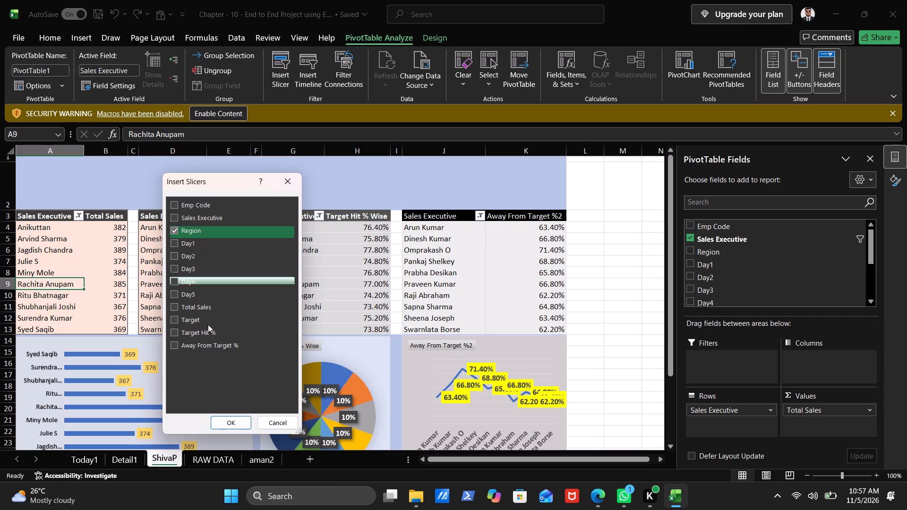
pyautogui.click(220, 422)
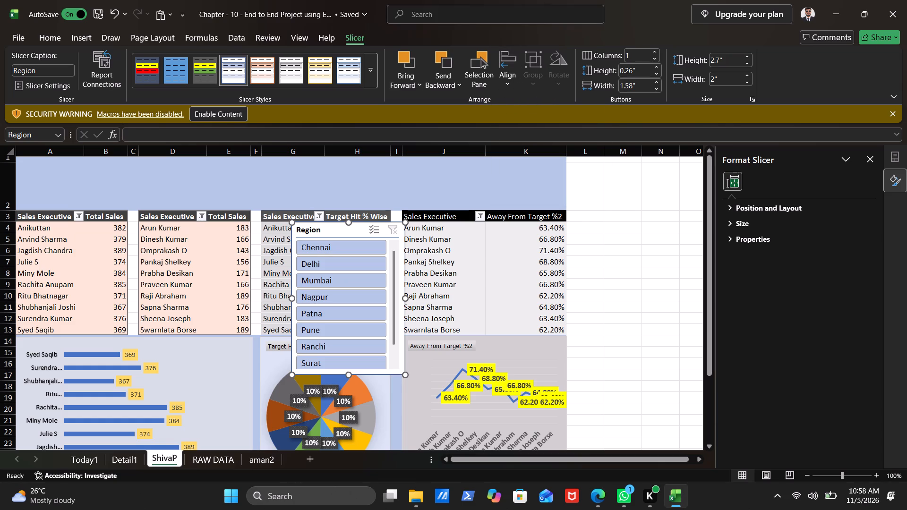
# Toggle multi-select on the Region slicer.
pyautogui.click(376, 230)
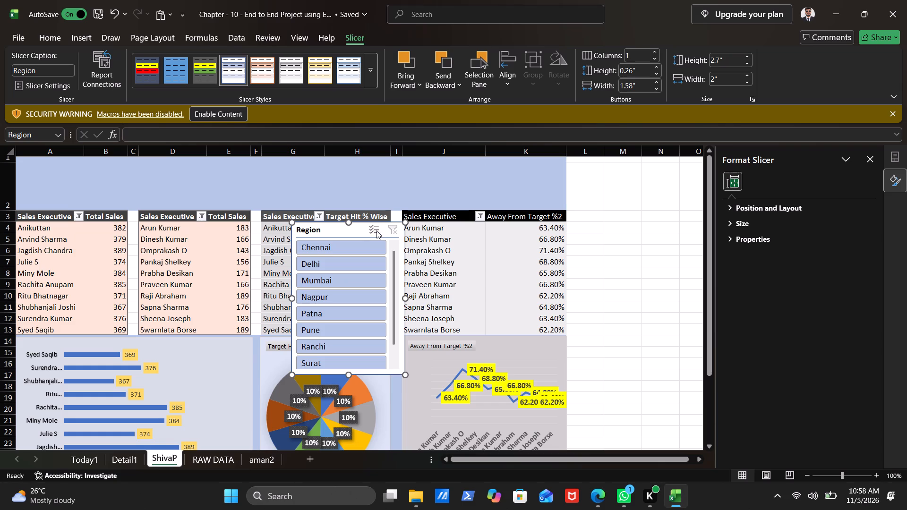
pyautogui.click(376, 230)
pyautogui.click(376, 230)
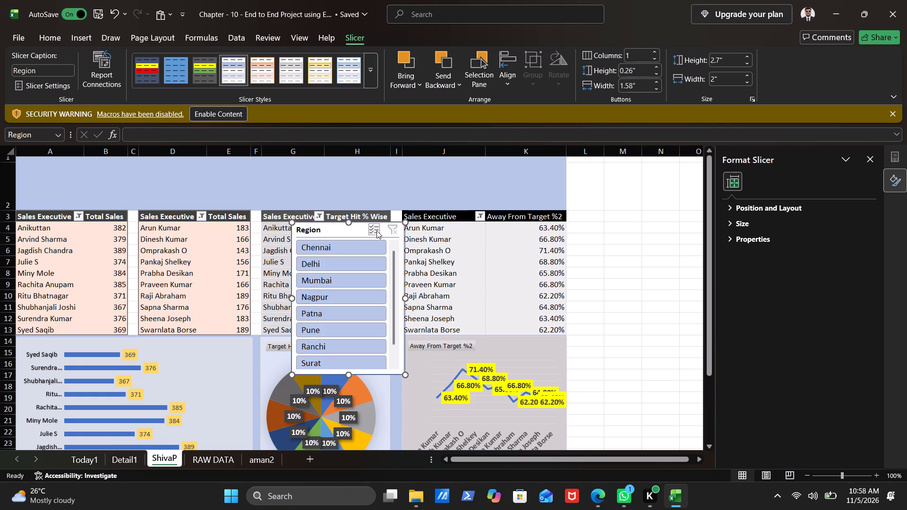
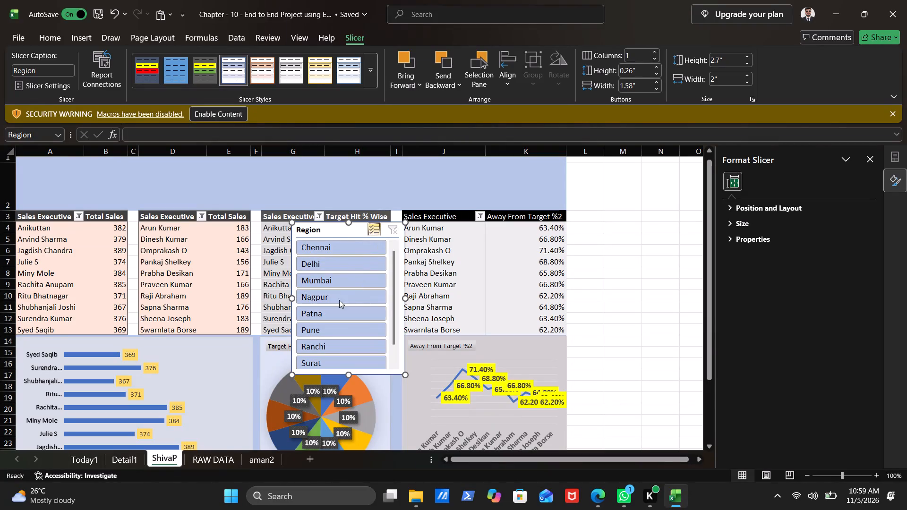
# Open the size and properties settings of the Region slicer.
pyautogui.click(391, 230)
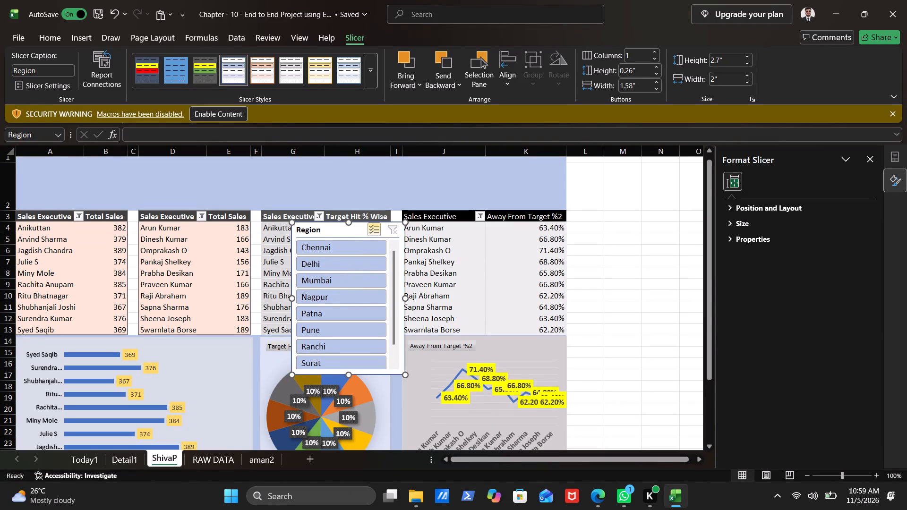
pyautogui.click(391, 230)
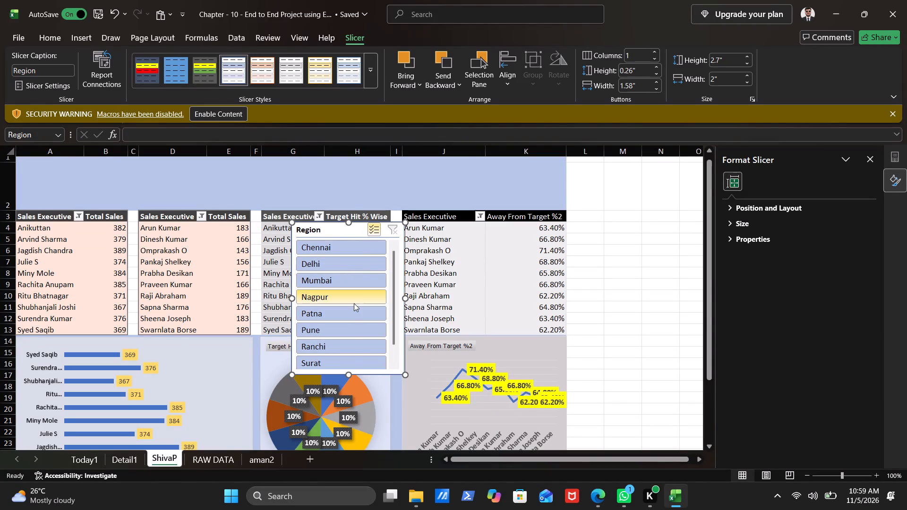
pyautogui.rightClick(354, 303)
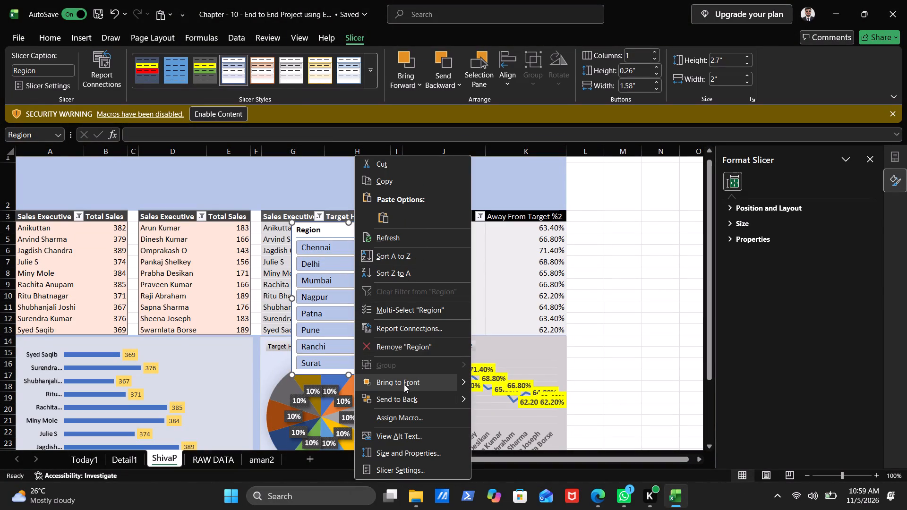
pyautogui.click(419, 448)
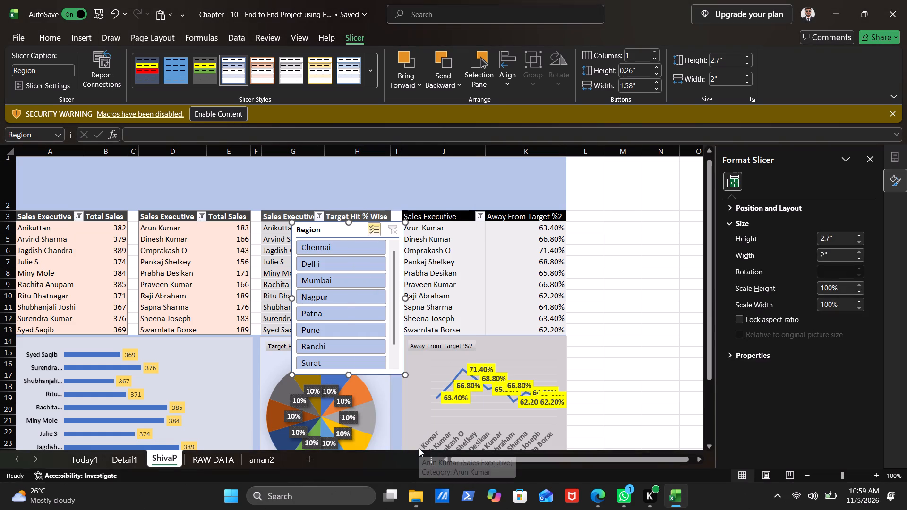
pyautogui.click(614, 320)
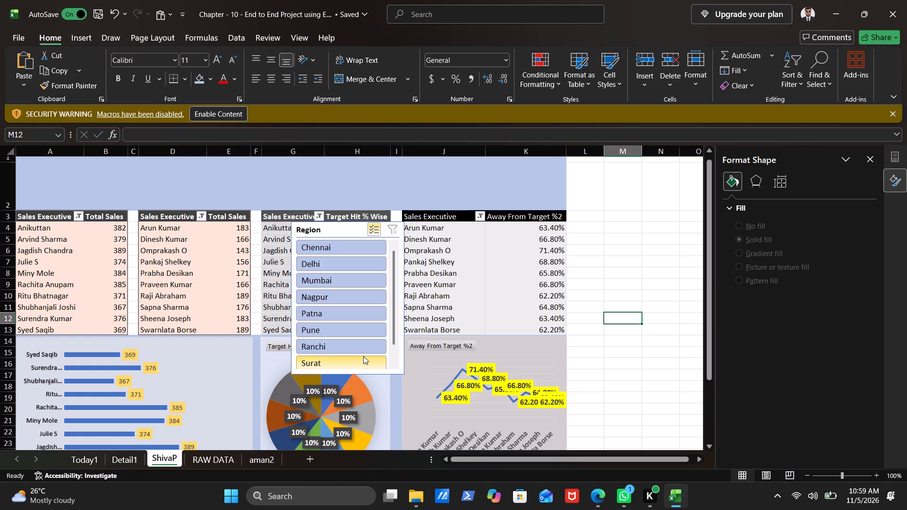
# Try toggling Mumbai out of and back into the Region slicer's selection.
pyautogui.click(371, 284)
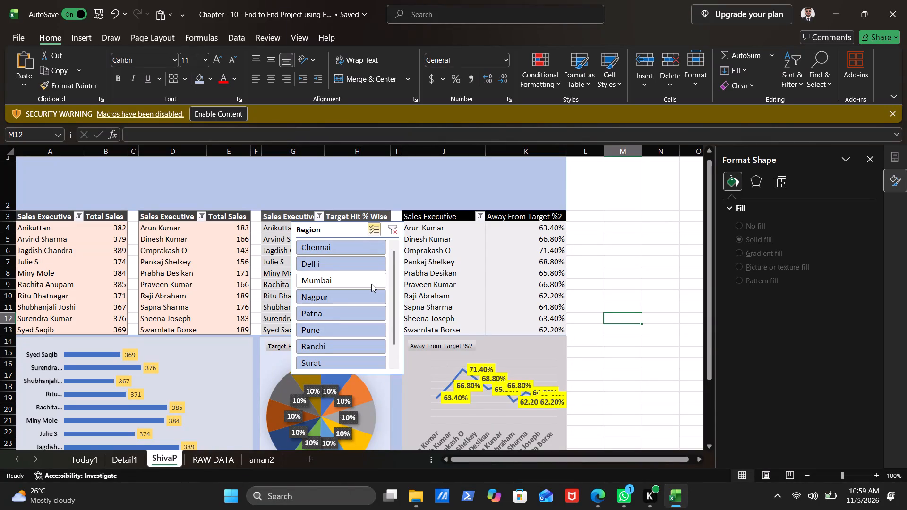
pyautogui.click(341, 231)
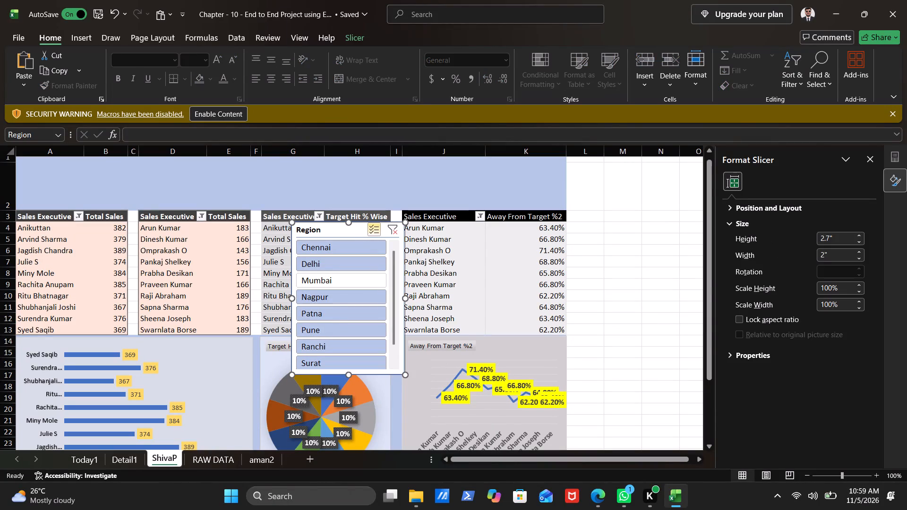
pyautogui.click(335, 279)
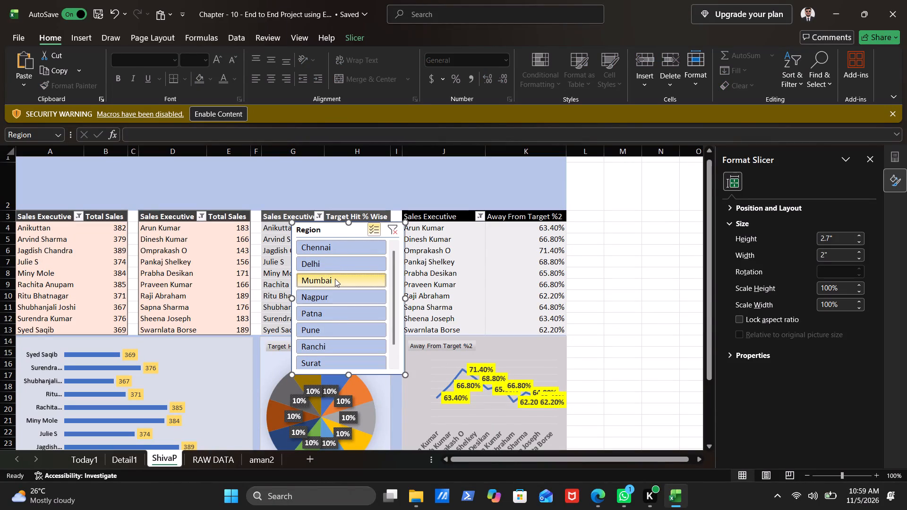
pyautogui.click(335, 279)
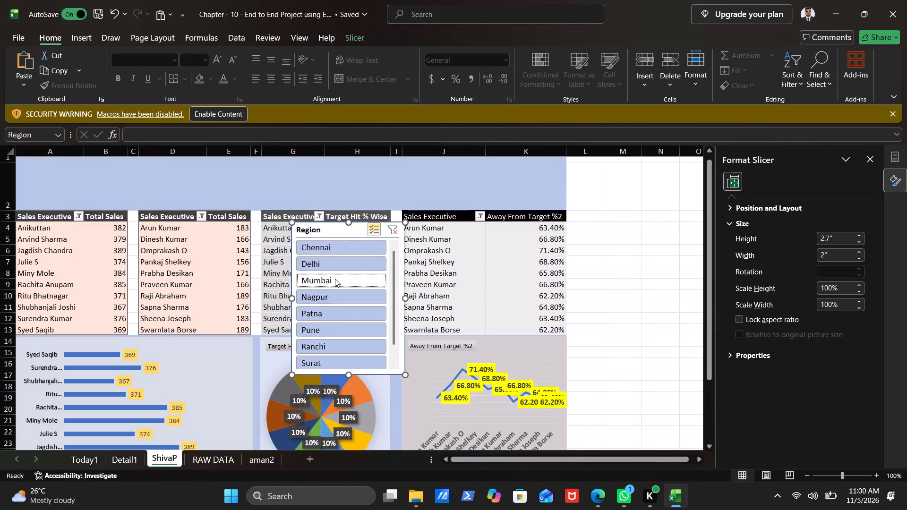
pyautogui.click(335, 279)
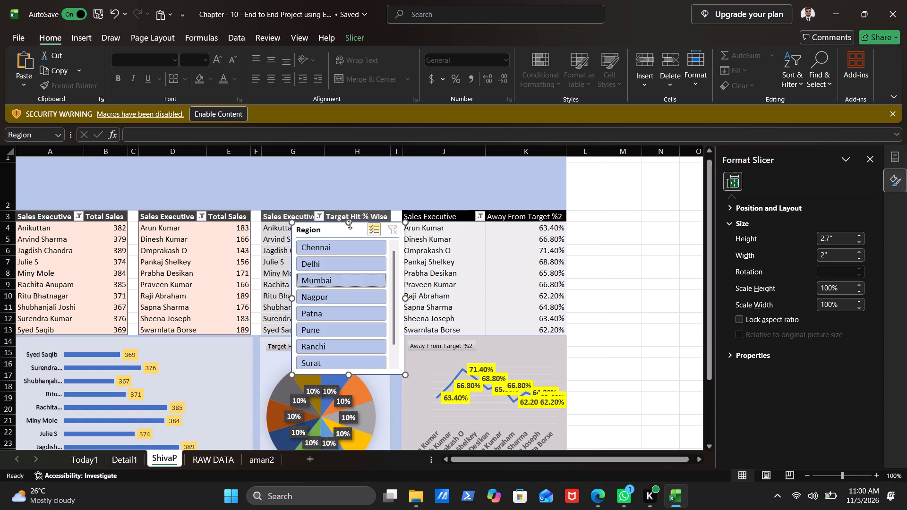
# Delete the Region slicer from the dashboard.
pyautogui.press('Delete')
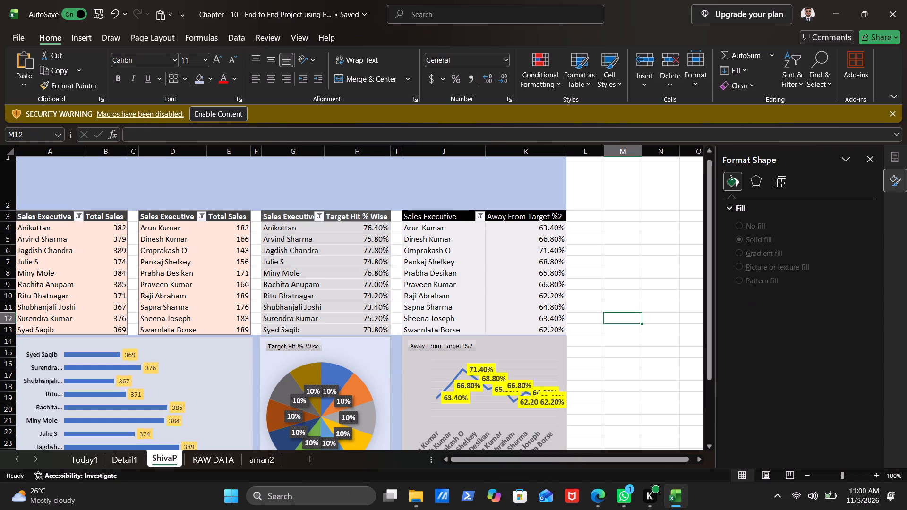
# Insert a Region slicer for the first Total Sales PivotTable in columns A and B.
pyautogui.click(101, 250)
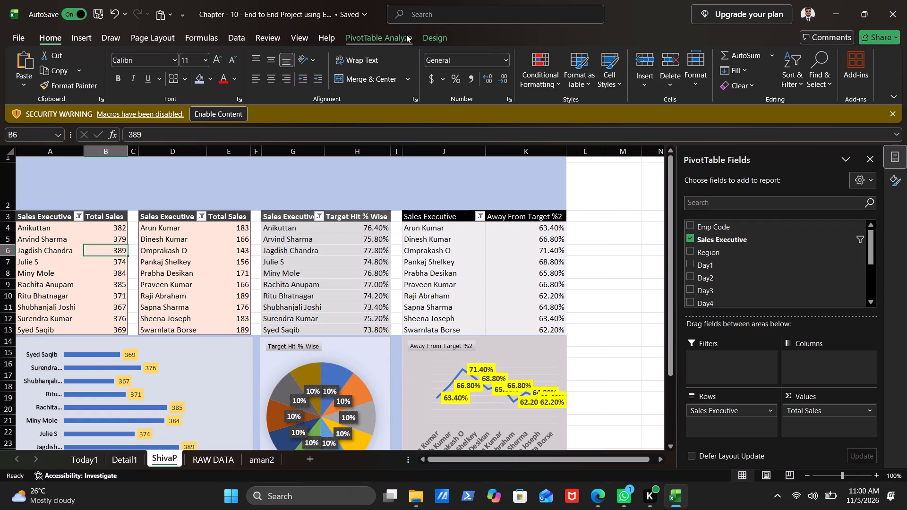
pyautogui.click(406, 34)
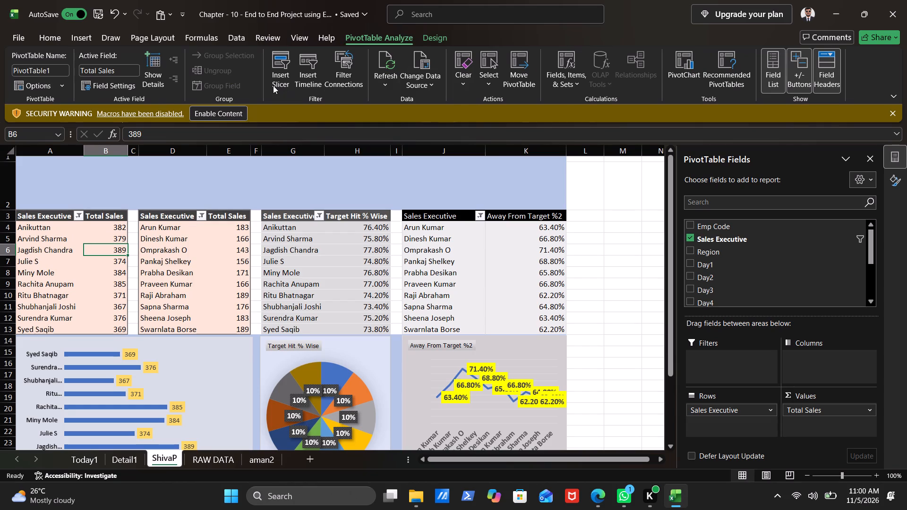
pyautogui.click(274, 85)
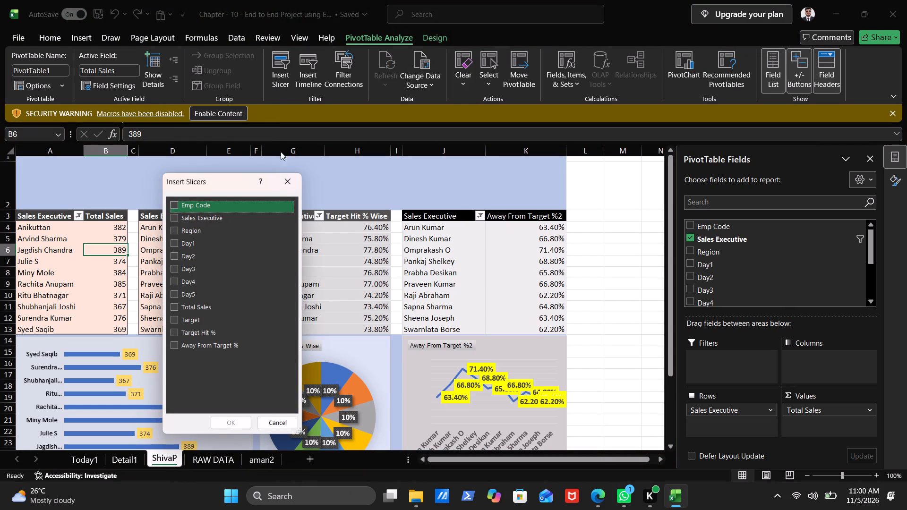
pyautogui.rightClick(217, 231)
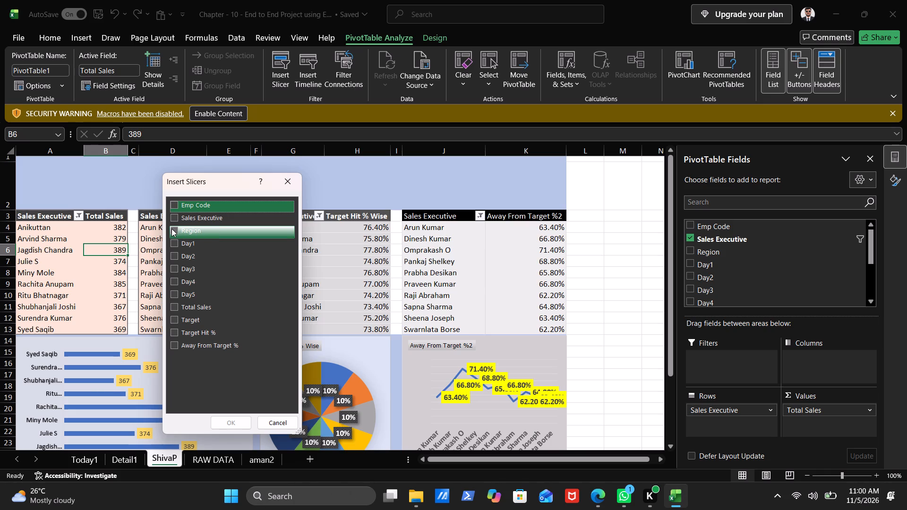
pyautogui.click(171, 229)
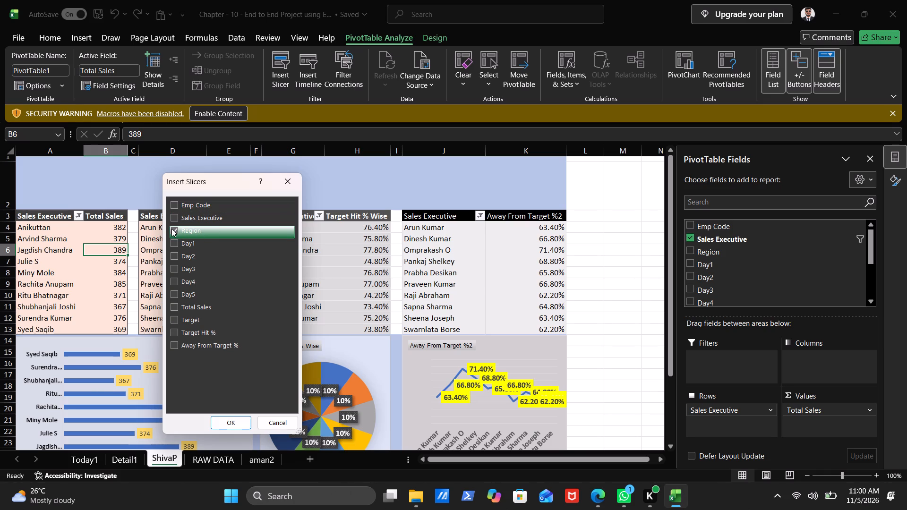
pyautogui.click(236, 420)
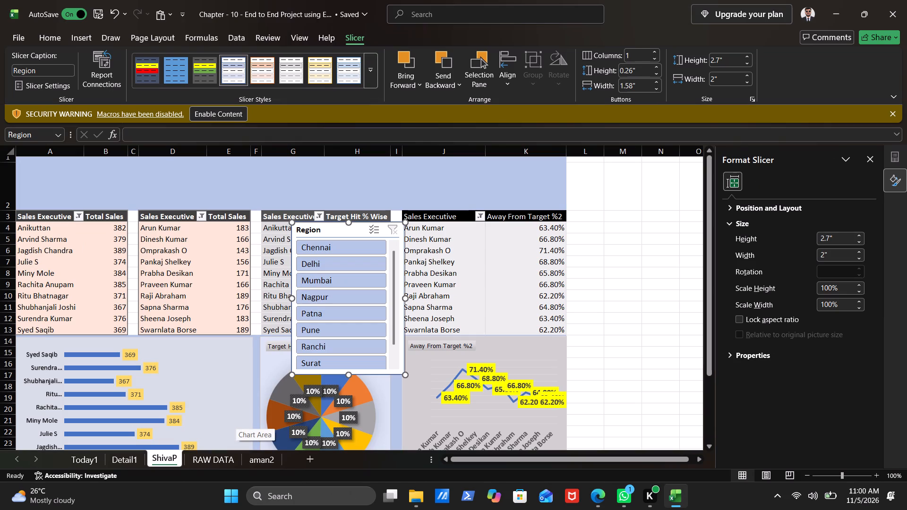
# Show the Selection pane to view the sheet's objects.
pyautogui.click(505, 79)
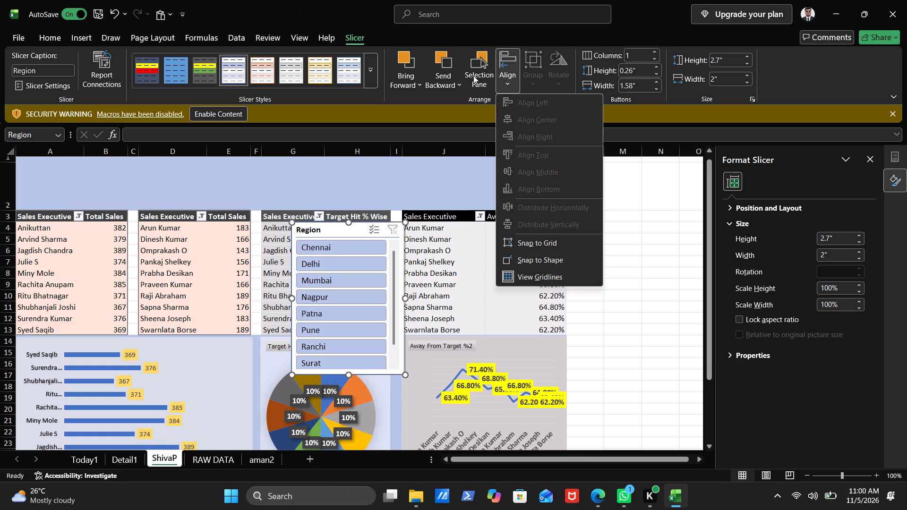
pyautogui.click(481, 79)
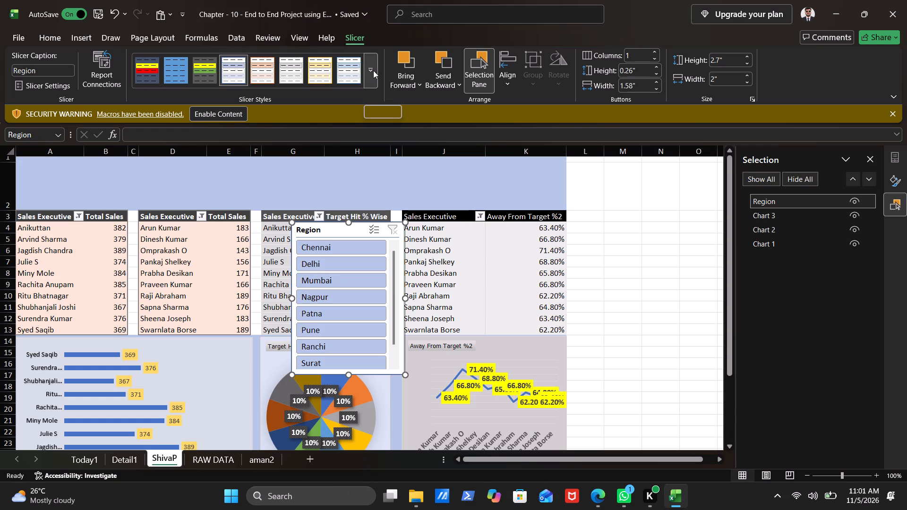
# Dismiss the macro security warning bar.
pyautogui.click(895, 111)
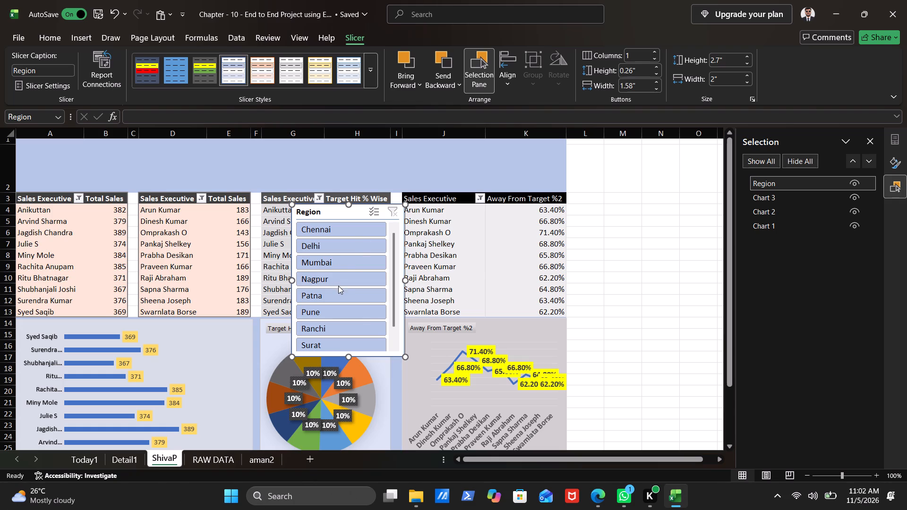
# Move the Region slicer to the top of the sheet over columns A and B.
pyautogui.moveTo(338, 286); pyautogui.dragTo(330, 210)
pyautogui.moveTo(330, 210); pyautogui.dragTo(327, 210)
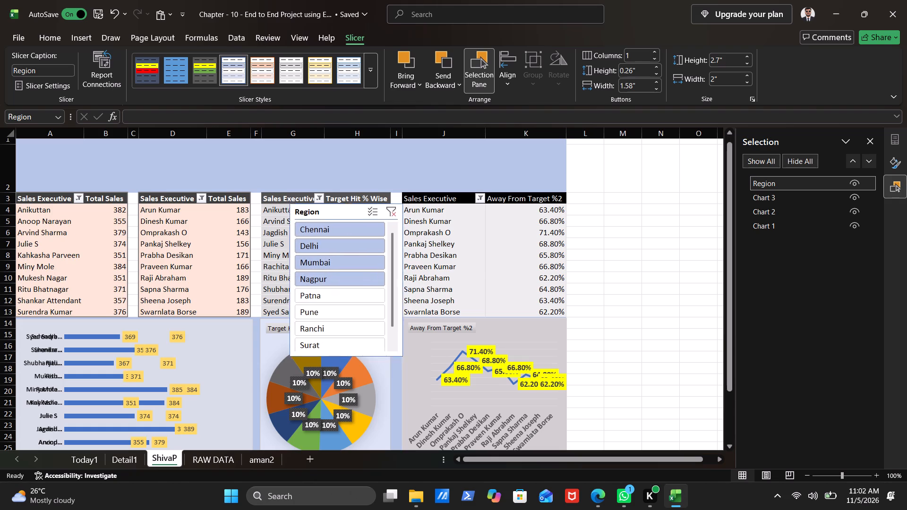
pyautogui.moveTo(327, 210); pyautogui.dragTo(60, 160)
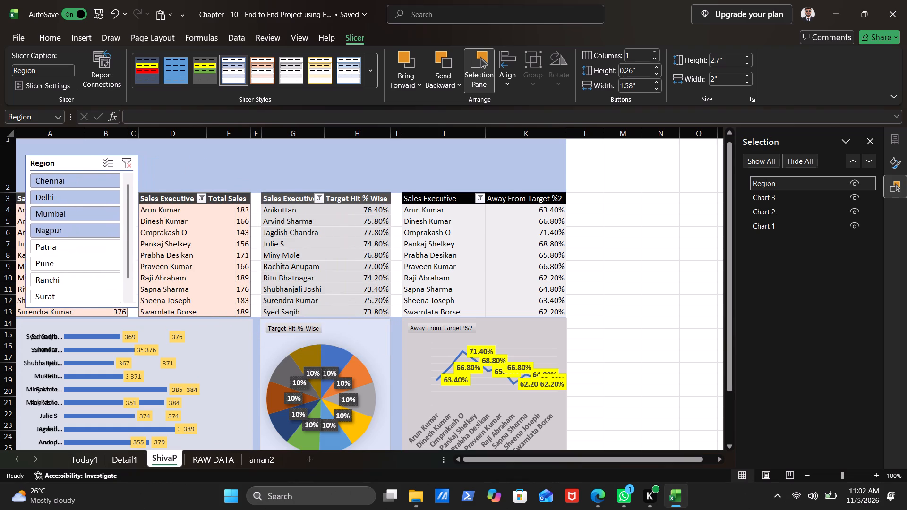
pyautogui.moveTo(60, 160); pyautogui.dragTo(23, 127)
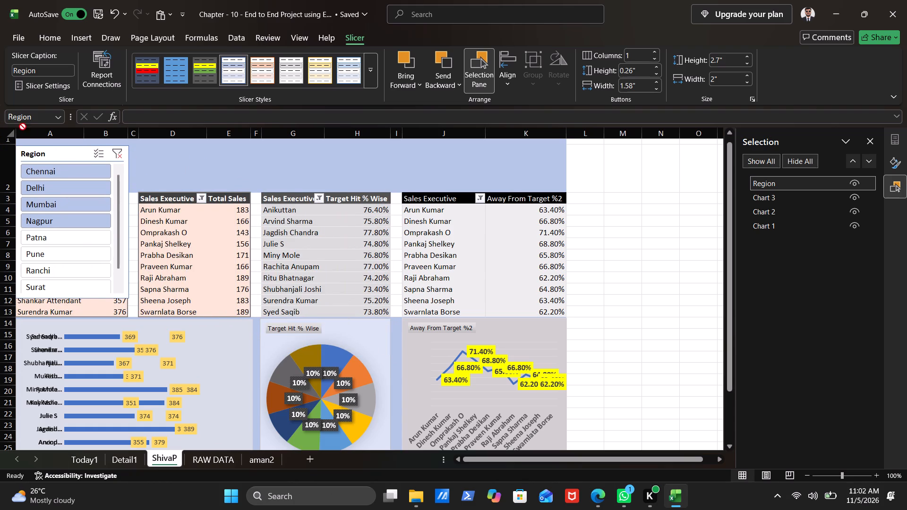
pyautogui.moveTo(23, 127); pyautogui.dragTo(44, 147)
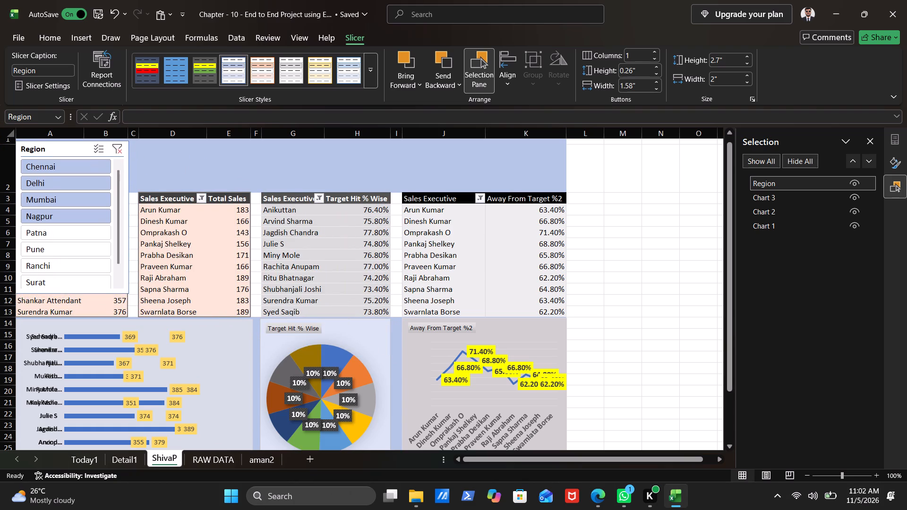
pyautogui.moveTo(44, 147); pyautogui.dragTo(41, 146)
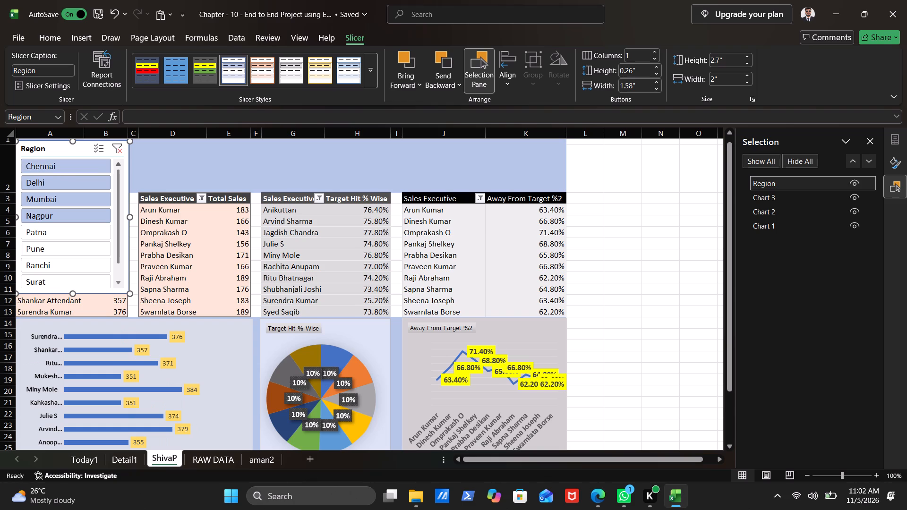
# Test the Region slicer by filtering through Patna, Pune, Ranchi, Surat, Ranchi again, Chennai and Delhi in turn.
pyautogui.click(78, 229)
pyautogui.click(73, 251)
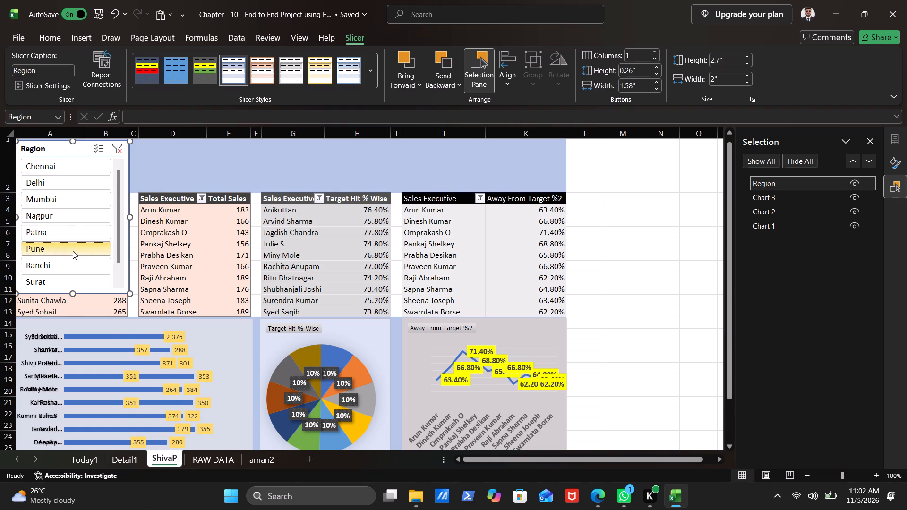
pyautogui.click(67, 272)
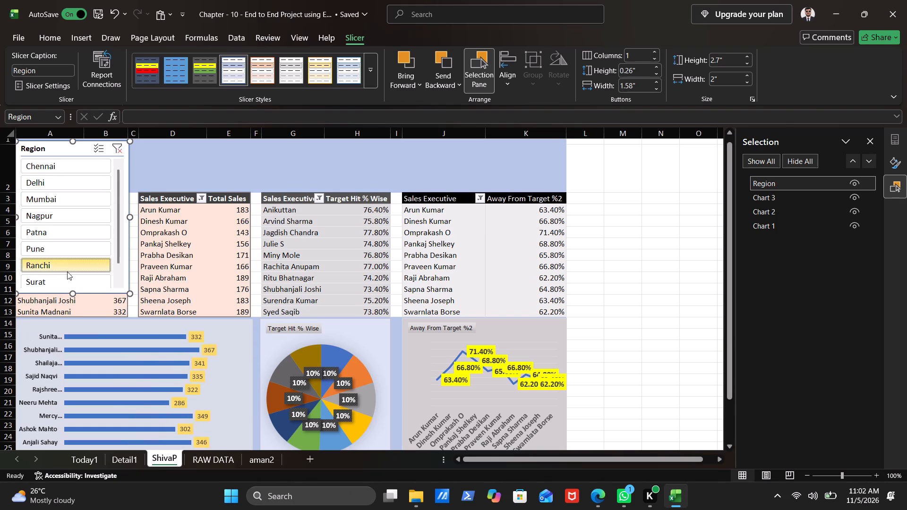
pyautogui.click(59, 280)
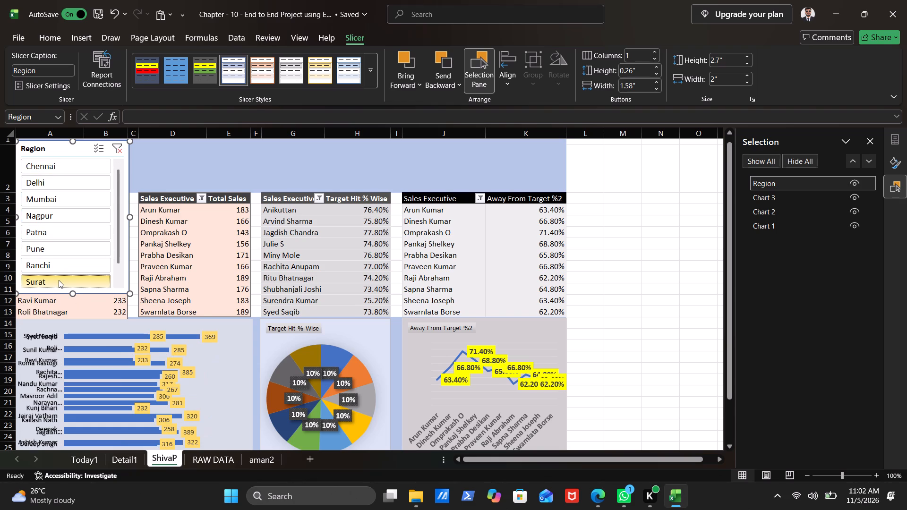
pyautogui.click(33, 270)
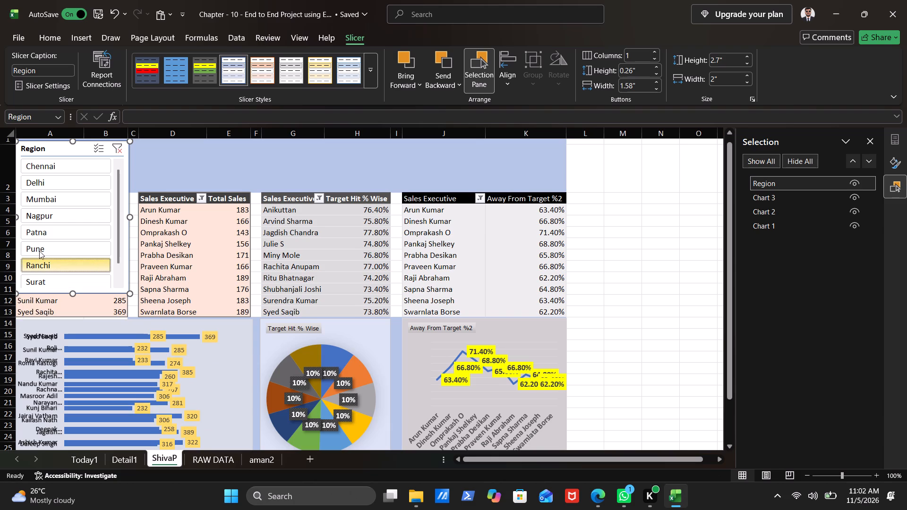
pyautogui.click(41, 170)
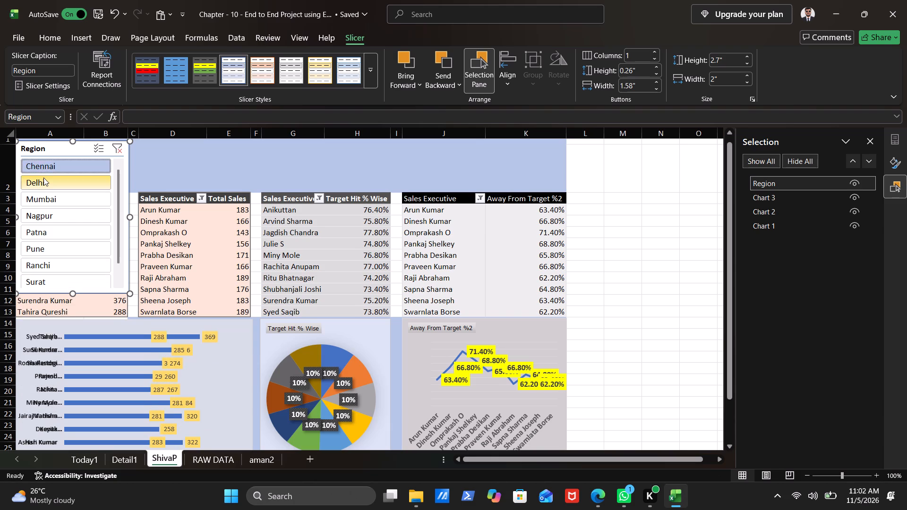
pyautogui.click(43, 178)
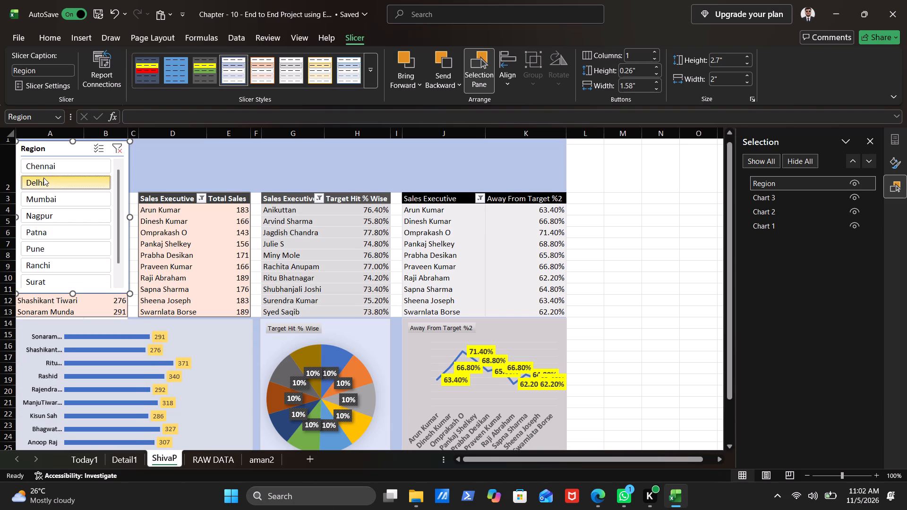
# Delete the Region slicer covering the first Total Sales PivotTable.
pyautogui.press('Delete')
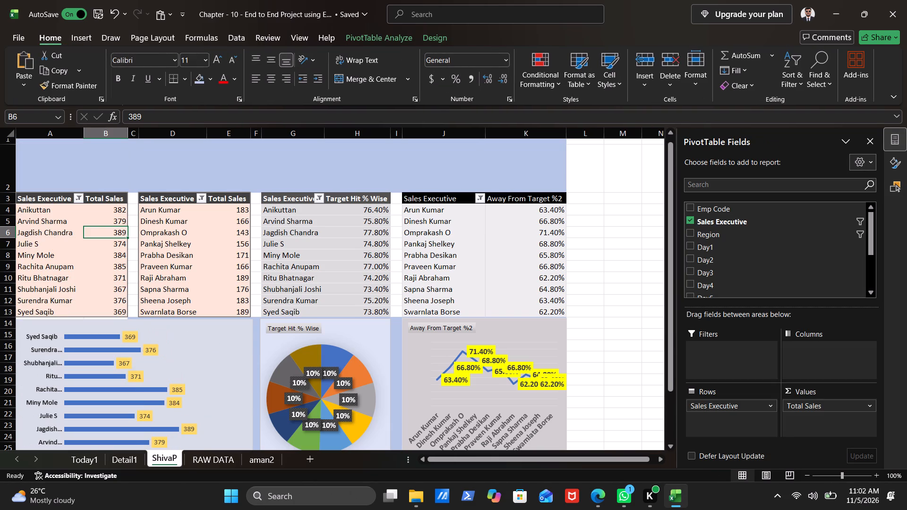
# Insert a Region slicer for the first Total Sales PivotTable, the one starting in column A.
pyautogui.click(64, 247)
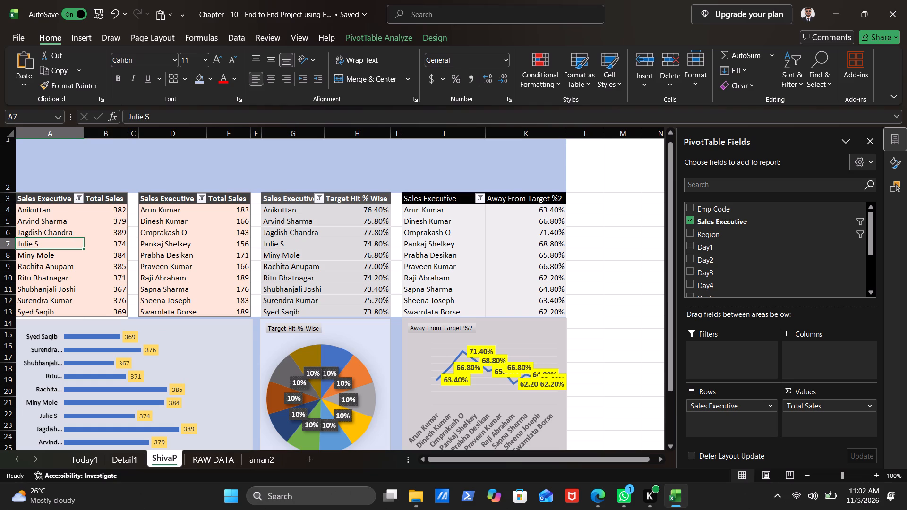
pyautogui.click(405, 38)
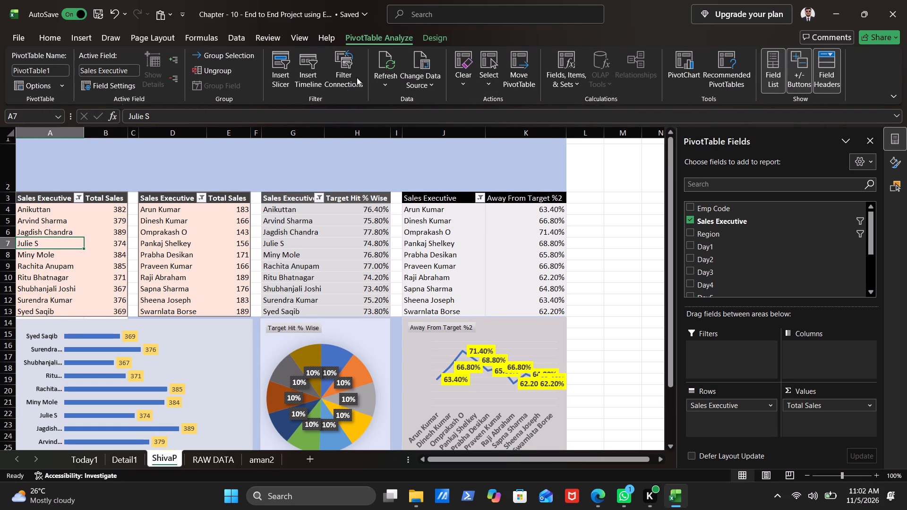
pyautogui.click(284, 71)
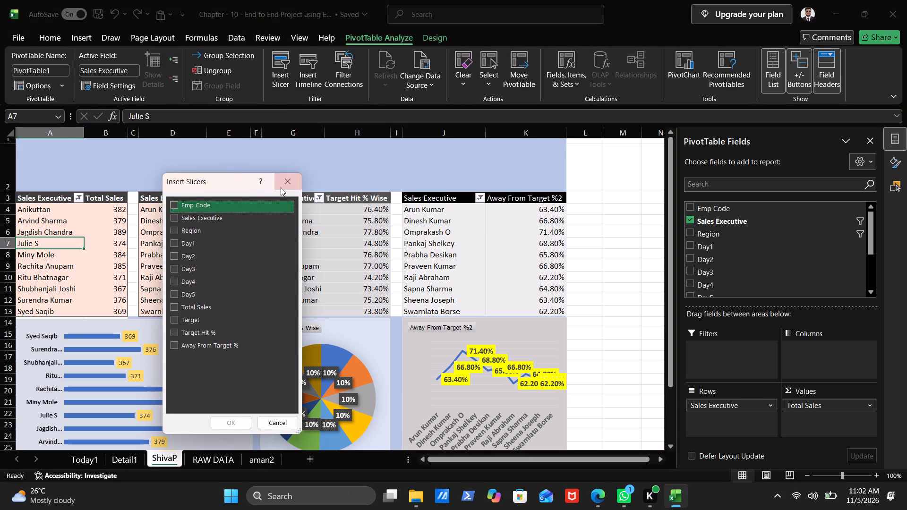
pyautogui.click(202, 229)
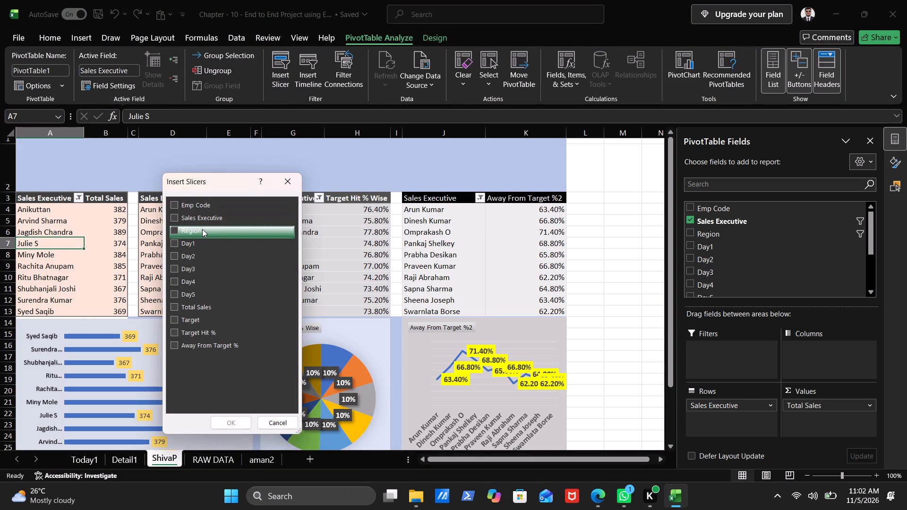
pyautogui.click(176, 228)
pyautogui.click(225, 426)
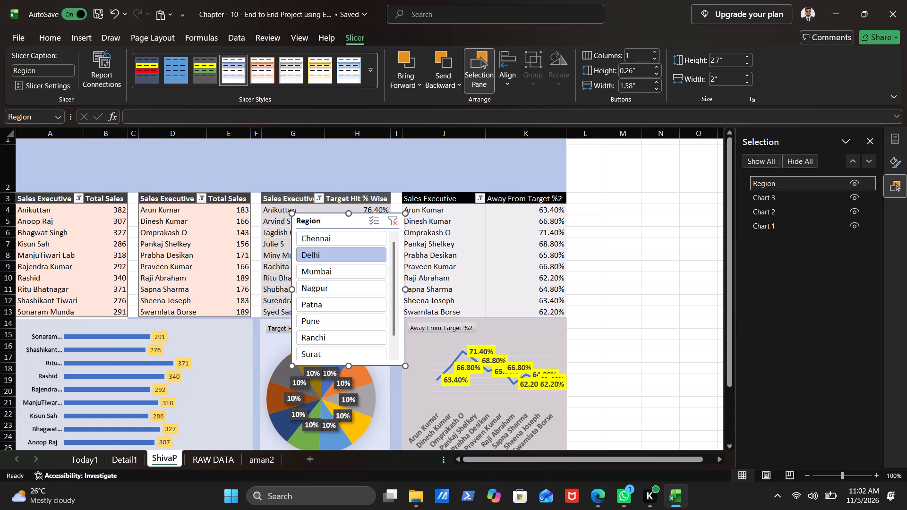
# Move the Region slicer to the top-left corner of the sheet, starting in row 1 over columns A and B.
pyautogui.moveTo(327, 219); pyautogui.dragTo(76, 92)
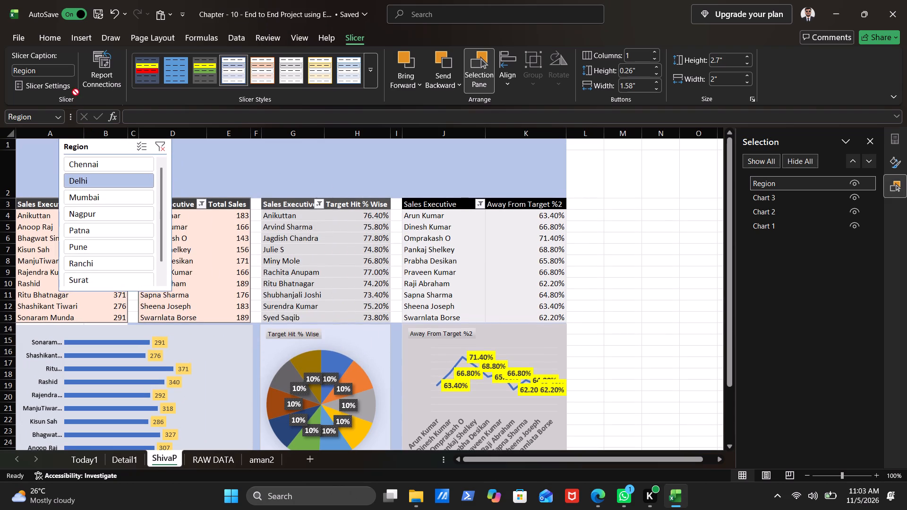
pyautogui.moveTo(76, 92); pyautogui.dragTo(91, 161)
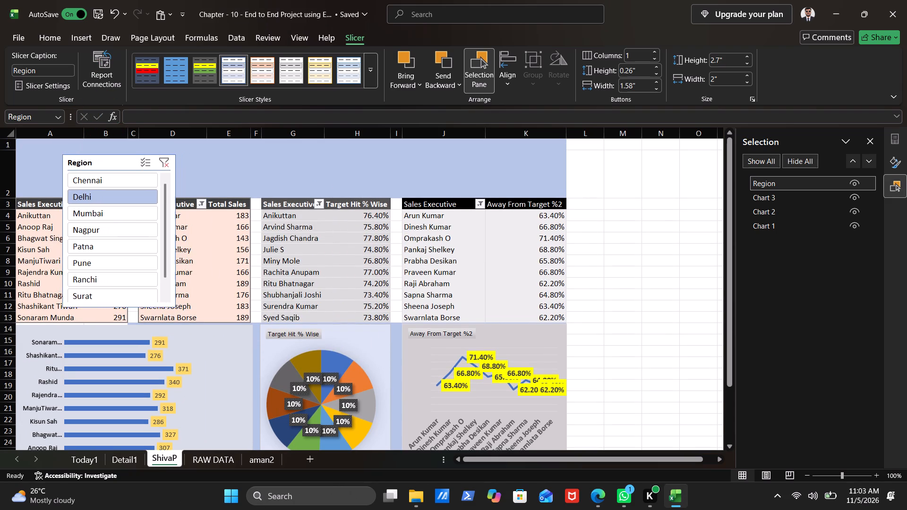
pyautogui.moveTo(91, 161); pyautogui.dragTo(56, 142)
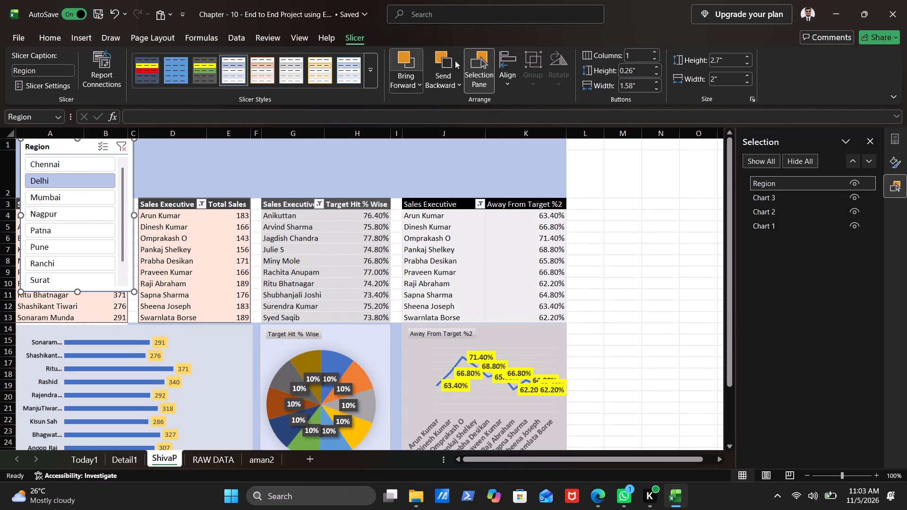
# Arrange the Region slicer's buttons in 8 columns.
pyautogui.click(653, 52)
pyautogui.click(653, 52)
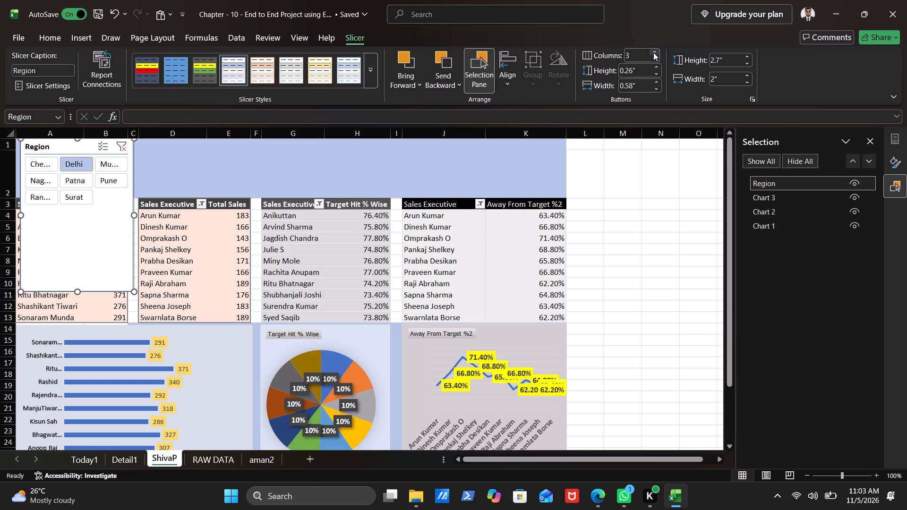
pyautogui.click(653, 52)
pyautogui.click(653, 52)
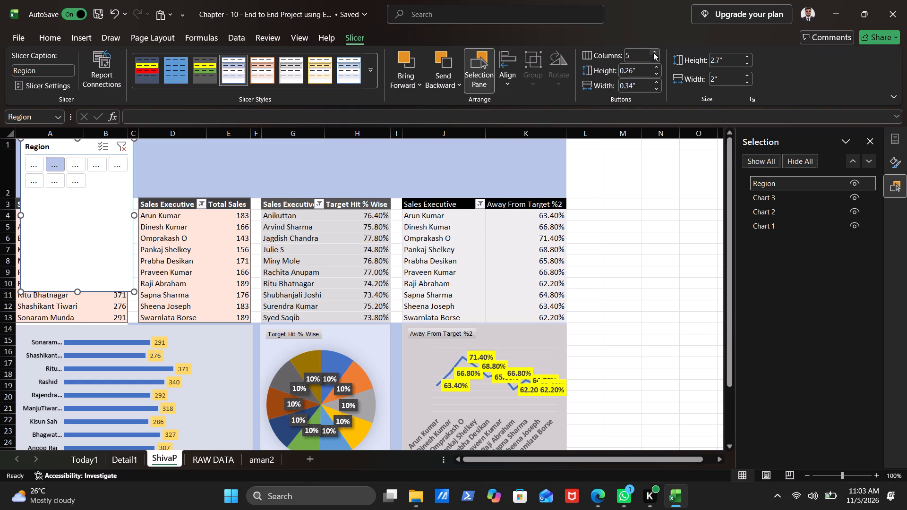
pyautogui.click(653, 52)
pyautogui.tripleClick(653, 52)
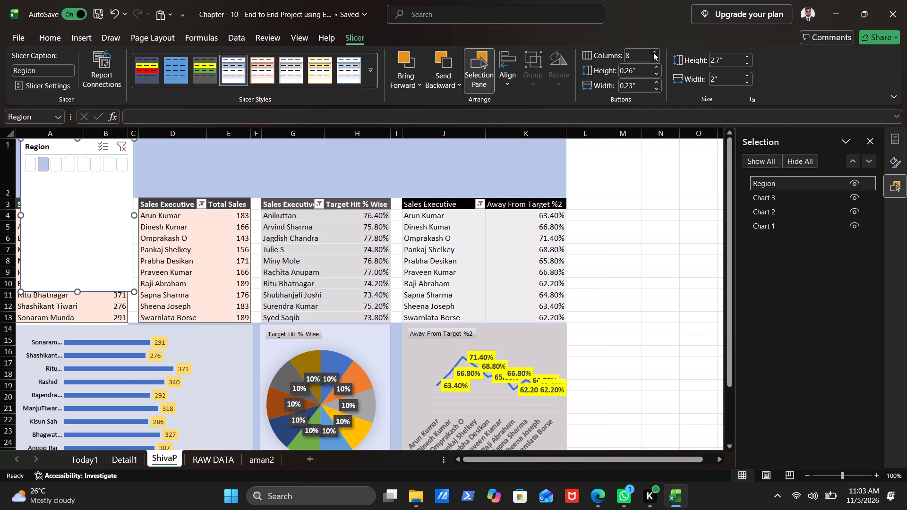
pyautogui.click(653, 52)
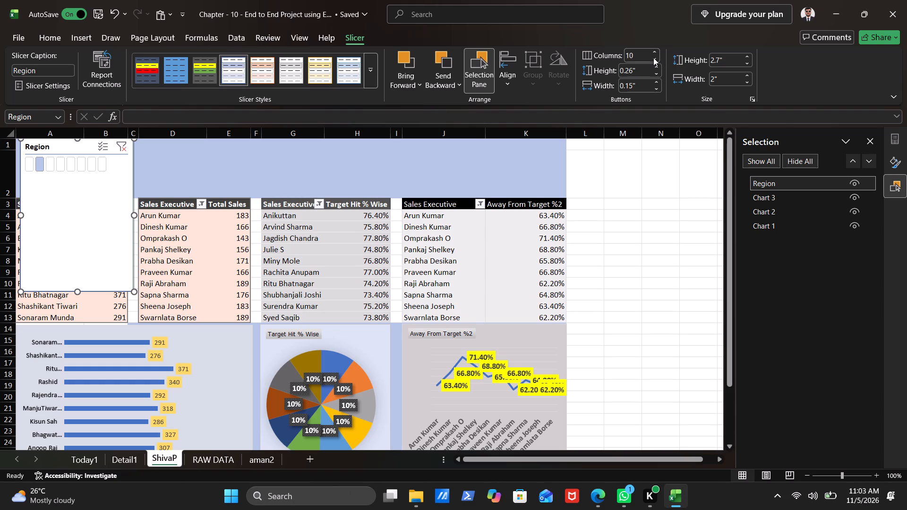
pyautogui.click(653, 58)
pyautogui.click(653, 58)
pyautogui.click(653, 58)
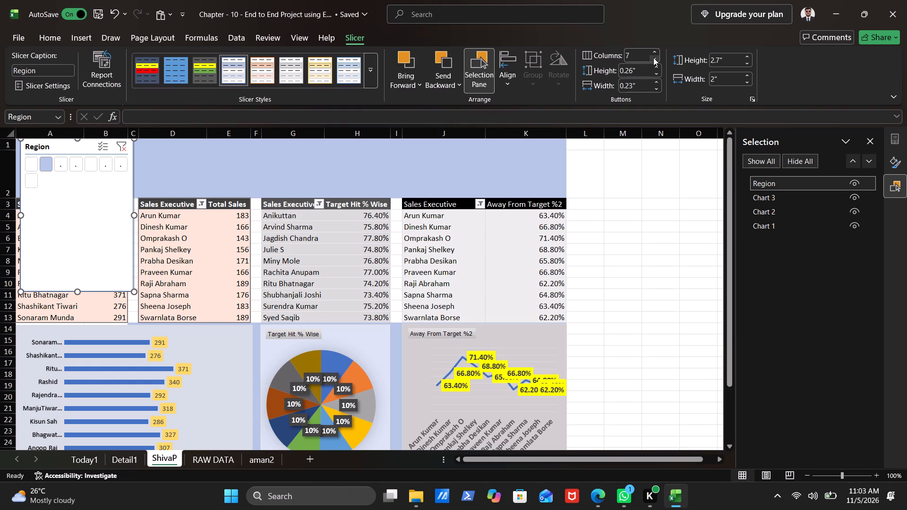
pyautogui.click(656, 51)
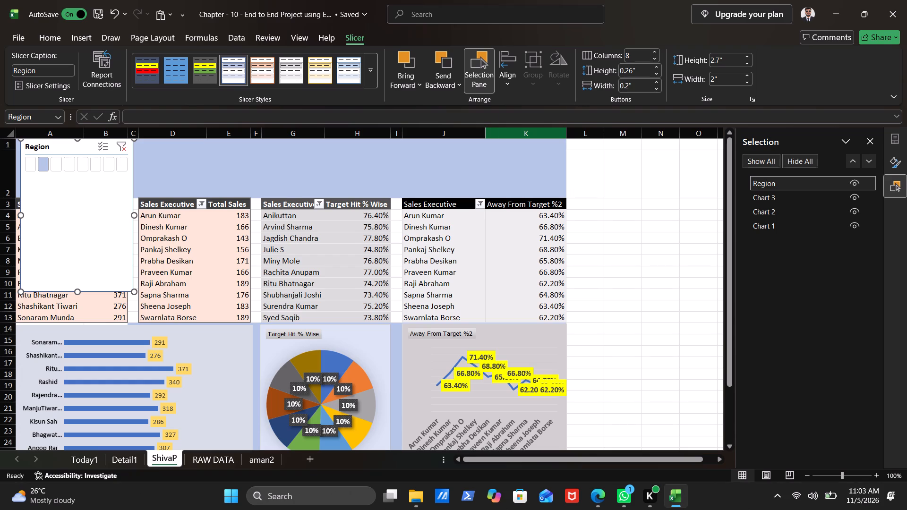
# Resize the Region slicer to about 0.7" high and 9.61" wide, so it spans the banner from column A through column K.
pyautogui.moveTo(77, 291); pyautogui.dragTo(83, 175)
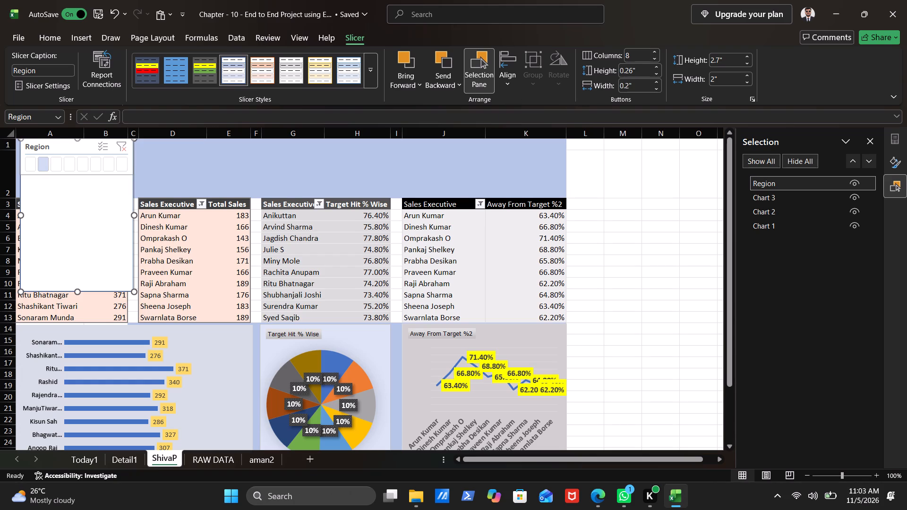
pyautogui.moveTo(83, 175); pyautogui.dragTo(83, 178)
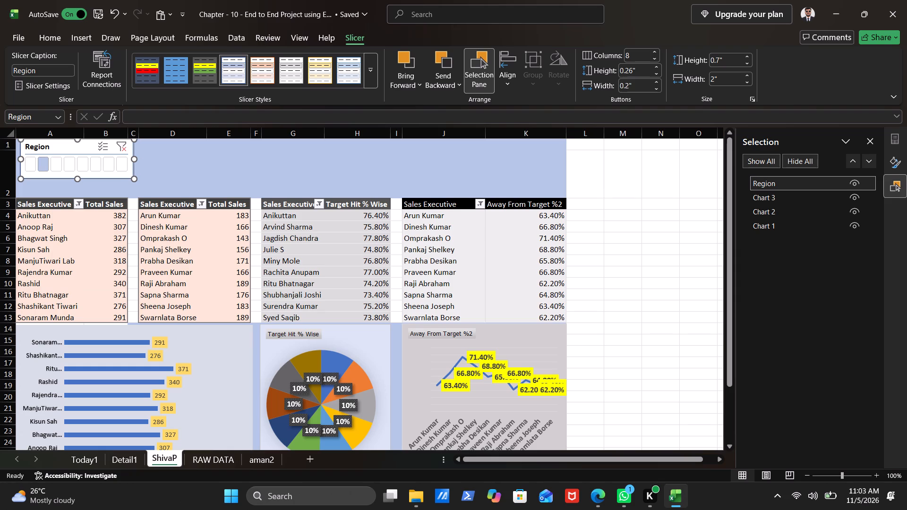
pyautogui.moveTo(133, 159); pyautogui.dragTo(235, 145)
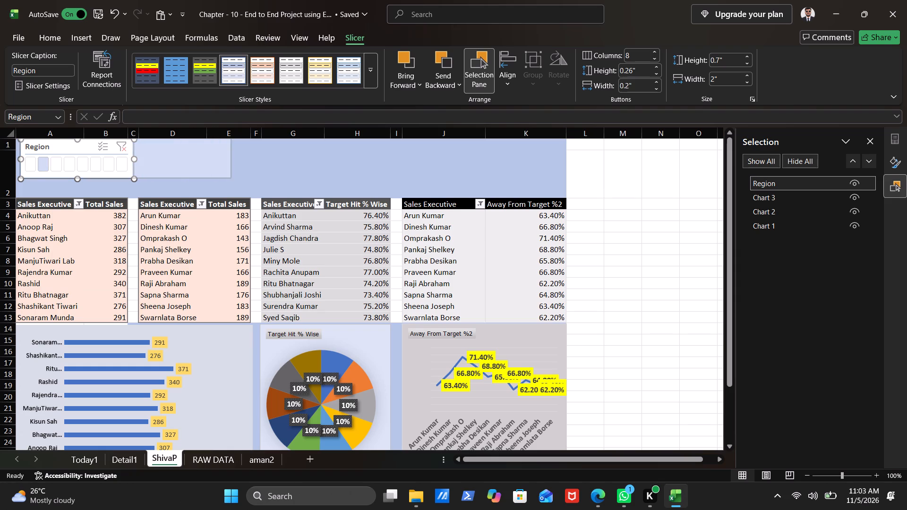
pyautogui.moveTo(235, 145); pyautogui.dragTo(550, 161)
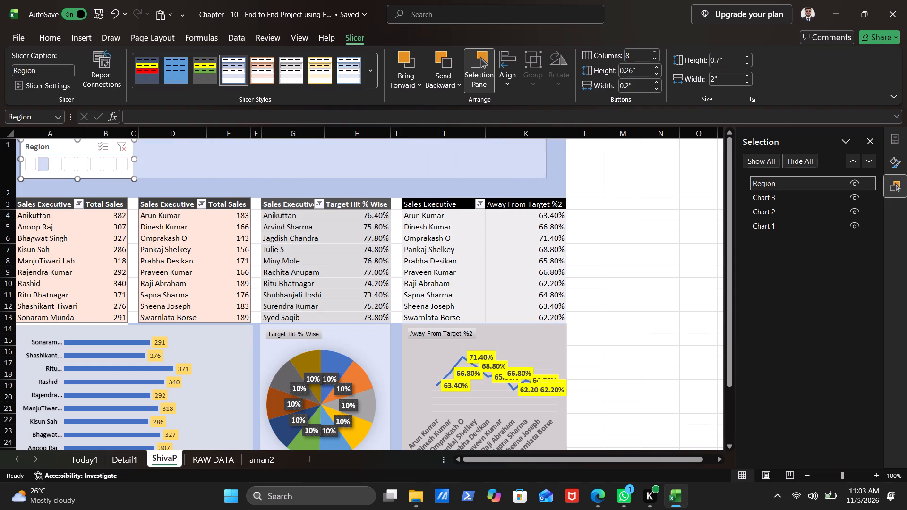
pyautogui.moveTo(550, 161); pyautogui.dragTo(565, 152)
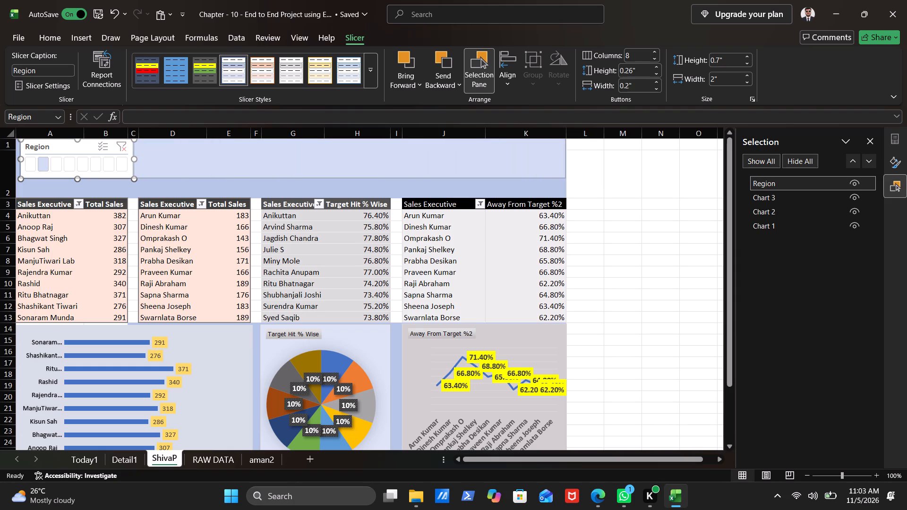
pyautogui.moveTo(565, 152); pyautogui.dragTo(564, 153)
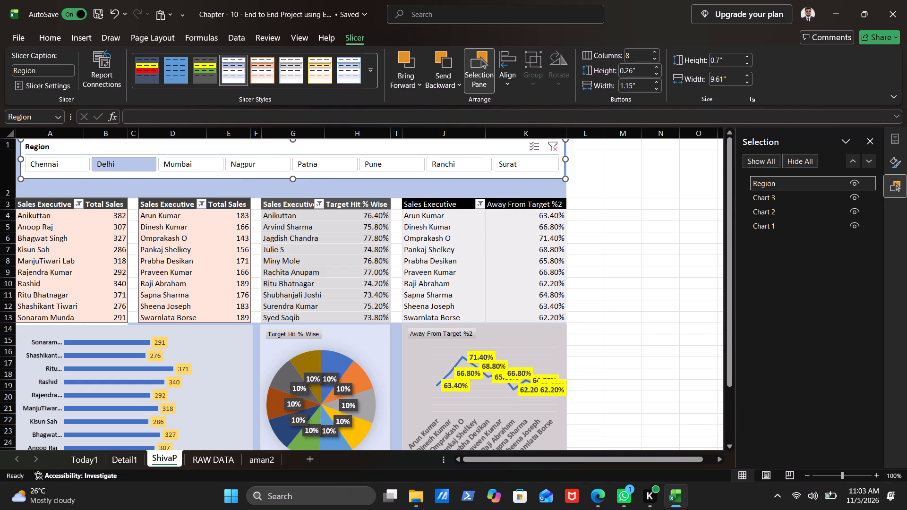
# Turn off the header display in the Region slicer's settings.
pyautogui.click(49, 146)
pyautogui.click(43, 89)
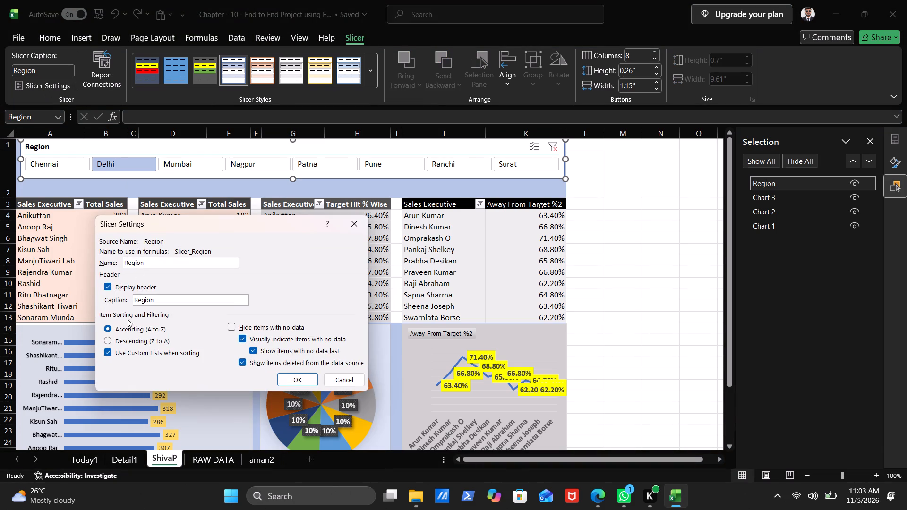
pyautogui.click(109, 287)
pyautogui.click(284, 380)
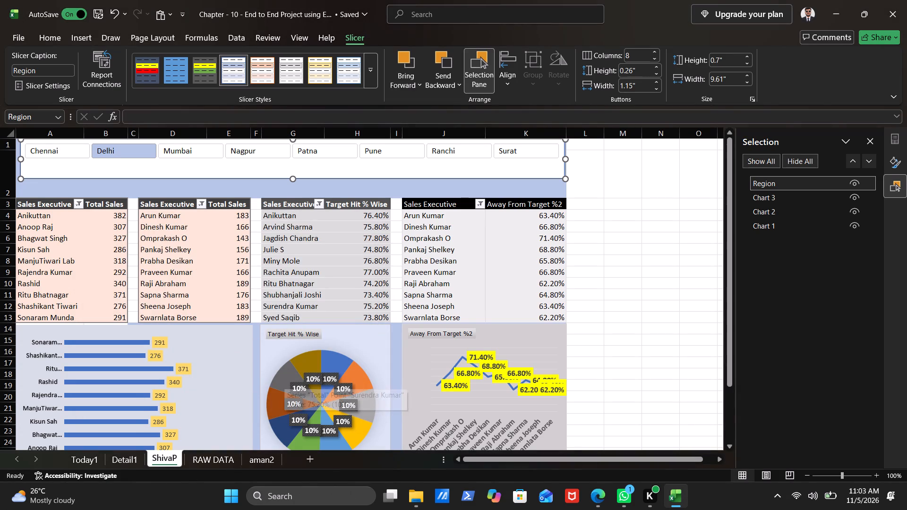
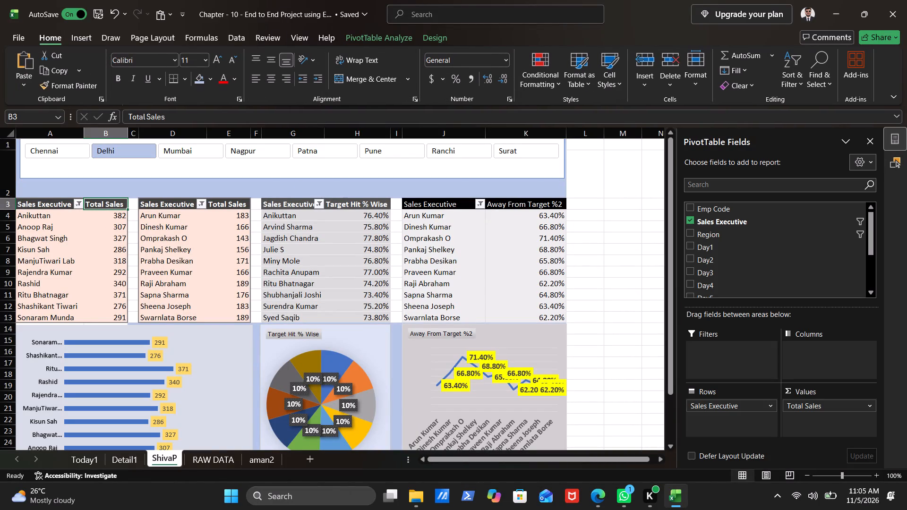
# Resize the Region slicer to about 0.53" high and shift it down slightly within the banner, leaving a margin above and below.
pyautogui.click(288, 174)
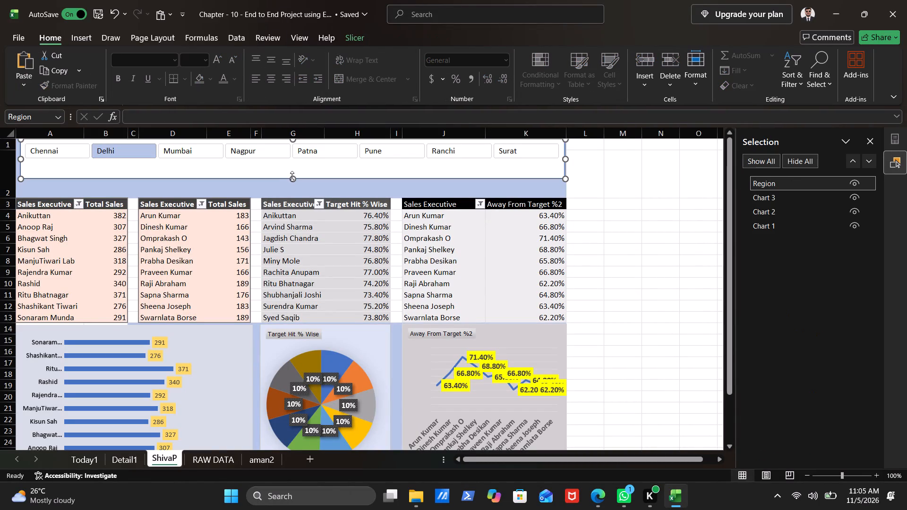
pyautogui.moveTo(292, 176); pyautogui.dragTo(289, 165)
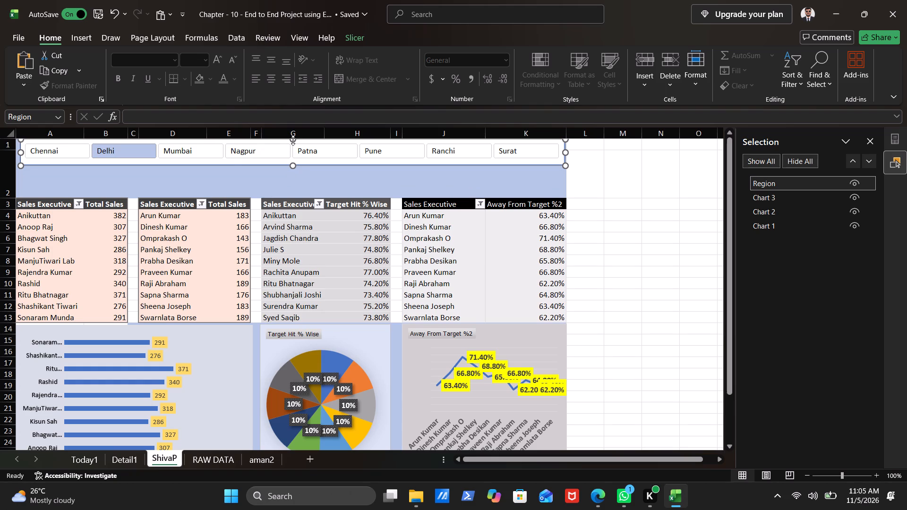
pyautogui.moveTo(293, 140); pyautogui.dragTo(290, 153)
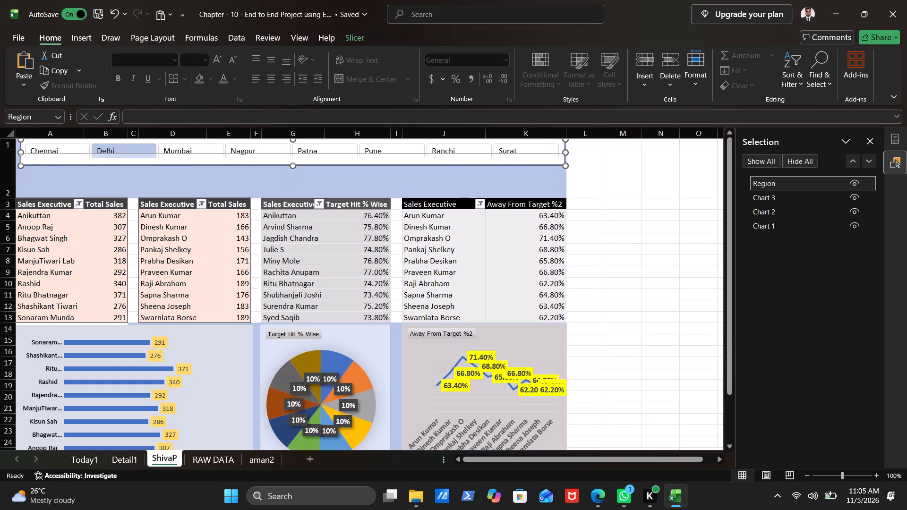
pyautogui.moveTo(290, 153); pyautogui.dragTo(290, 153)
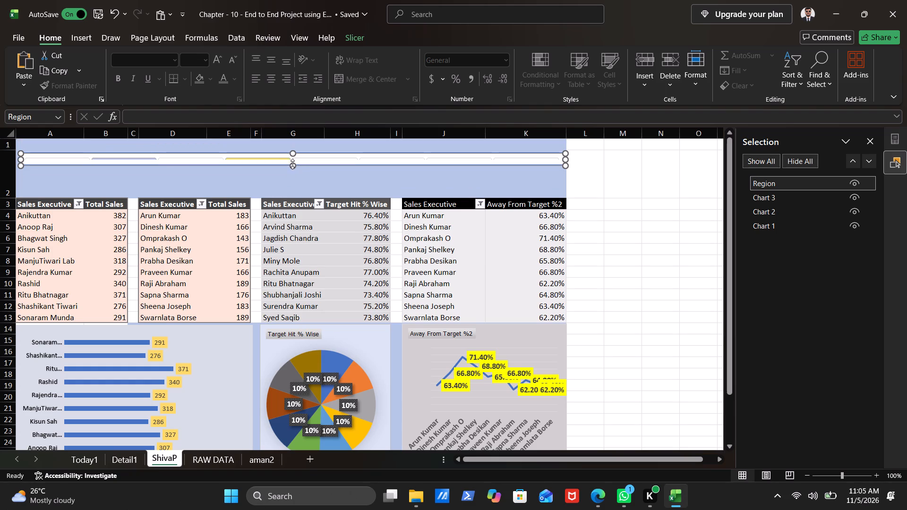
pyautogui.moveTo(293, 165); pyautogui.dragTo(291, 177)
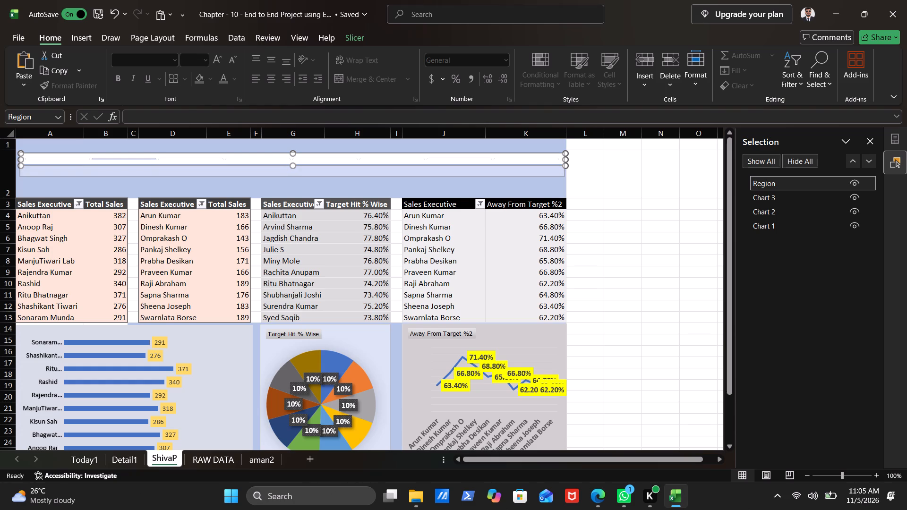
pyautogui.moveTo(291, 177); pyautogui.dragTo(290, 183)
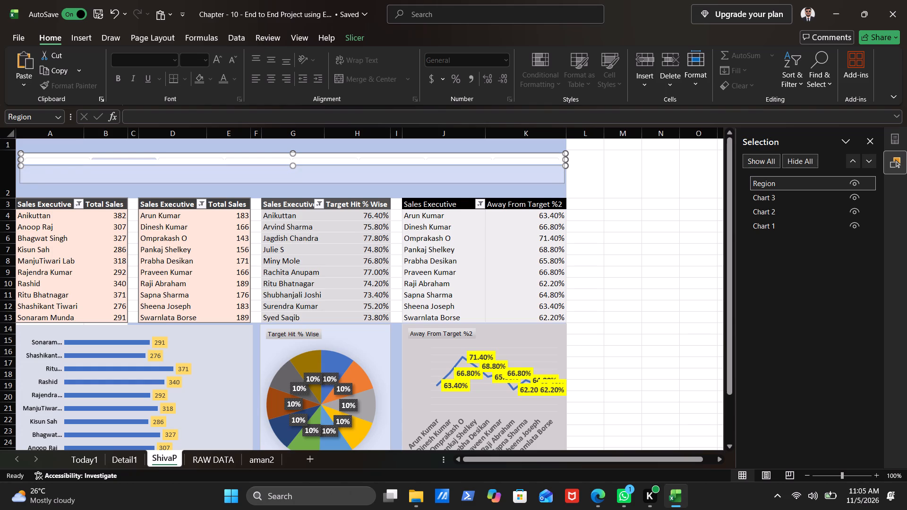
pyautogui.moveTo(290, 183); pyautogui.dragTo(291, 183)
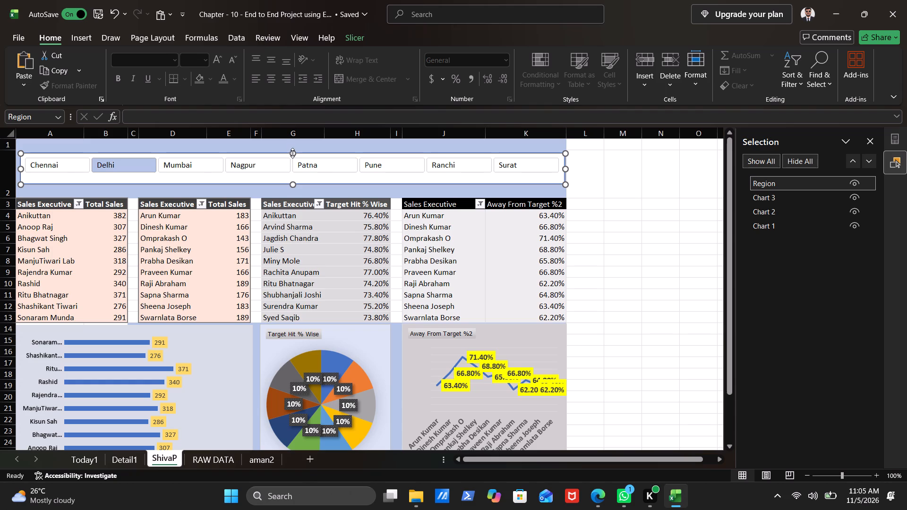
pyautogui.moveTo(292, 153); pyautogui.dragTo(291, 147)
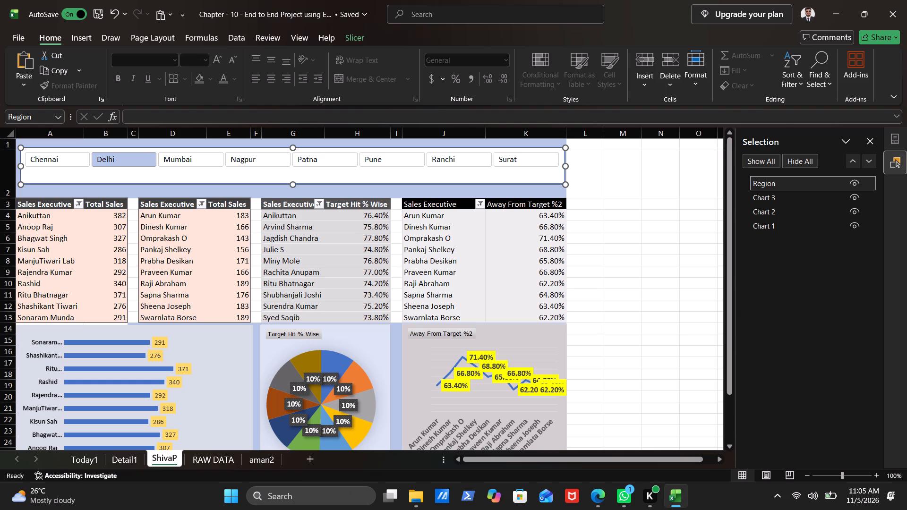
pyautogui.moveTo(294, 183); pyautogui.dragTo(294, 182)
pyautogui.moveTo(294, 182); pyautogui.dragTo(293, 176)
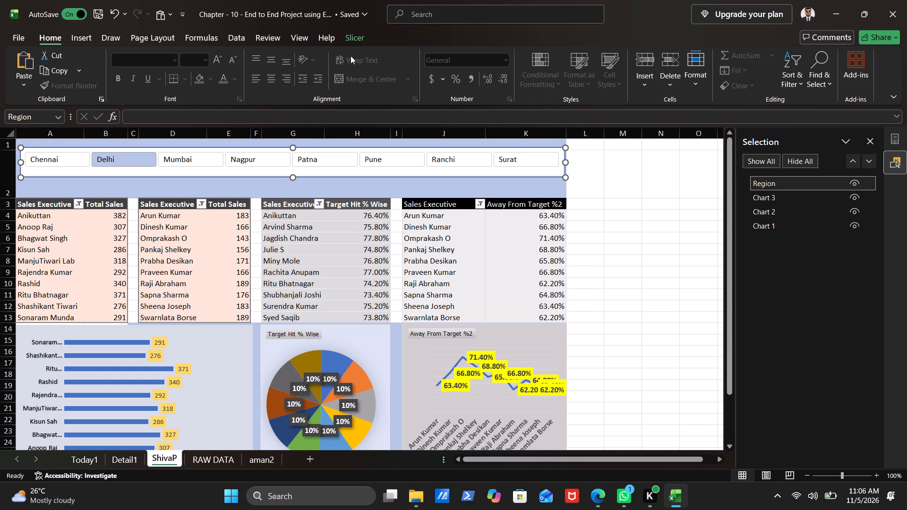
# Create a new custom slicer style whose Whole Slicer element has a soft medium-blue background fill.
pyautogui.click(351, 38)
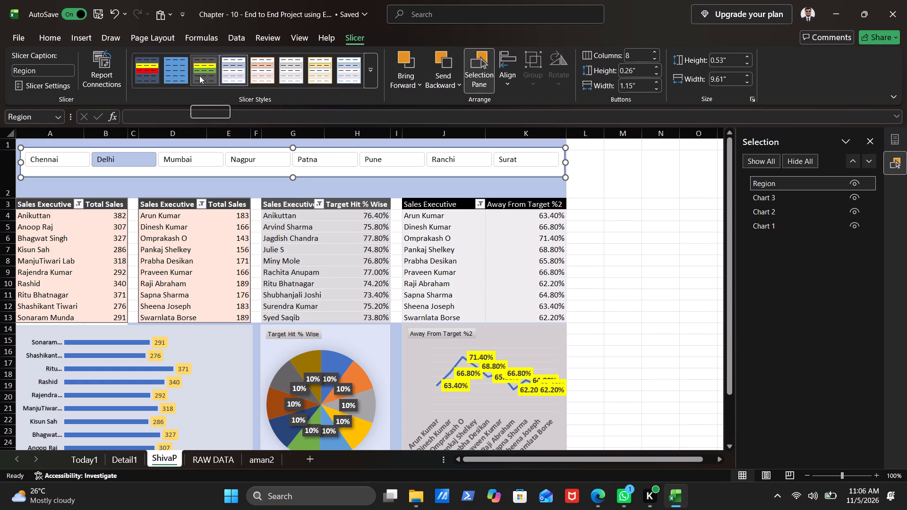
pyautogui.click(368, 70)
pyautogui.scroll(-1, 237, 191)
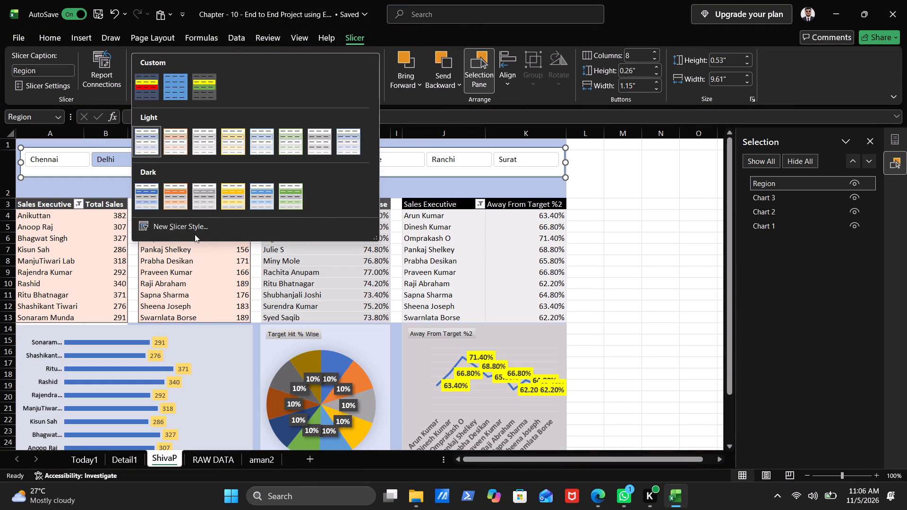
pyautogui.click(188, 227)
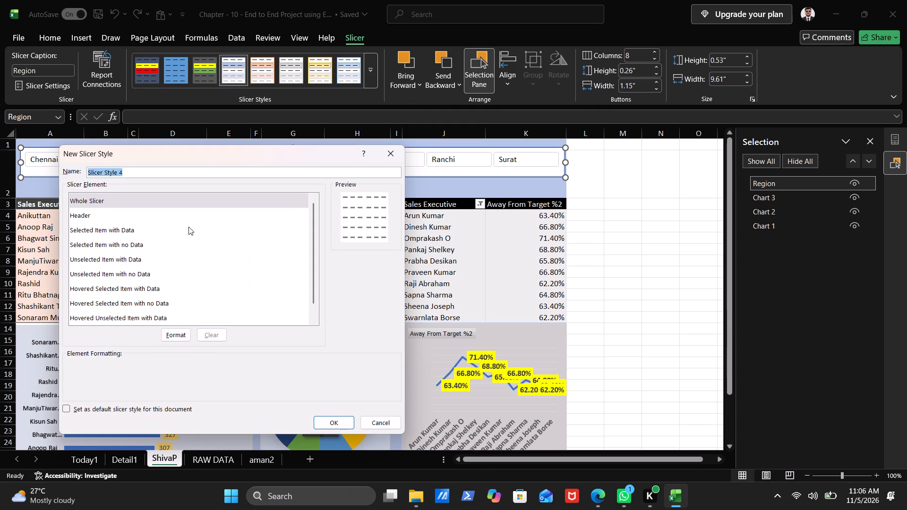
pyautogui.click(107, 227)
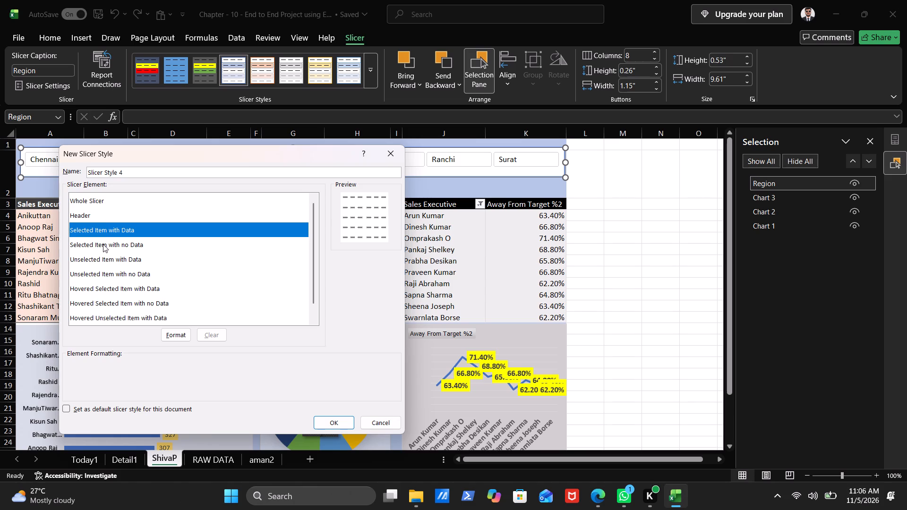
pyautogui.click(103, 244)
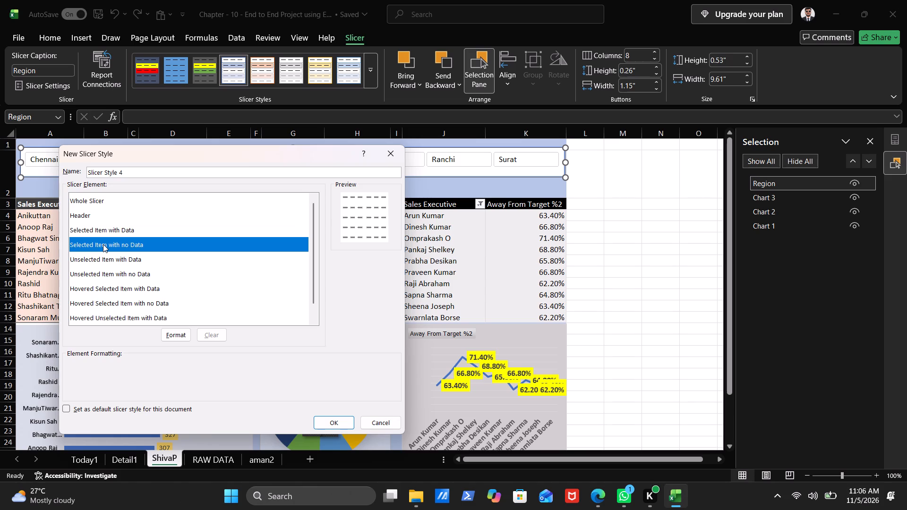
pyautogui.click(75, 199)
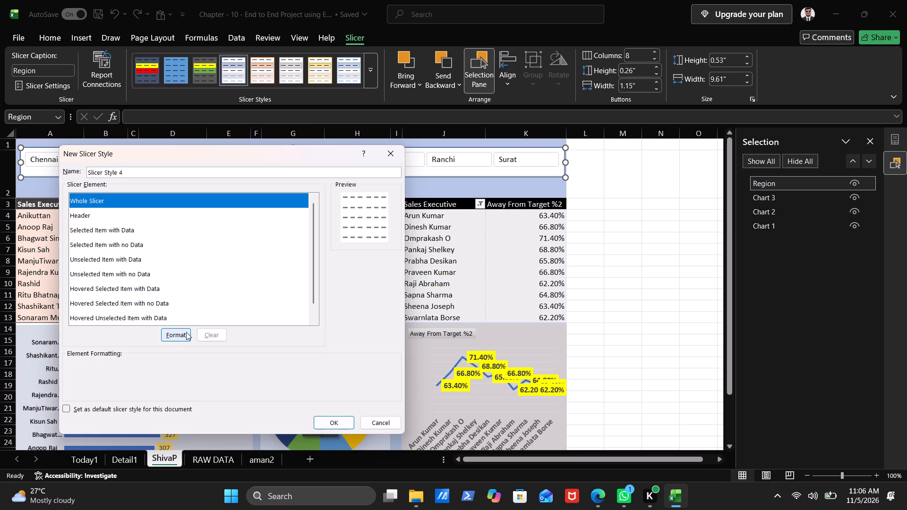
pyautogui.click(184, 334)
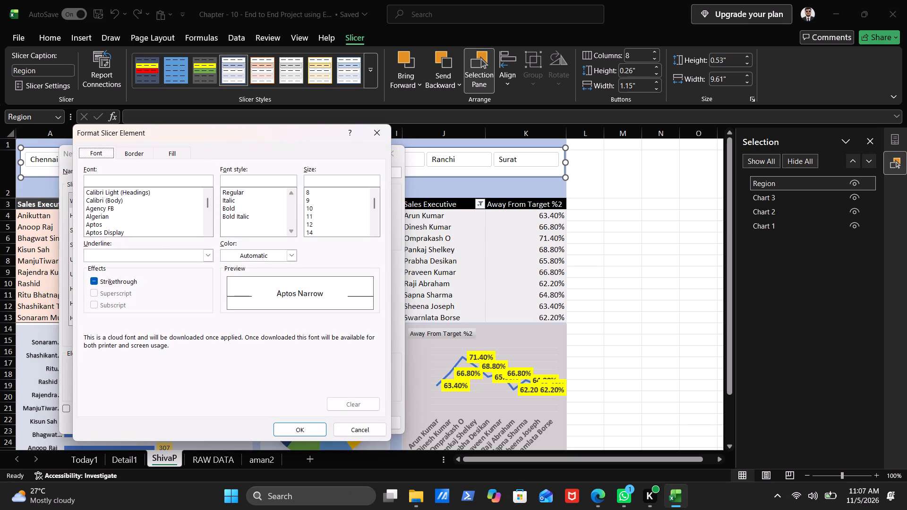
pyautogui.click(172, 153)
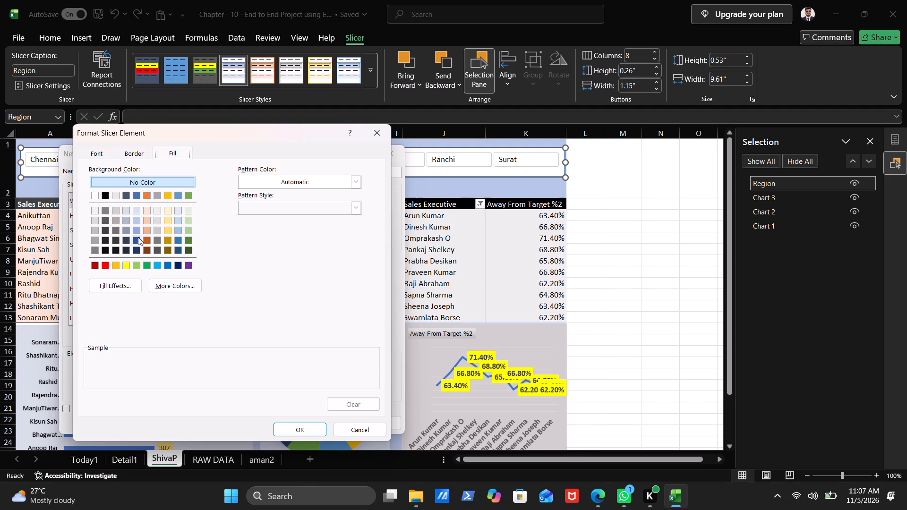
pyautogui.click(137, 230)
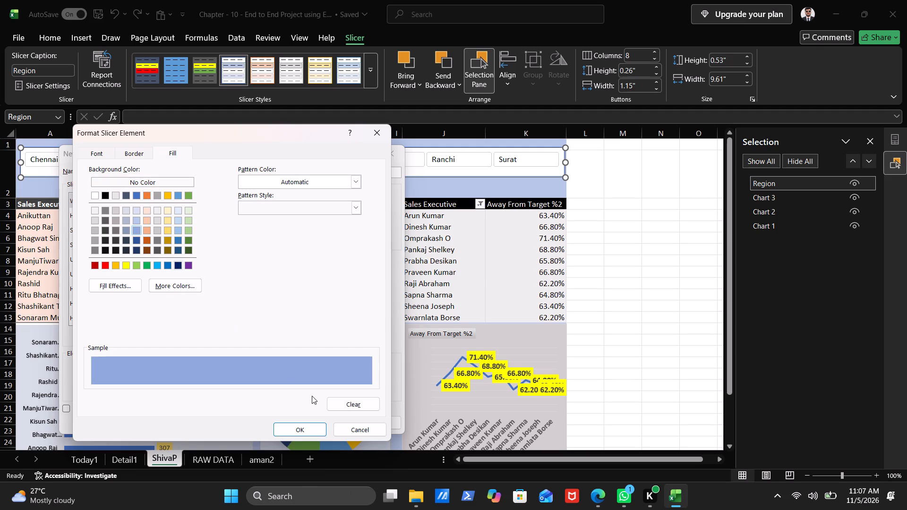
pyautogui.click(305, 429)
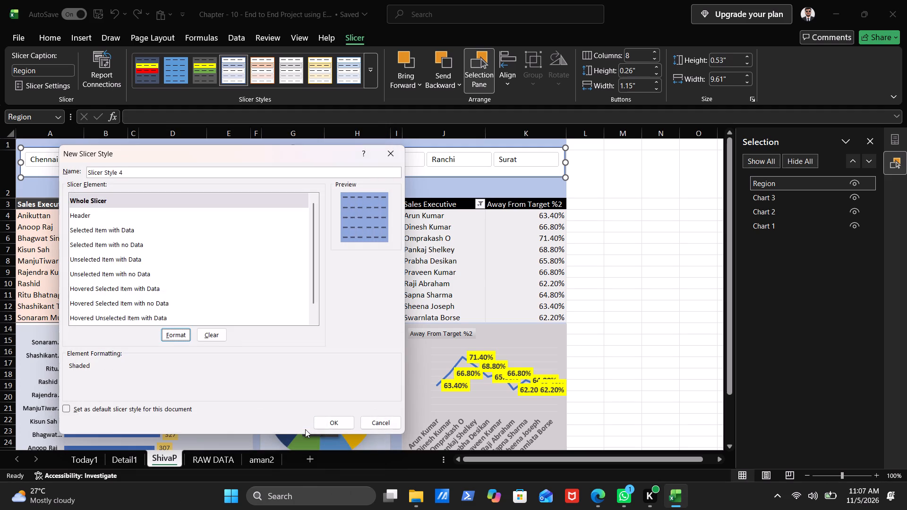
pyautogui.click(331, 420)
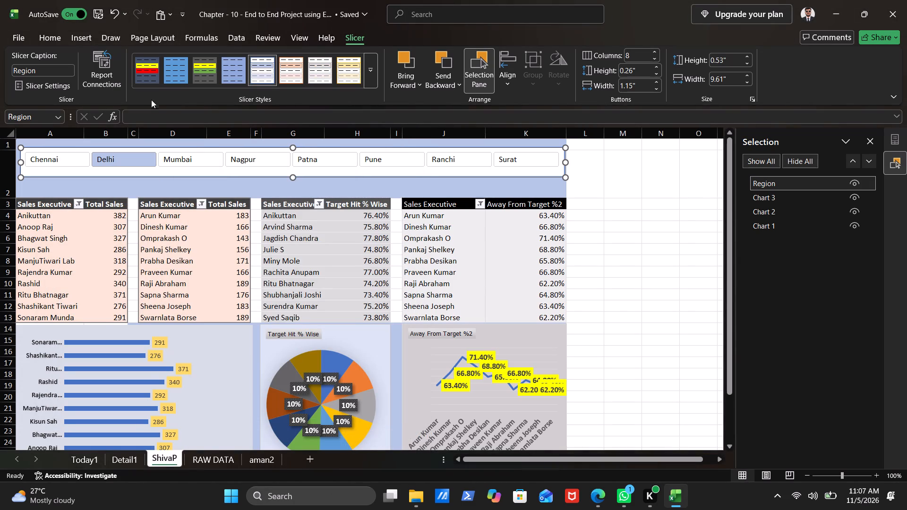
# Apply the existing solid-blue custom style, Slicer Style 2, to the Region slicer.
pyautogui.click(171, 78)
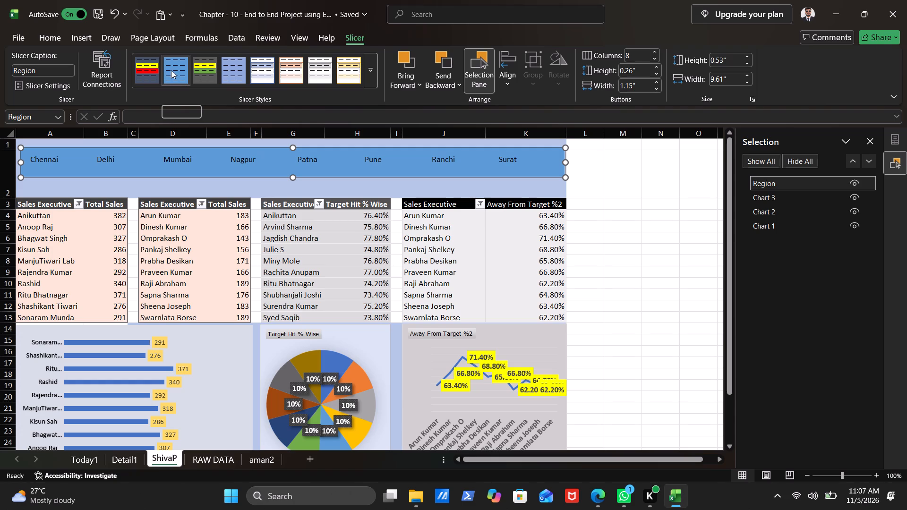
pyautogui.click(177, 71)
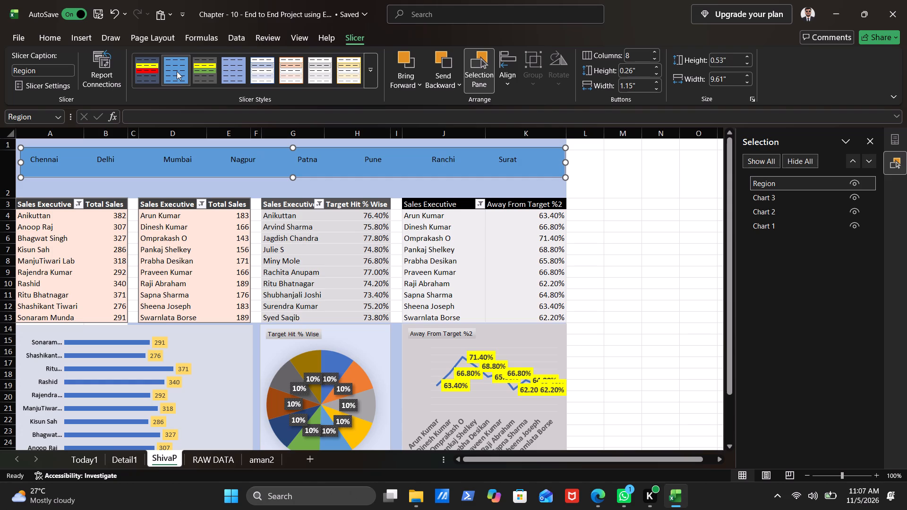
# Modify Slicer Style 2 so the Selected Item with Data element has a golden-orange background fill.
pyautogui.rightClick(177, 71)
pyautogui.click(233, 74)
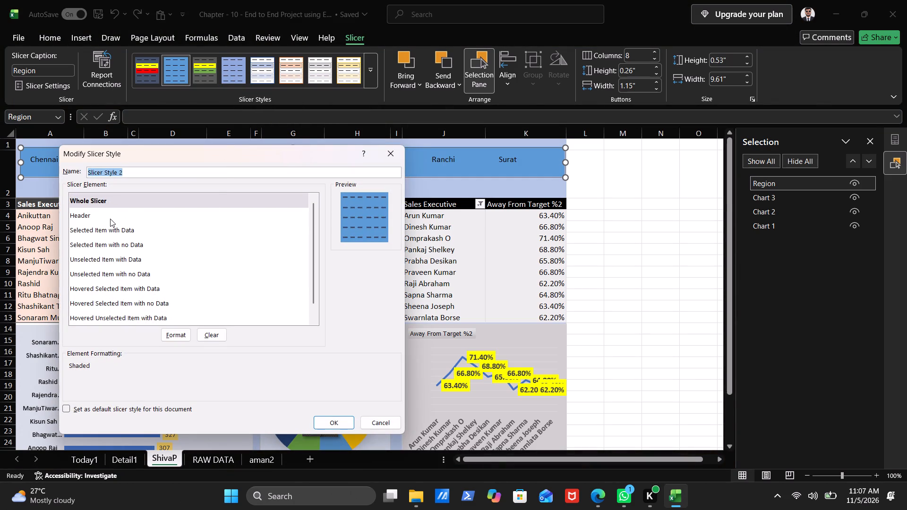
pyautogui.click(101, 229)
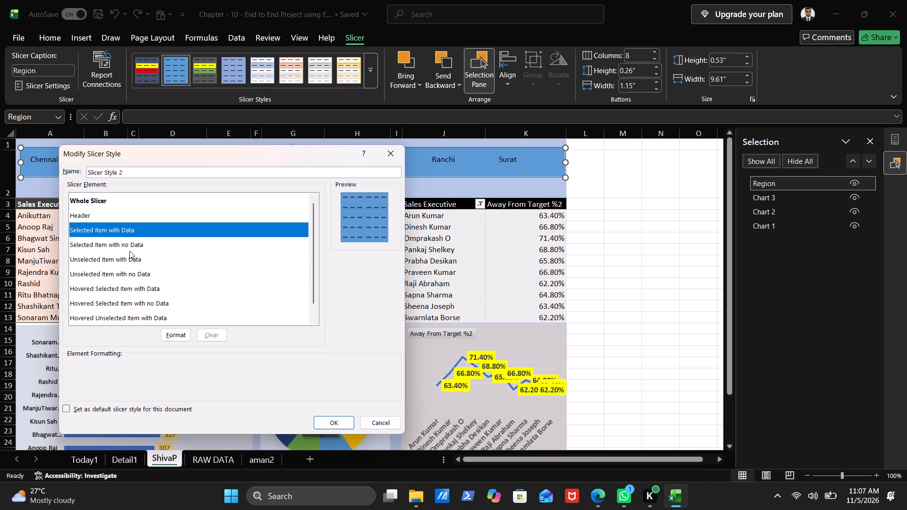
pyautogui.click(182, 336)
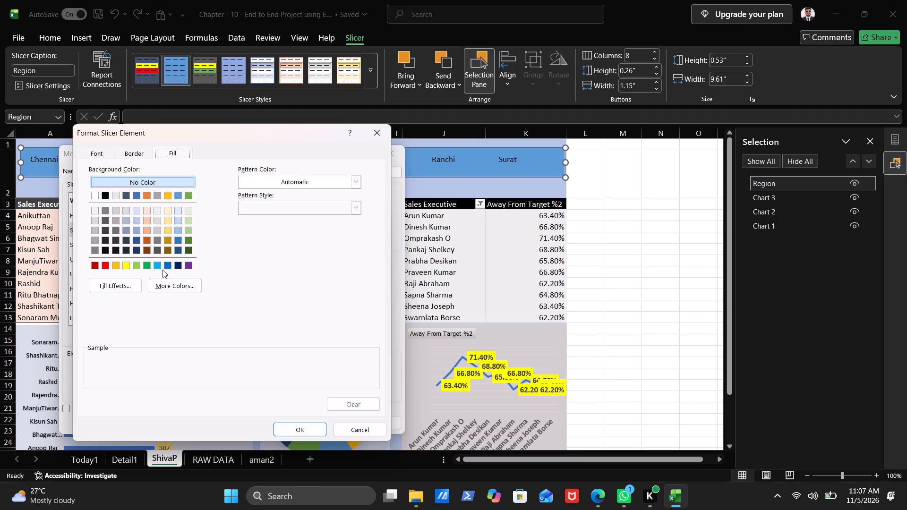
pyautogui.click(117, 265)
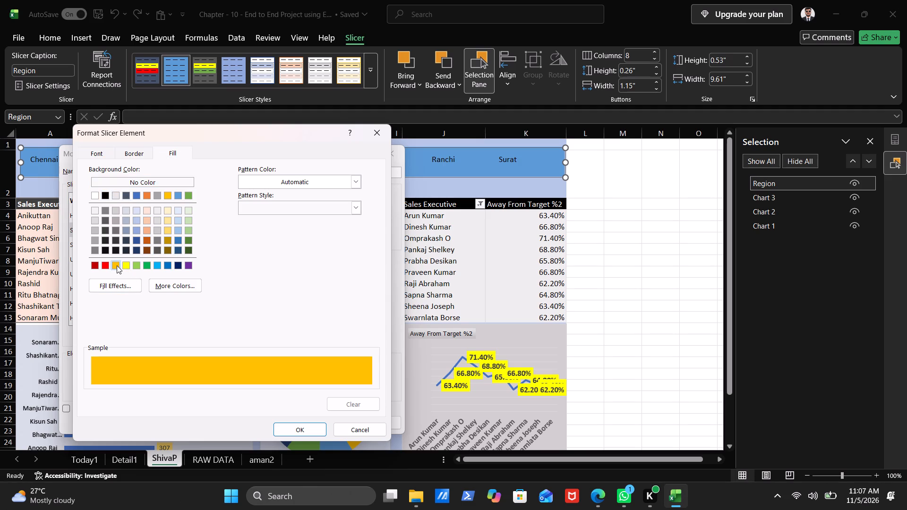
pyautogui.click(293, 429)
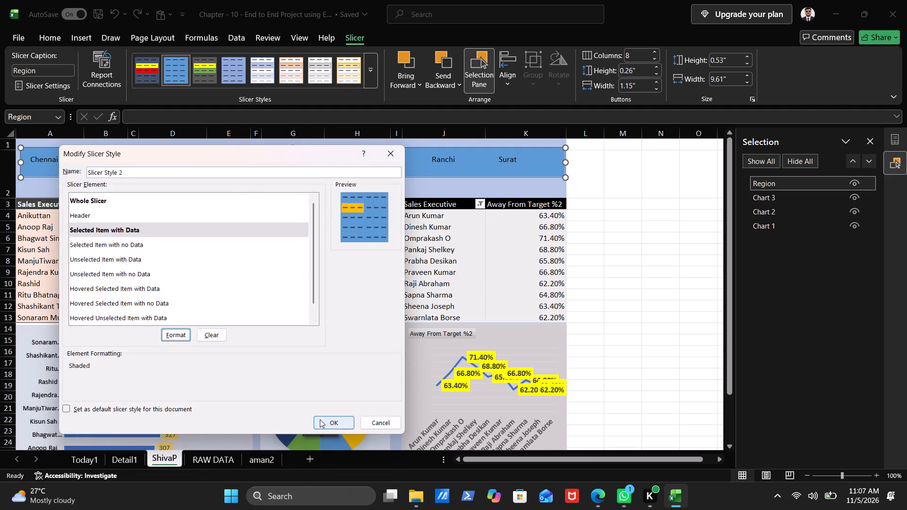
pyautogui.click(327, 419)
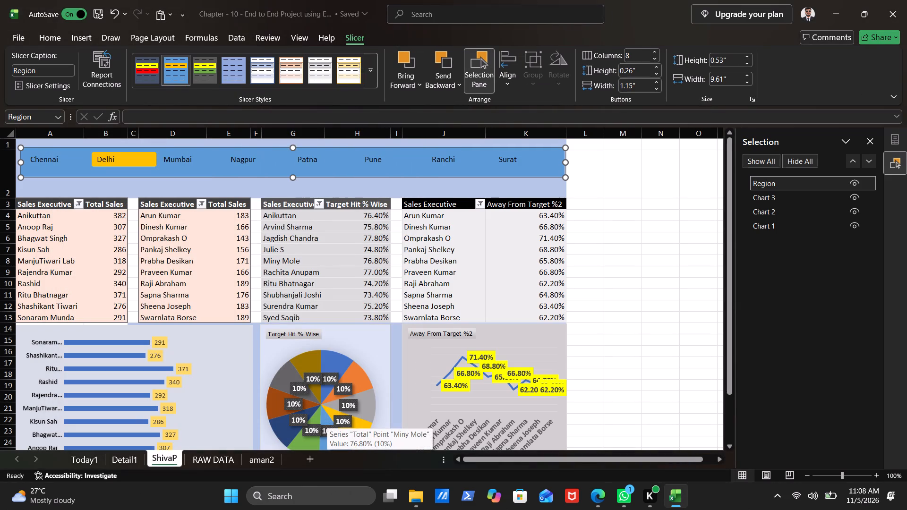
# Test the Region slicer by filtering to Chennai, Delhi, Mumbai, Nagpur, Patna, Pune, Ranchi and Surat in turn, checking which tables and charts respond.
pyautogui.click(48, 159)
pyautogui.click(48, 159)
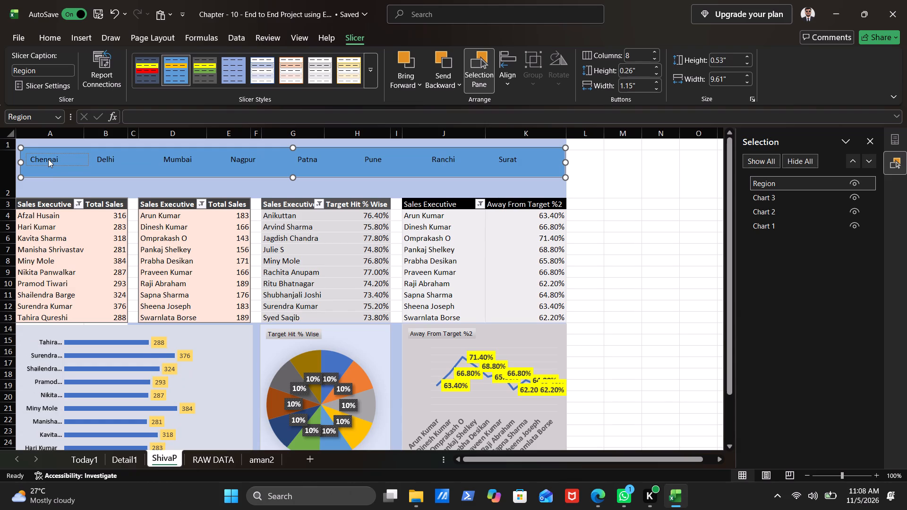
pyautogui.click(48, 159)
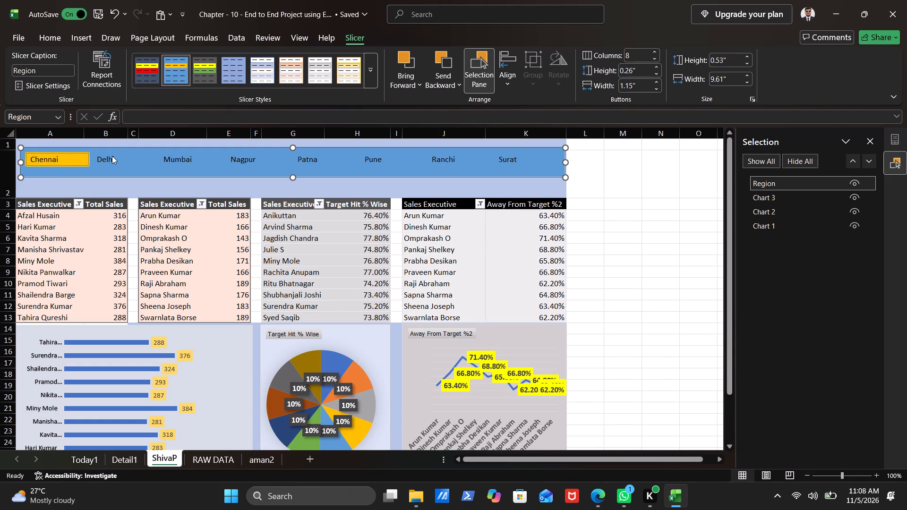
pyautogui.click(112, 157)
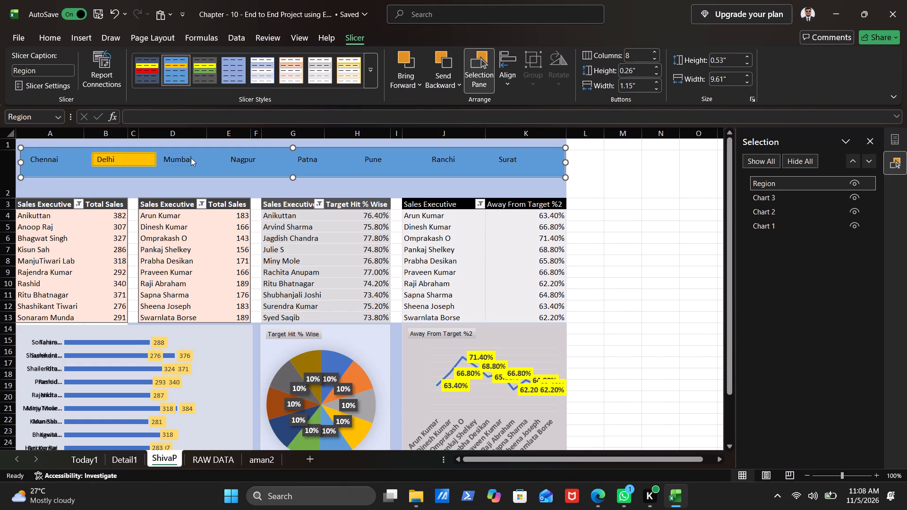
pyautogui.click(191, 158)
pyautogui.click(198, 157)
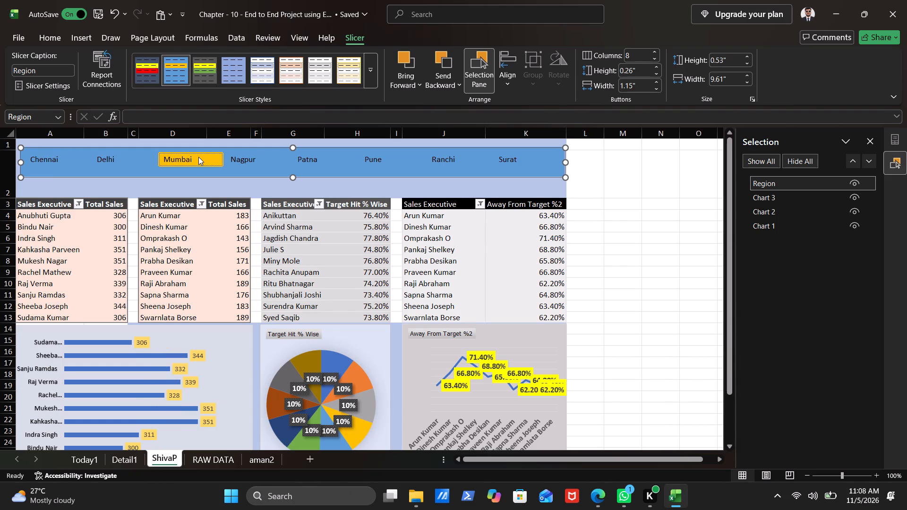
pyautogui.click(248, 165)
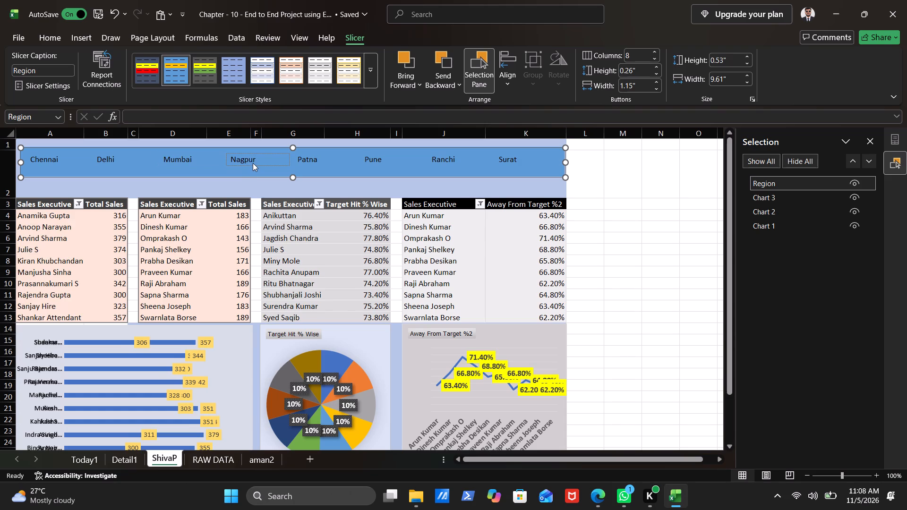
pyautogui.click(302, 161)
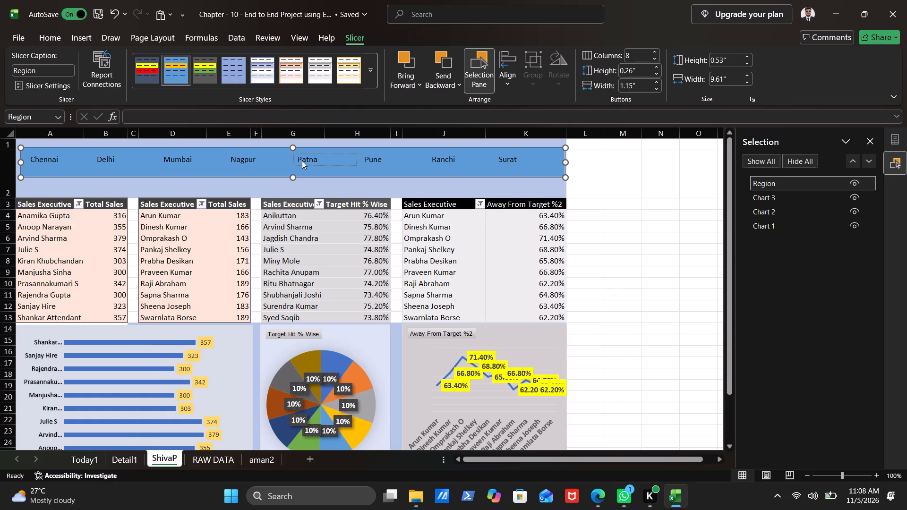
pyautogui.click(373, 159)
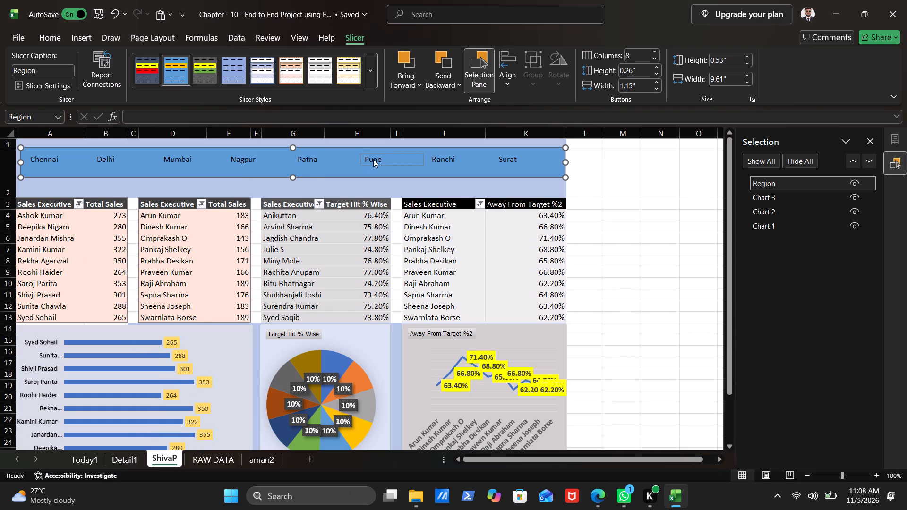
pyautogui.click(454, 161)
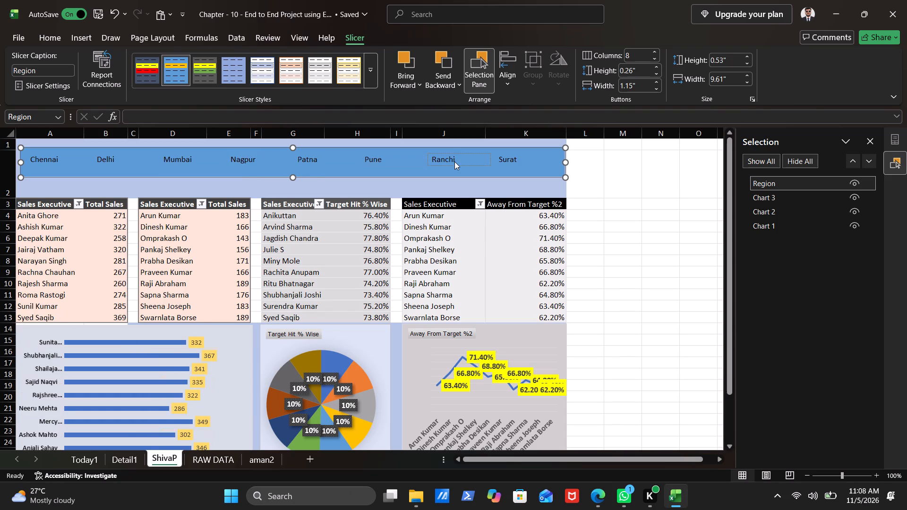
pyautogui.click(505, 157)
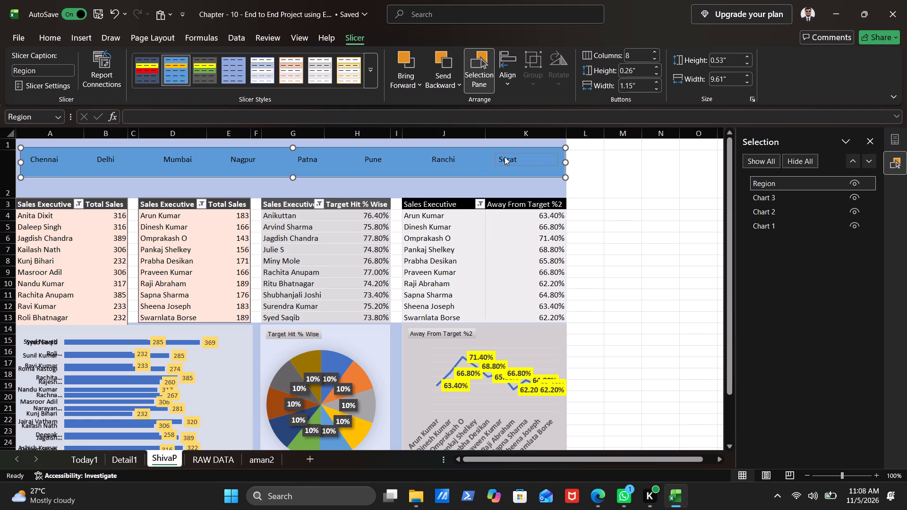
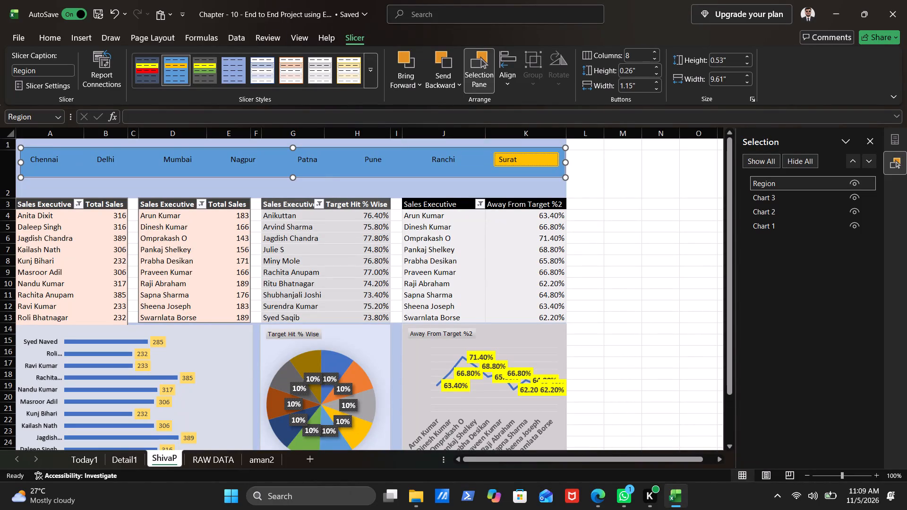
# Modify Slicer Style 2 so the Unselected Item with no Data element has a soft medium-green background fill.
pyautogui.rightClick(173, 60)
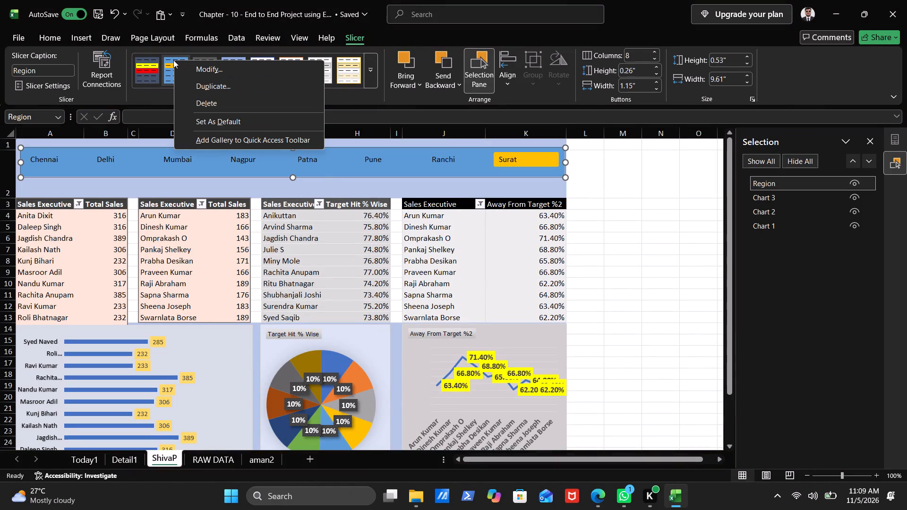
pyautogui.click(222, 67)
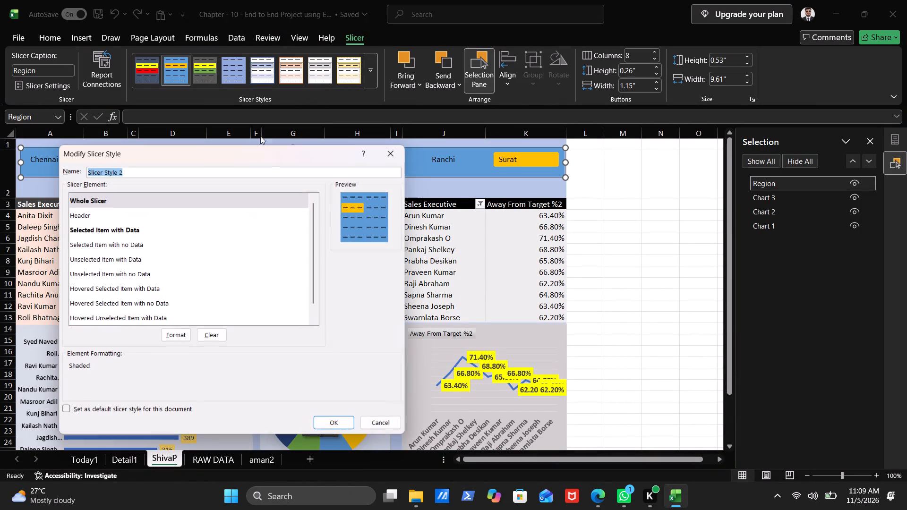
pyautogui.click(128, 273)
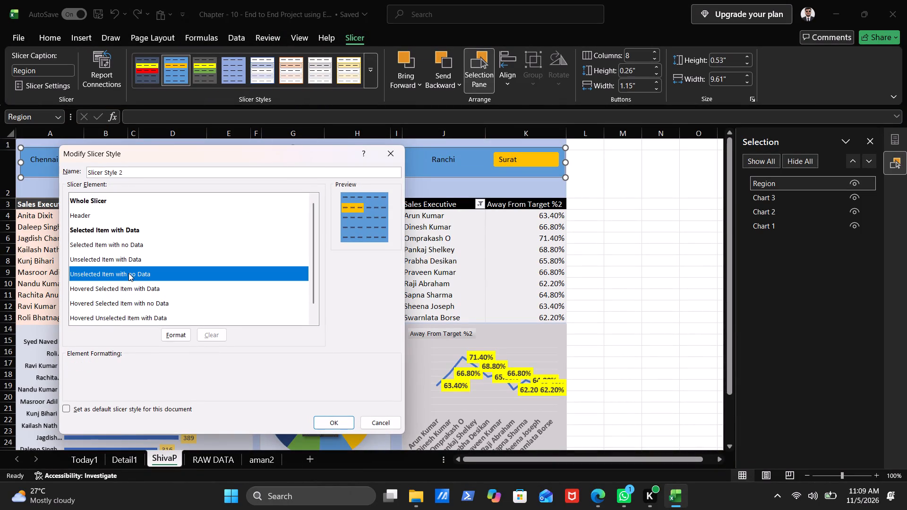
pyautogui.click(173, 337)
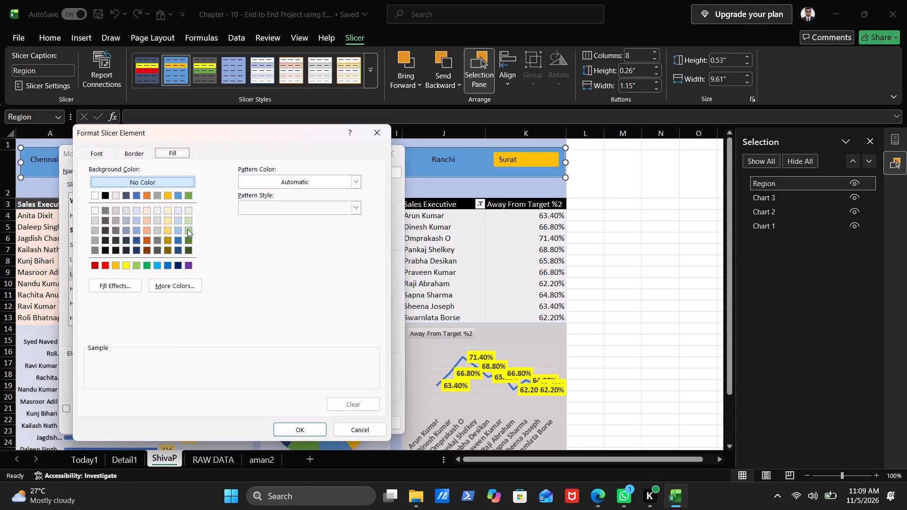
pyautogui.click(188, 231)
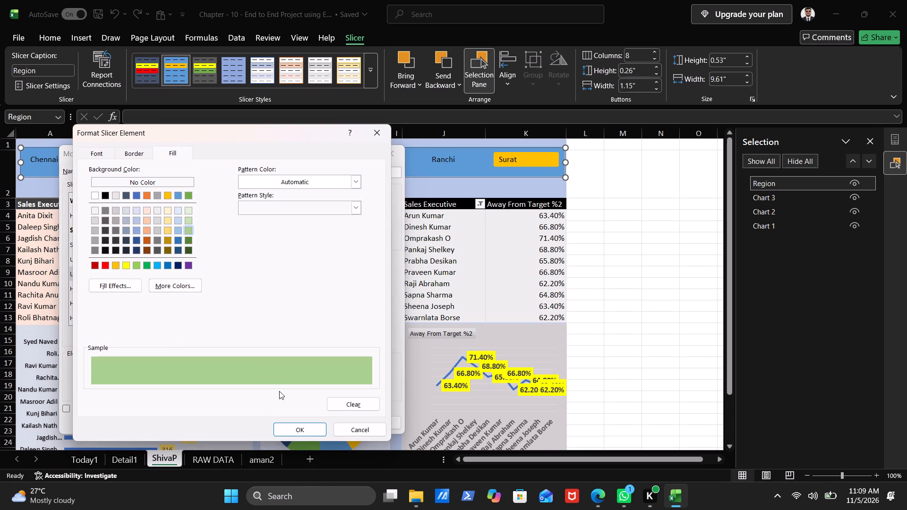
pyautogui.click(293, 433)
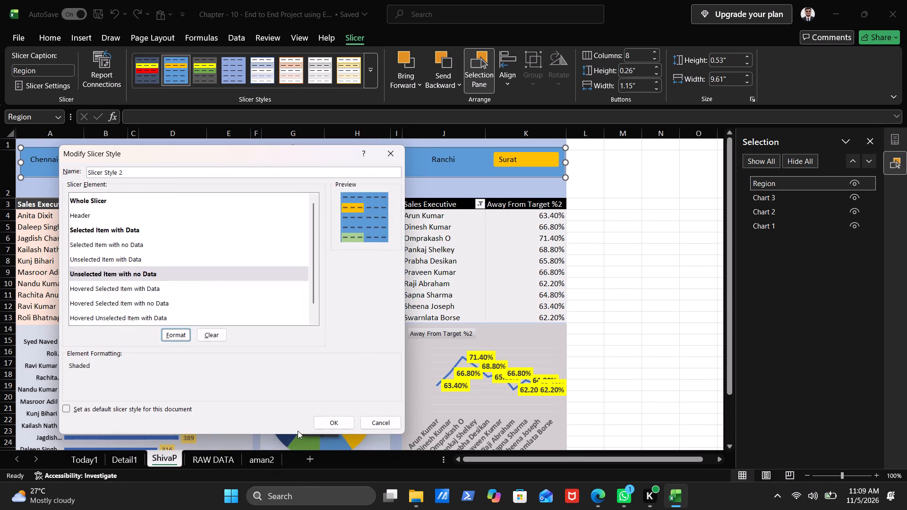
pyautogui.click(324, 424)
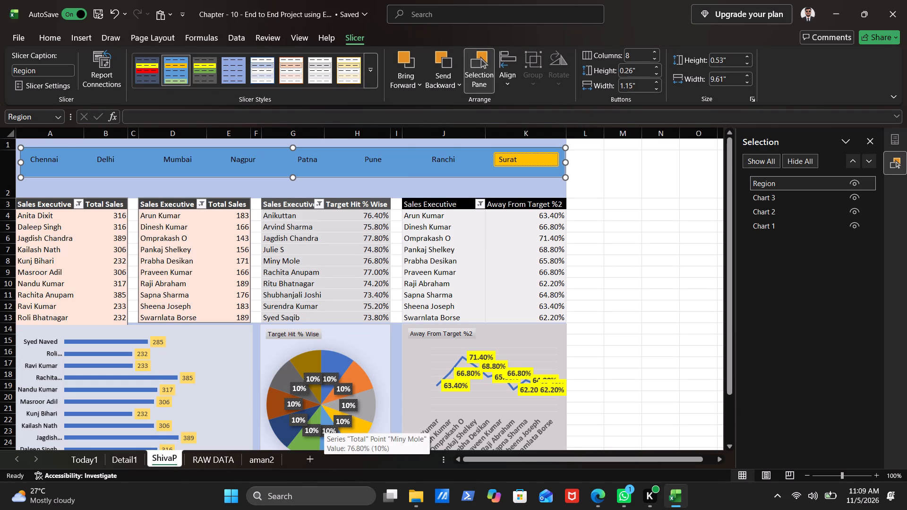
# Filter the Region slicer to Ranchi and Pune in turn to check how its items are styled.
pyautogui.click(448, 156)
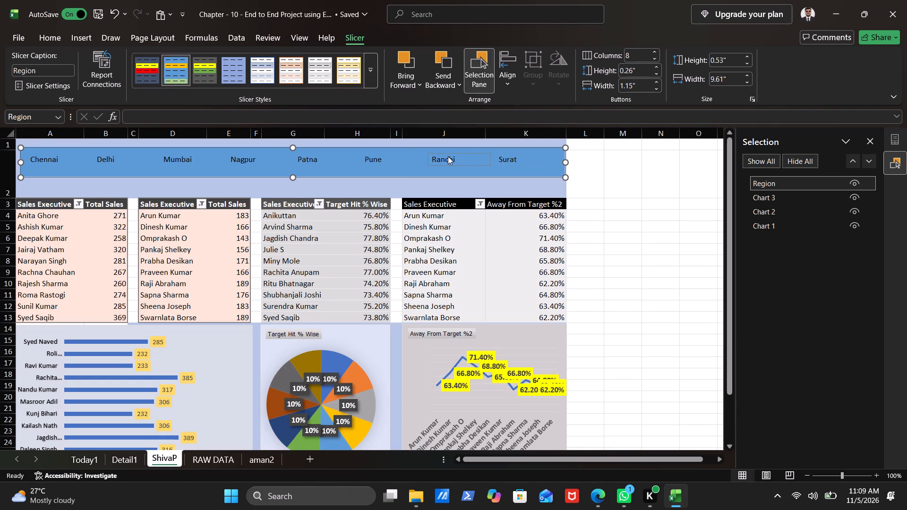
pyautogui.click(445, 158)
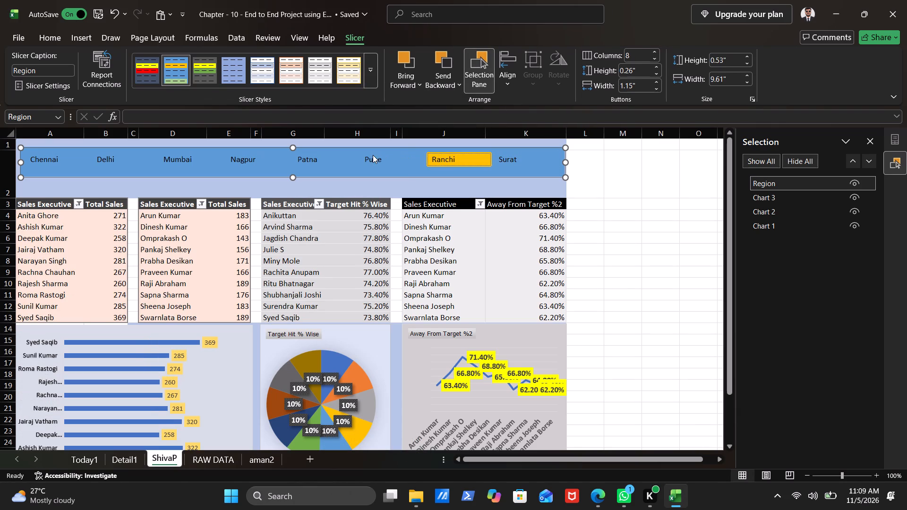
pyautogui.click(371, 156)
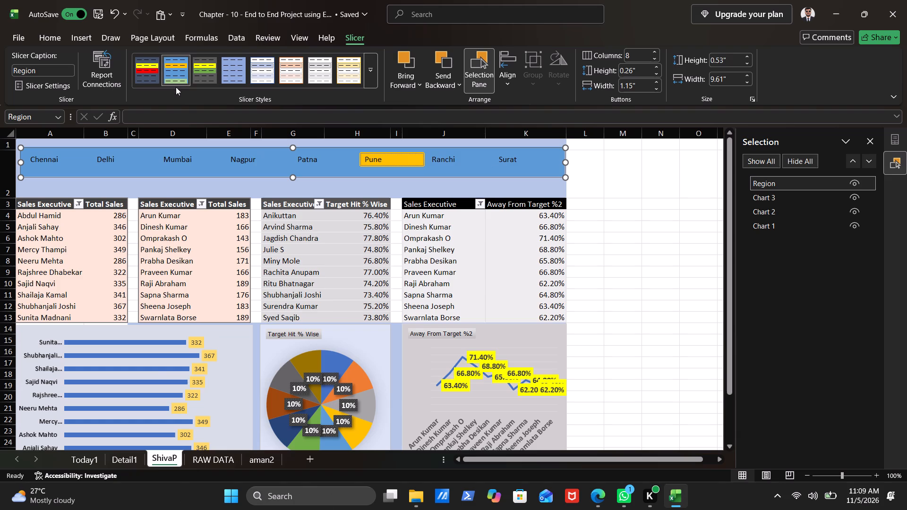
# Modify Slicer Style 2 so the Unselected Item with Data element has a pale green background fill.
pyautogui.click(176, 66)
pyautogui.rightClick(176, 66)
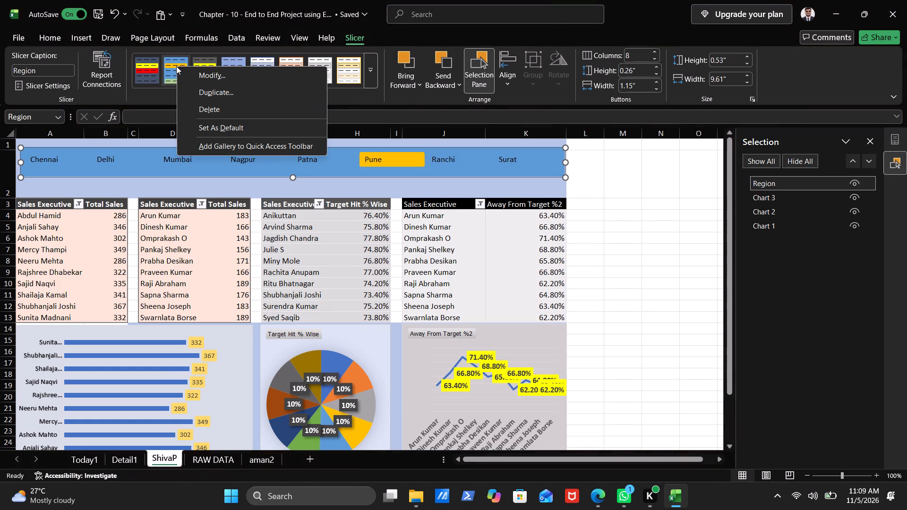
pyautogui.click(228, 79)
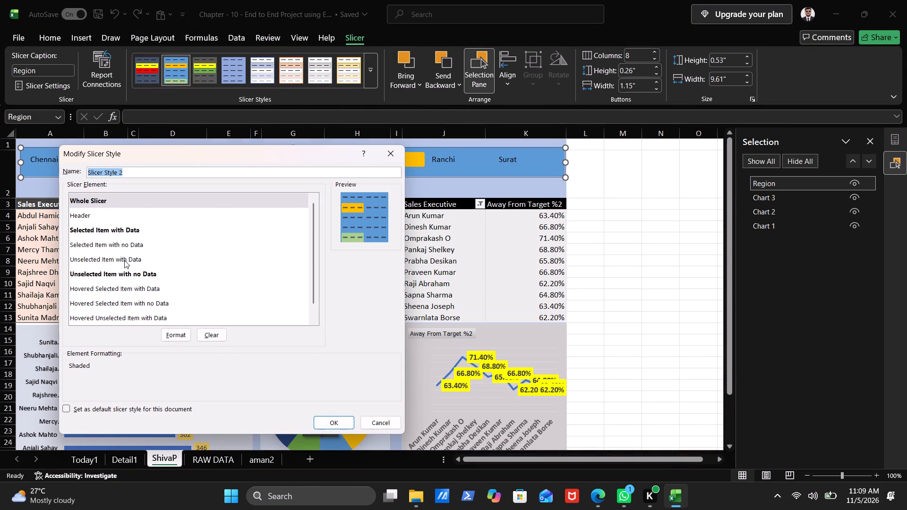
pyautogui.click(124, 260)
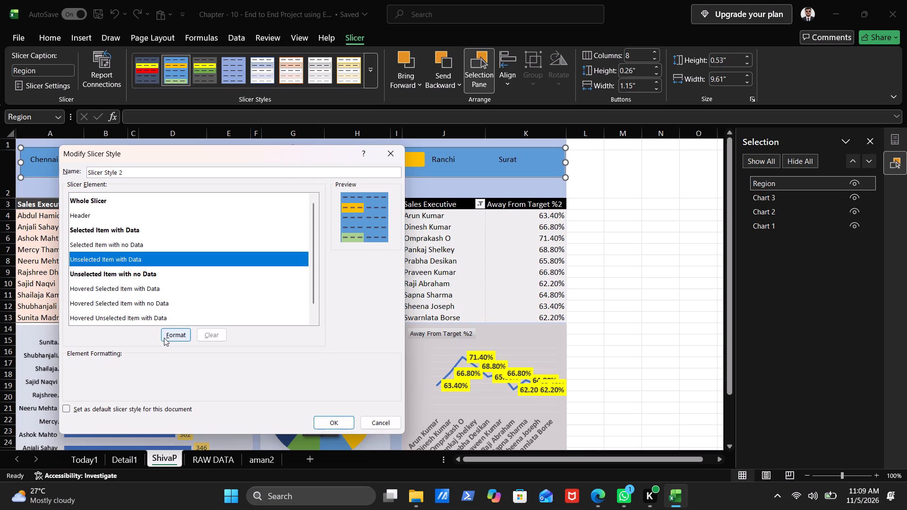
pyautogui.click(170, 337)
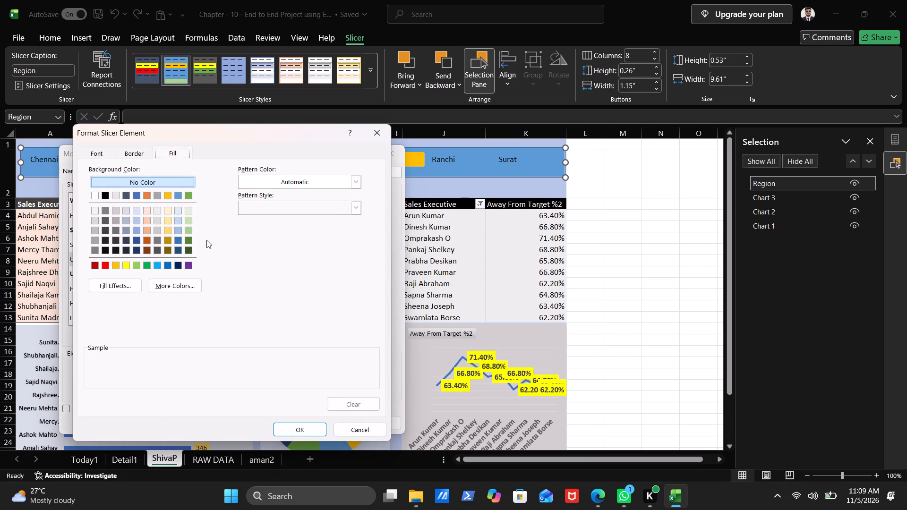
pyautogui.click(191, 221)
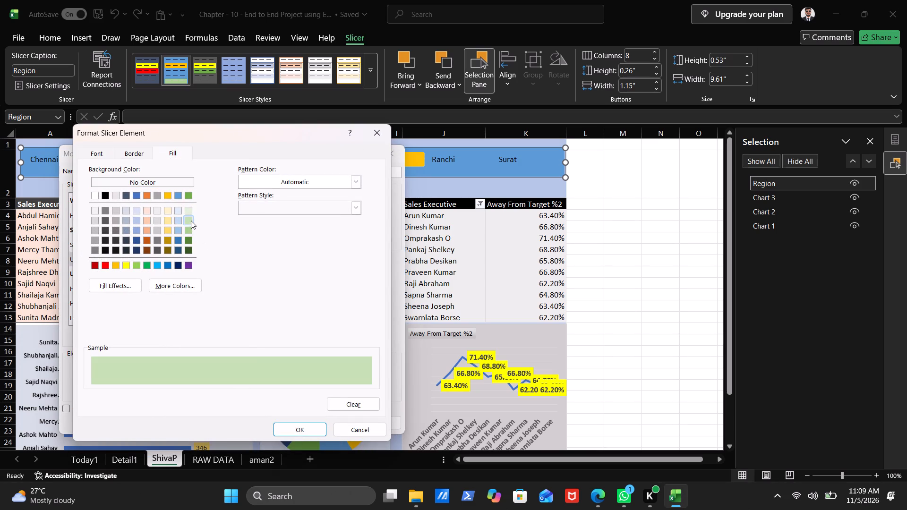
pyautogui.click(293, 434)
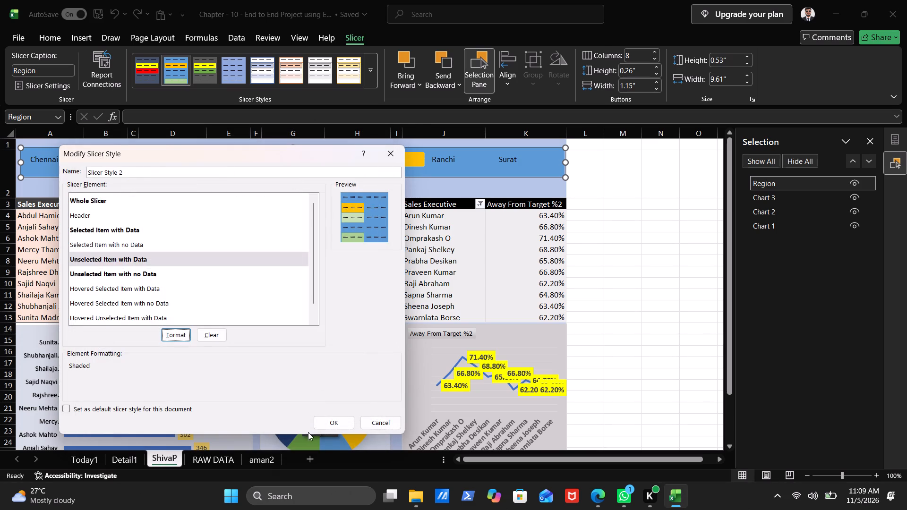
pyautogui.click(327, 423)
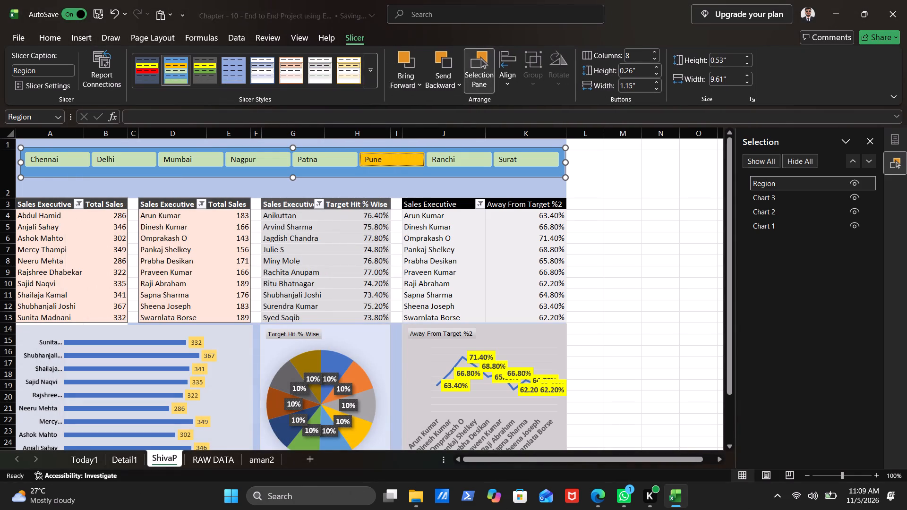
# Test the restyled Region slicer by filtering to Patna, Nagpur, Mumbai, Delhi and Chennai in turn.
pyautogui.click(334, 157)
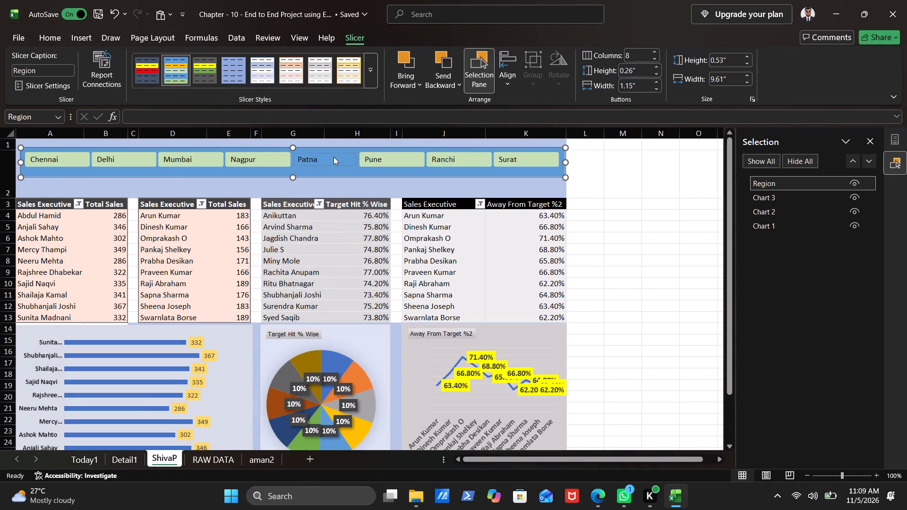
pyautogui.click(274, 159)
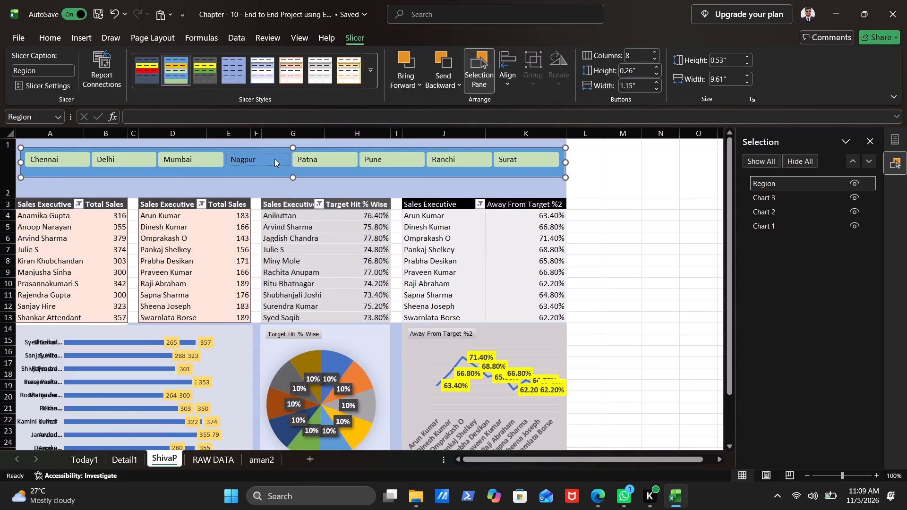
pyautogui.click(196, 161)
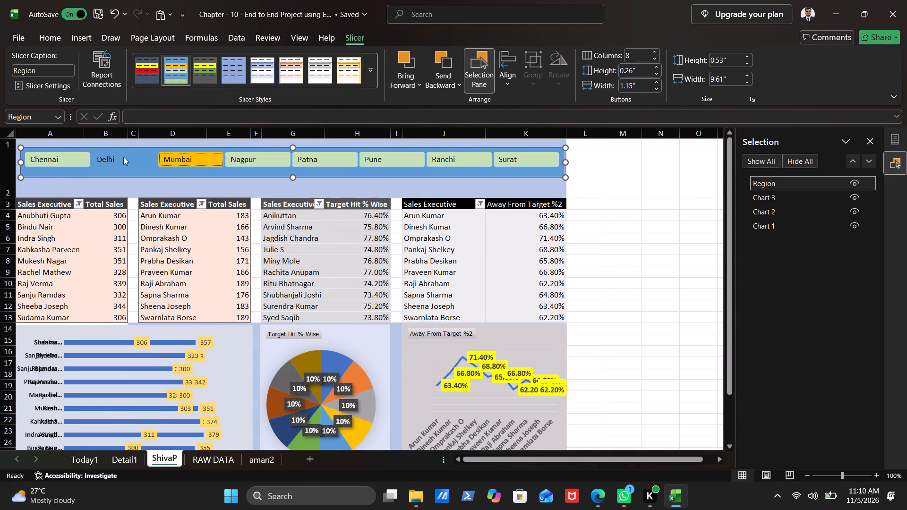
pyautogui.click(123, 157)
pyautogui.click(65, 153)
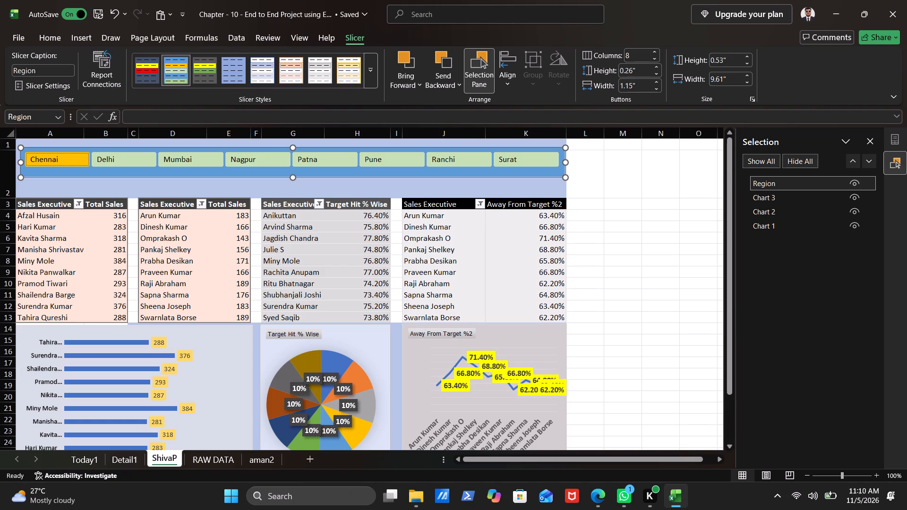
pyautogui.click(78, 192)
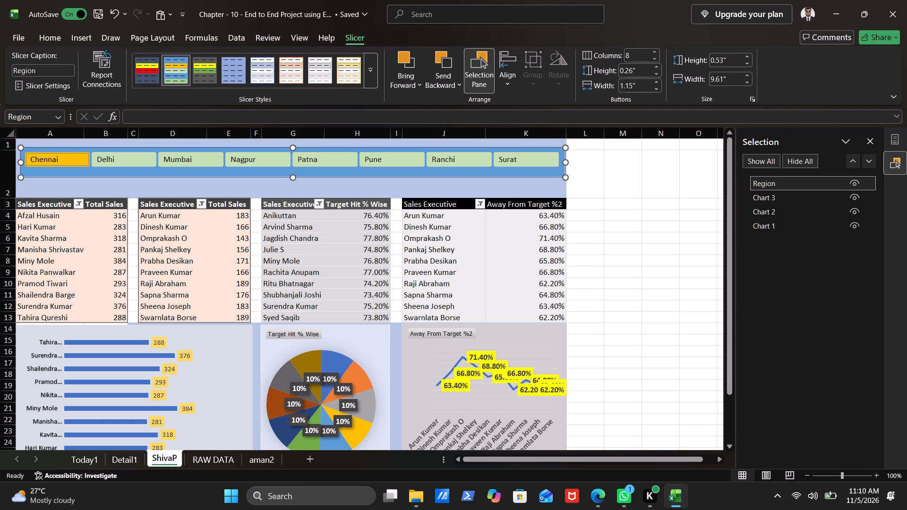
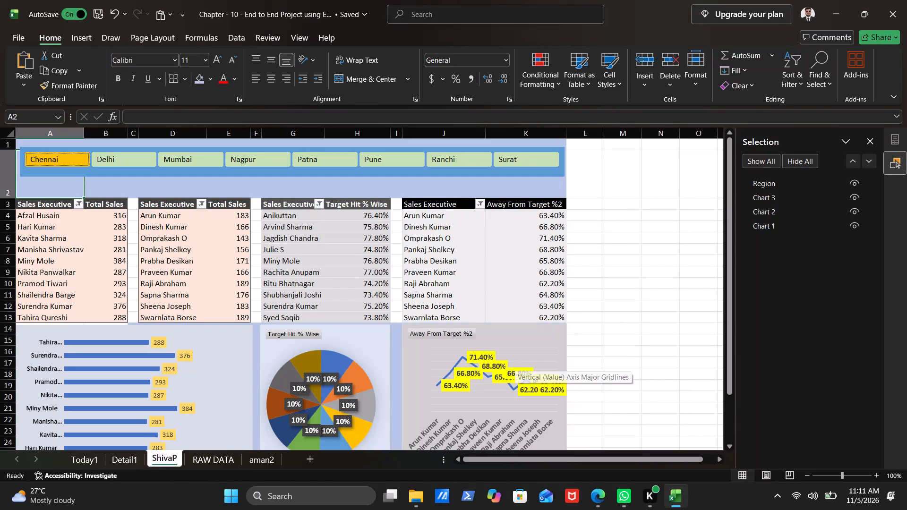
# Test the Region slicer by filtering through Delhi, Mumbai, Nagpur, Patna, Ranchi, Surat and Chennai, ending on Mumbai.
pyautogui.click(137, 160)
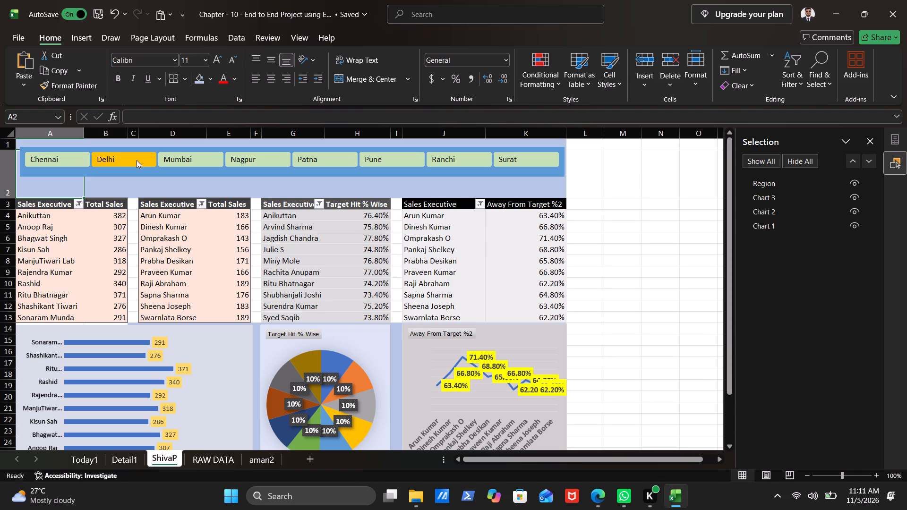
pyautogui.click(171, 162)
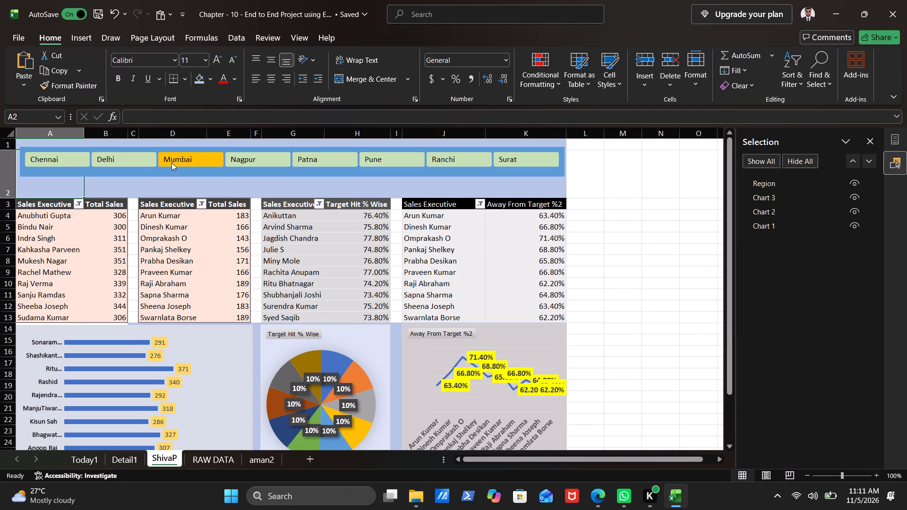
pyautogui.click(252, 170)
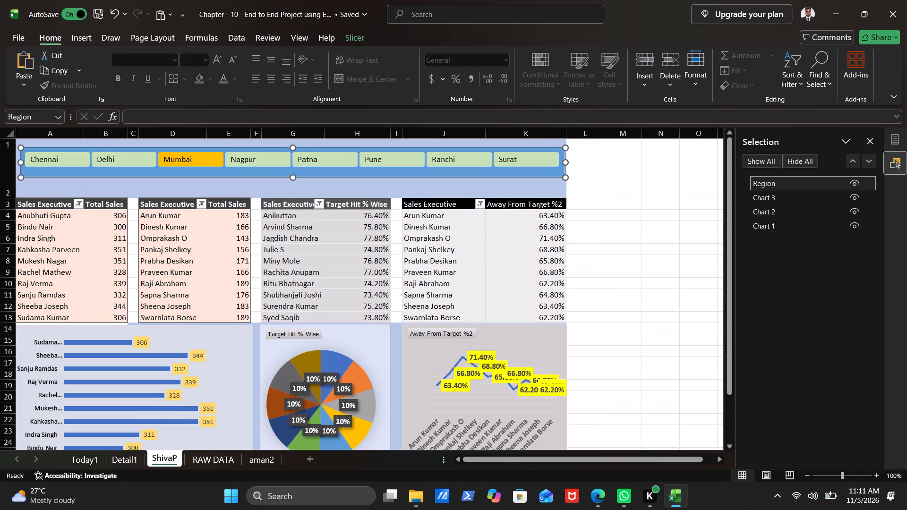
pyautogui.click(254, 167)
pyautogui.click(254, 160)
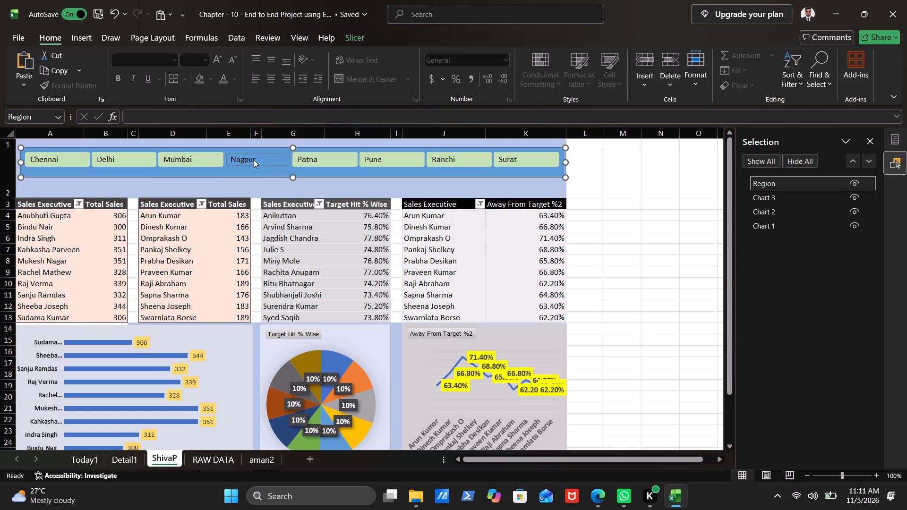
pyautogui.click(323, 163)
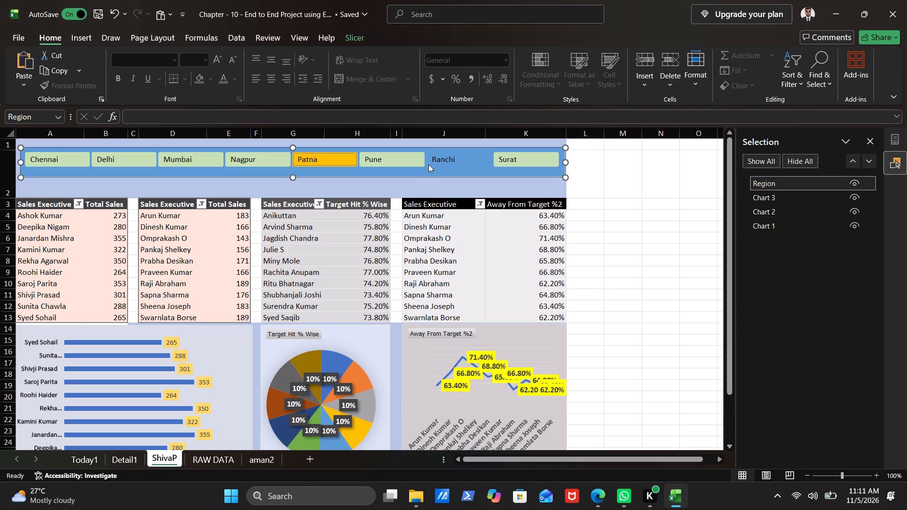
pyautogui.click(460, 159)
pyautogui.click(525, 162)
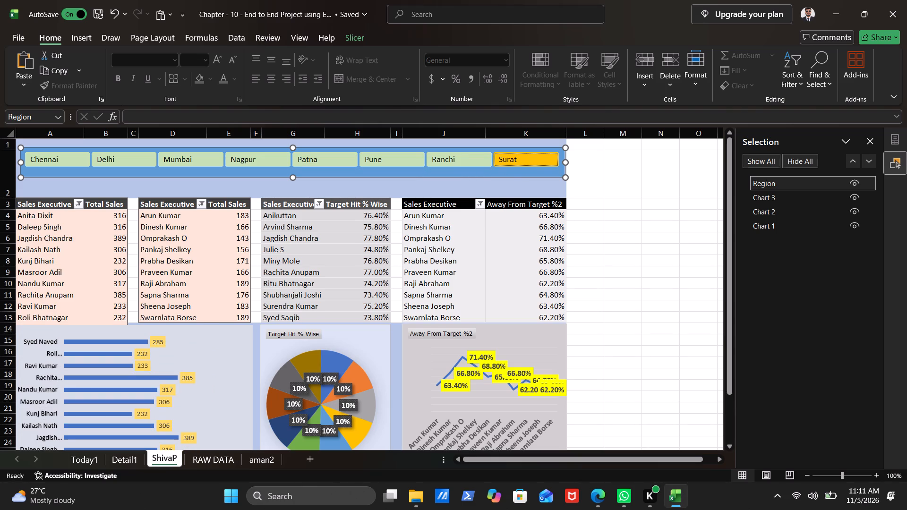
pyautogui.click(207, 165)
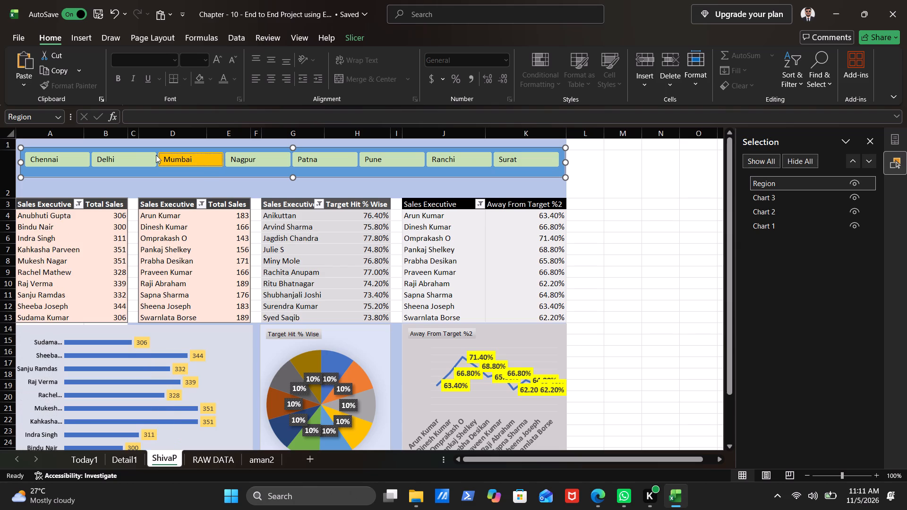
pyautogui.click(193, 165)
pyautogui.click(128, 152)
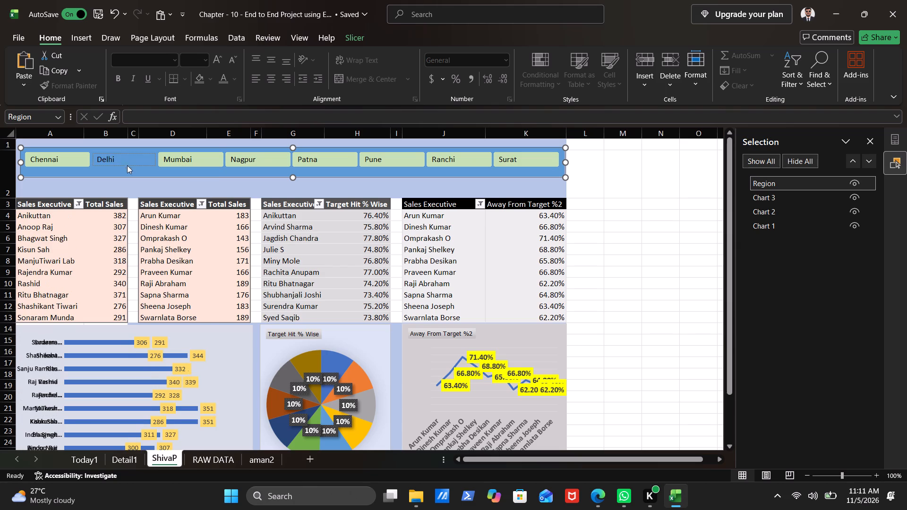
pyautogui.click(64, 153)
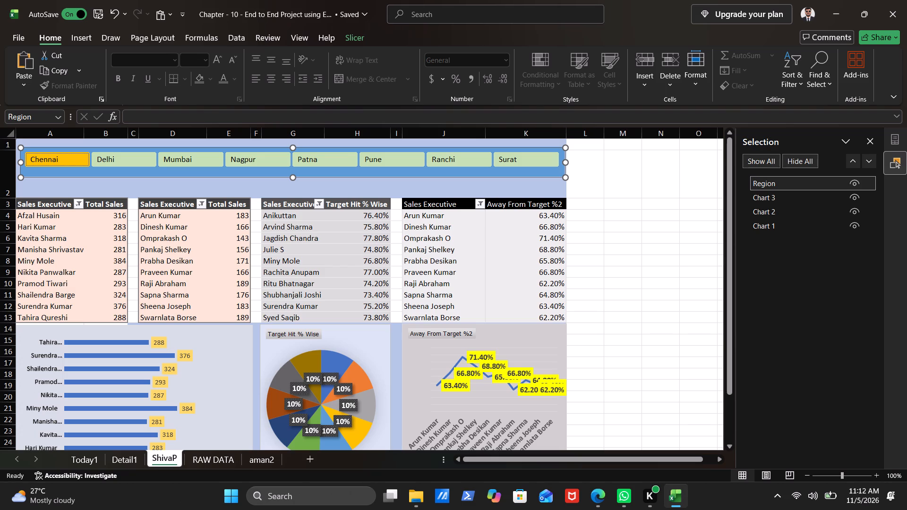
pyautogui.click(182, 162)
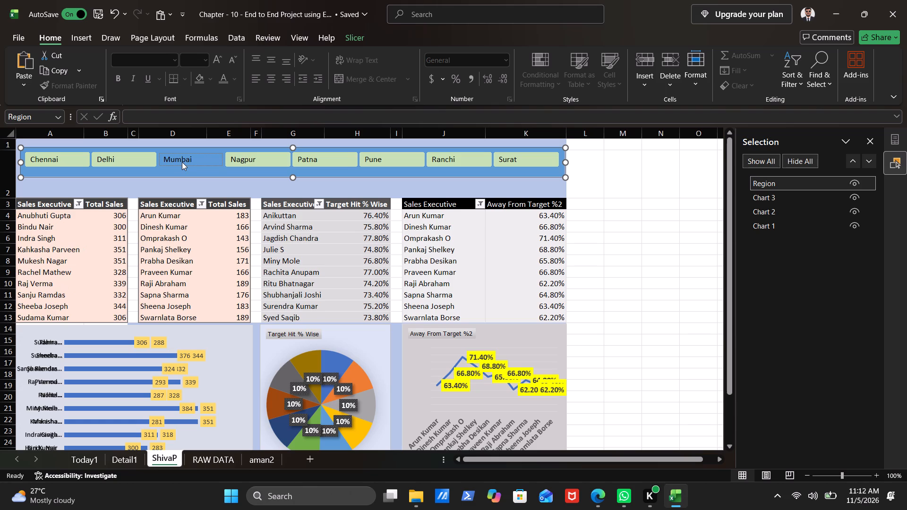
# Connect the Region slicer to PivotTable4 on ShivaP and the PivotTables on Today1 through its report connections.
pyautogui.rightClick(182, 162)
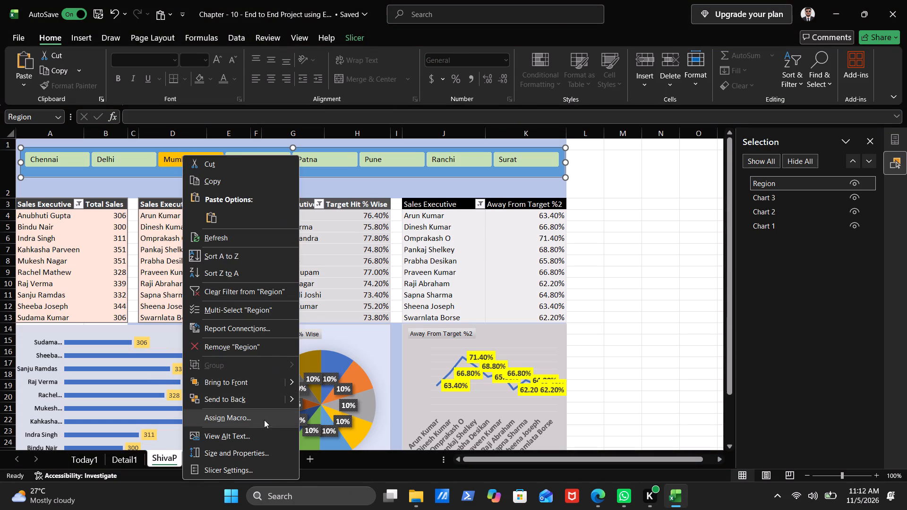
pyautogui.click(237, 332)
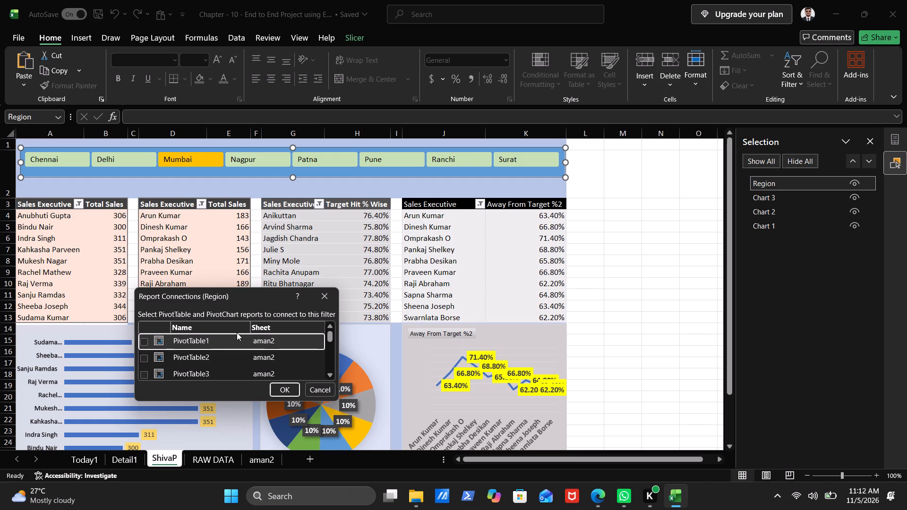
pyautogui.scroll(-1, 245, 351)
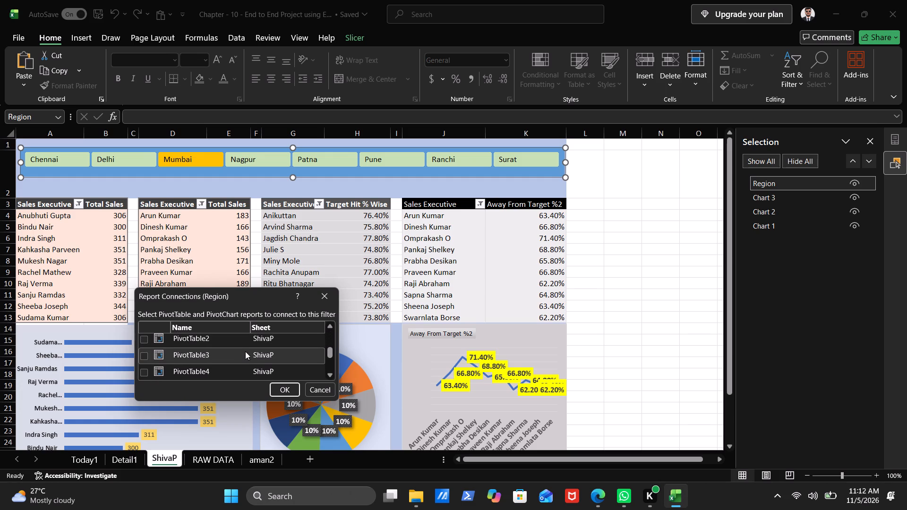
pyautogui.scroll(-2, 245, 351)
pyautogui.click(142, 341)
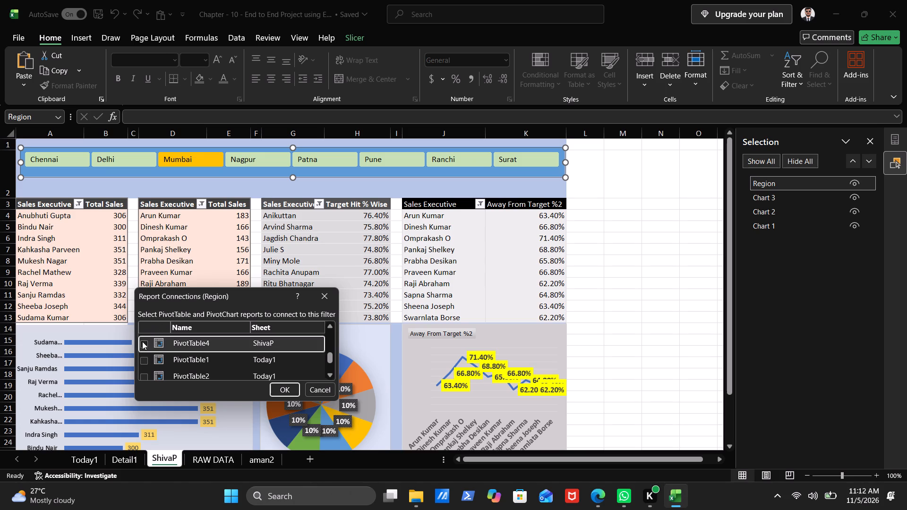
pyautogui.click(145, 363)
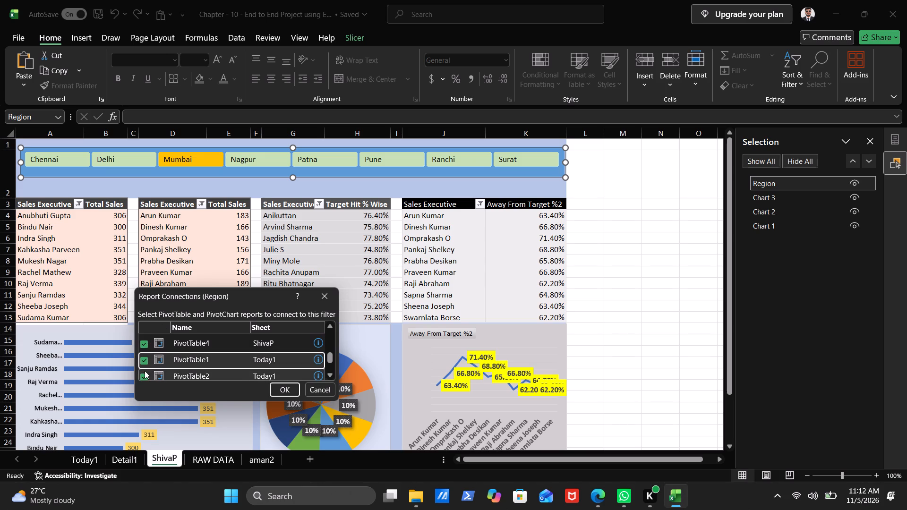
pyautogui.scroll(-1, 178, 368)
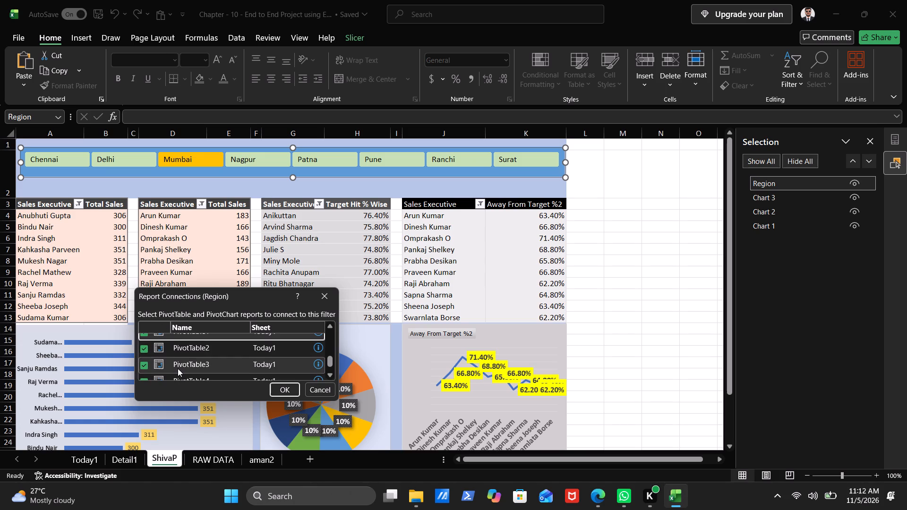
pyautogui.scroll(-1, 178, 368)
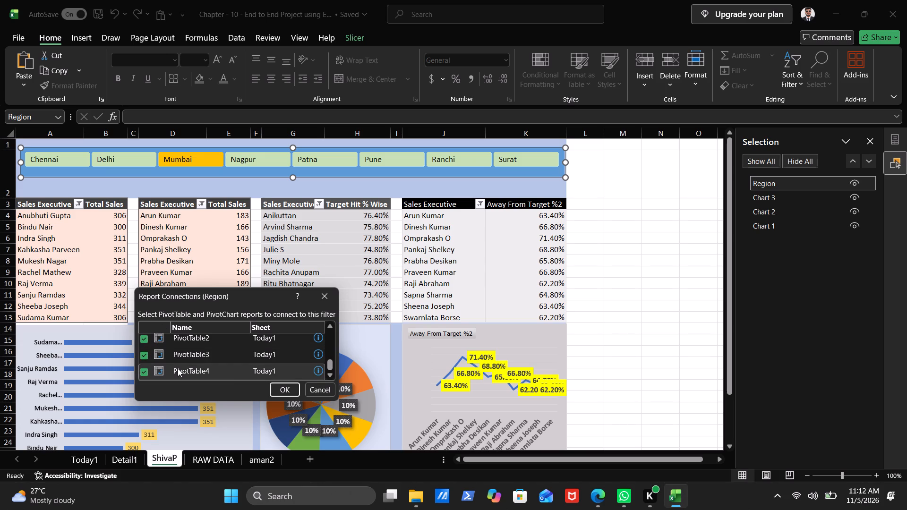
pyautogui.scroll(-1, 178, 368)
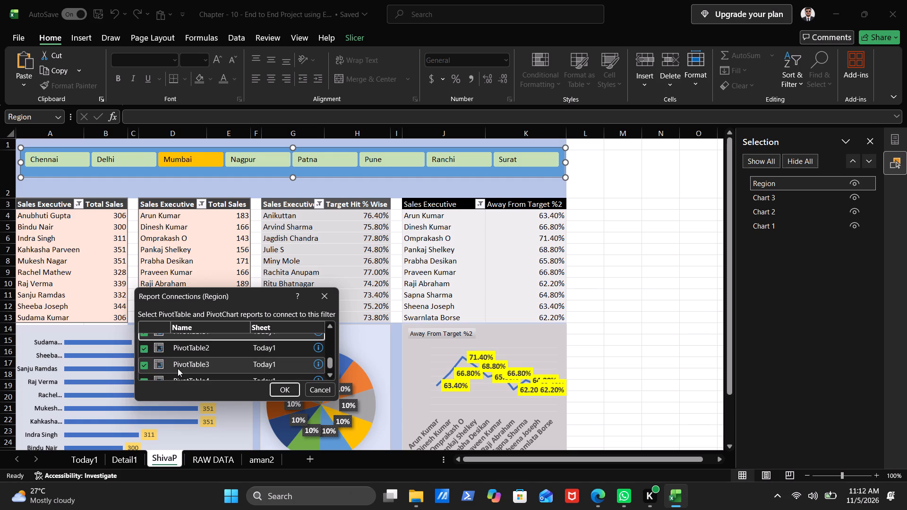
pyautogui.click(283, 389)
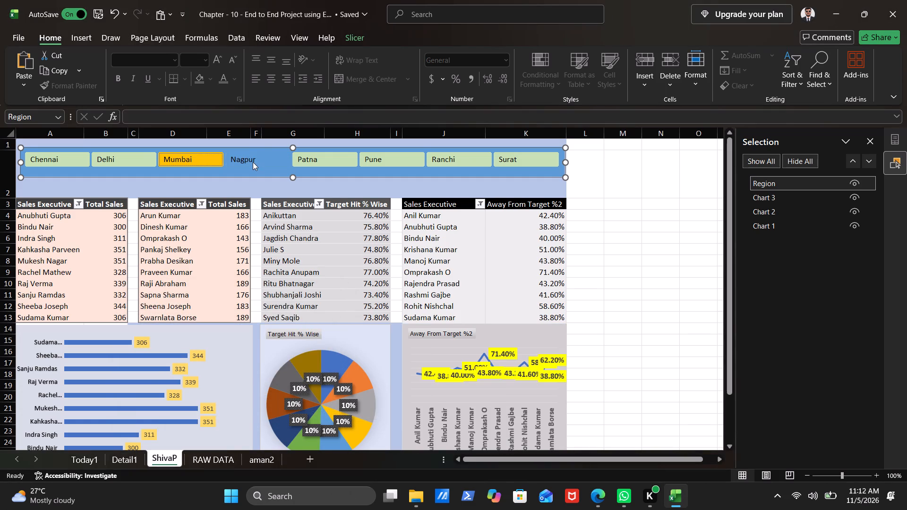
# Test the newly connected Region slicer by filtering to Nagpur, Patna, Pune, Mumbai, Delhi and Chennai in turn.
pyautogui.click(253, 162)
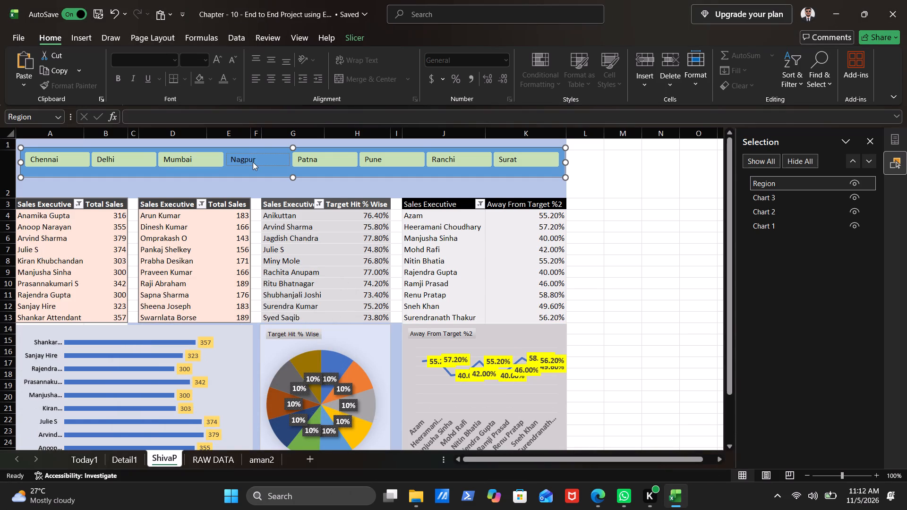
pyautogui.click(319, 164)
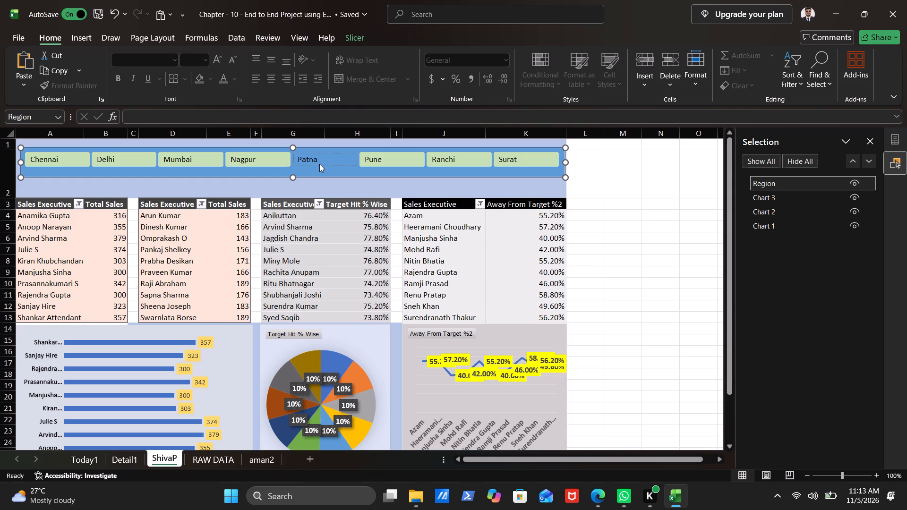
pyautogui.click(381, 163)
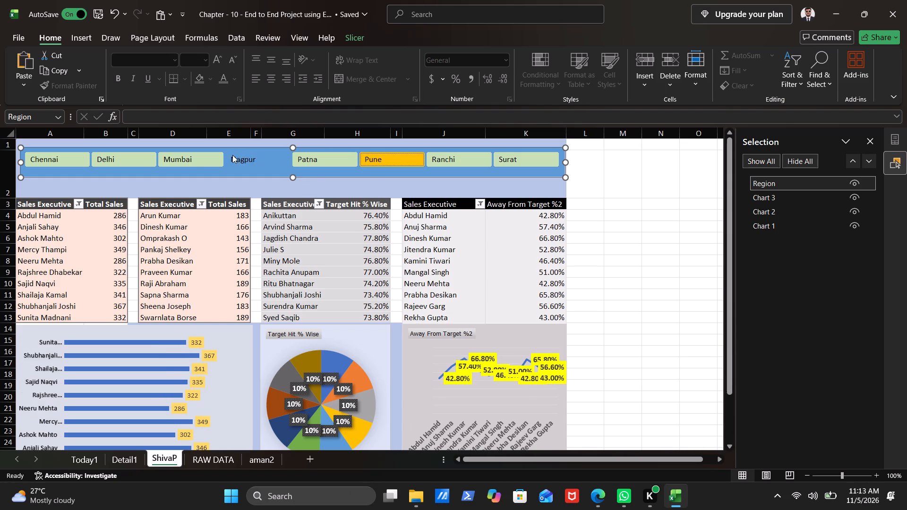
pyautogui.click(198, 161)
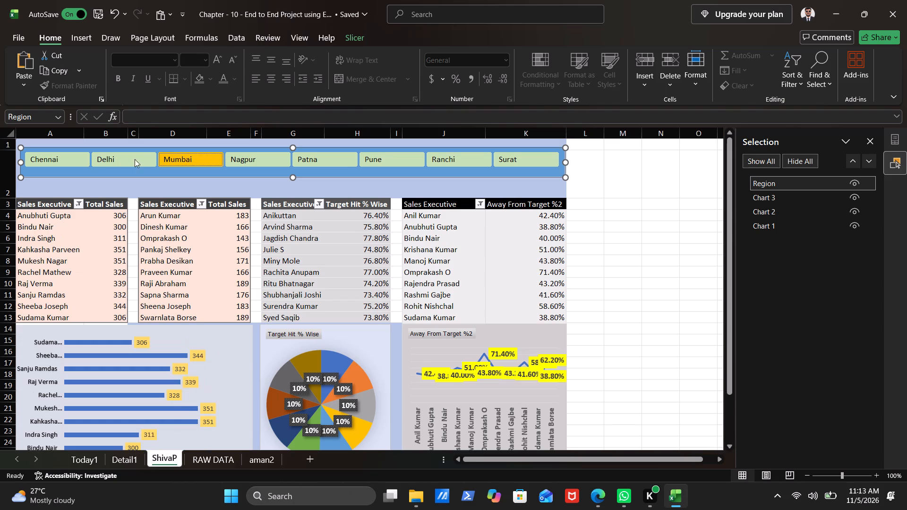
pyautogui.click(95, 162)
pyautogui.click(71, 159)
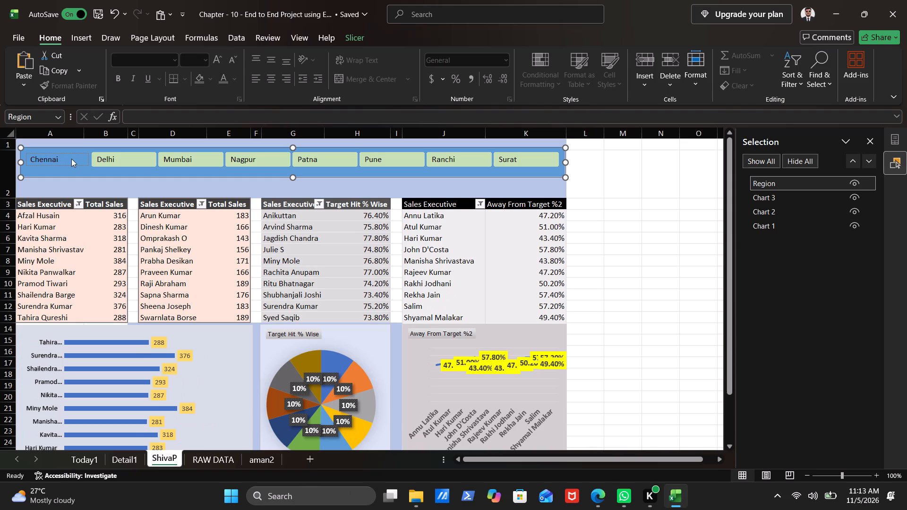
pyautogui.scroll(1, 71, 159)
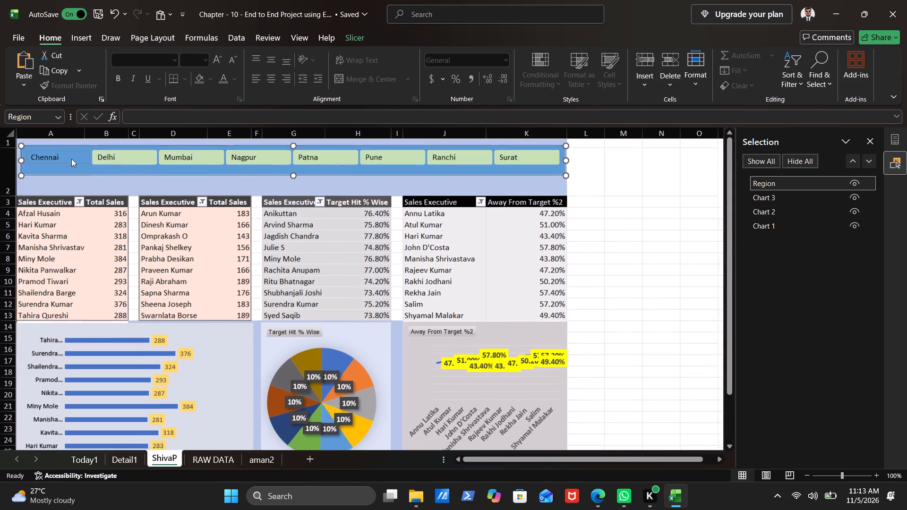
pyautogui.scroll(1, 71, 159)
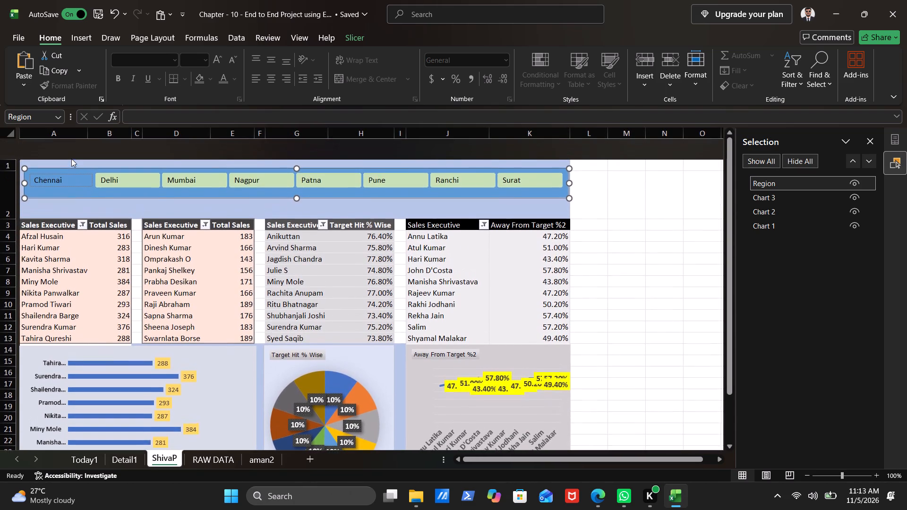
pyautogui.scroll(1, 71, 159)
pyautogui.click(60, 160)
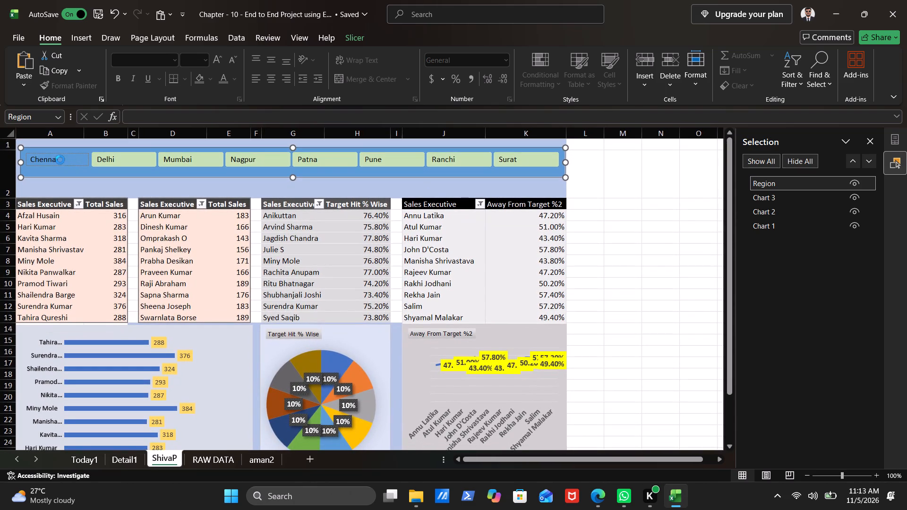
pyautogui.click(60, 160)
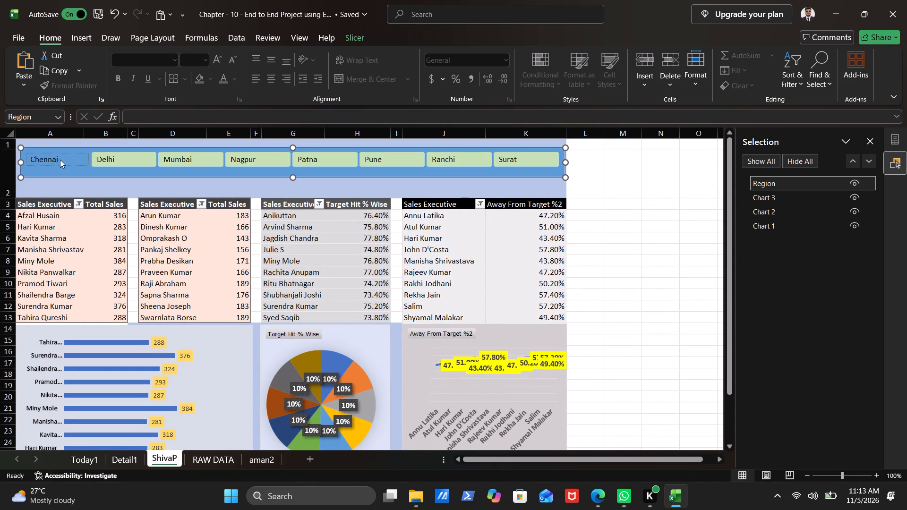
# Modify Slicer Style 2 so the Hovered Selected Item with no Data element has the palest green fill.
pyautogui.click(85, 39)
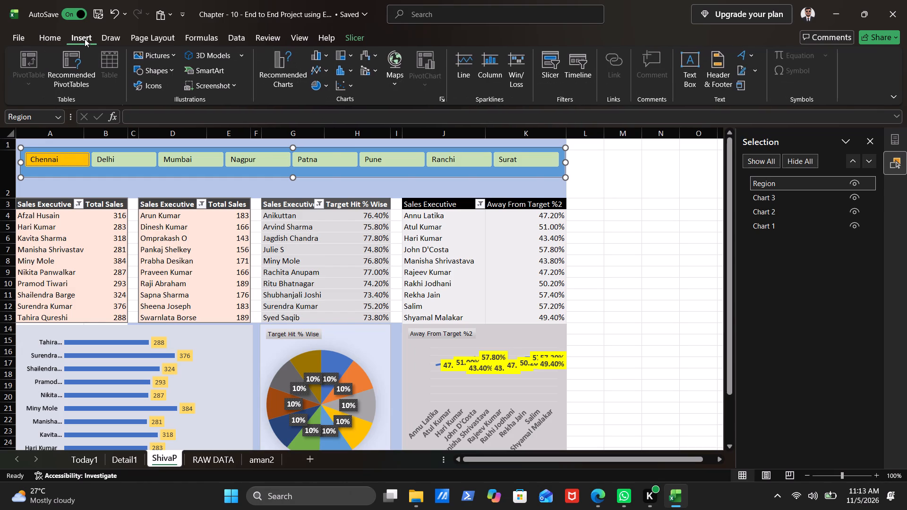
pyautogui.click(353, 34)
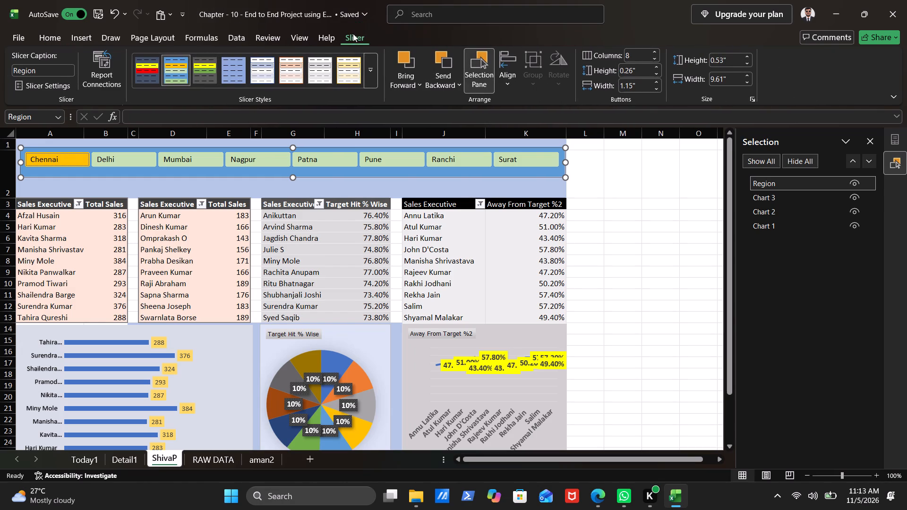
pyautogui.rightClick(180, 73)
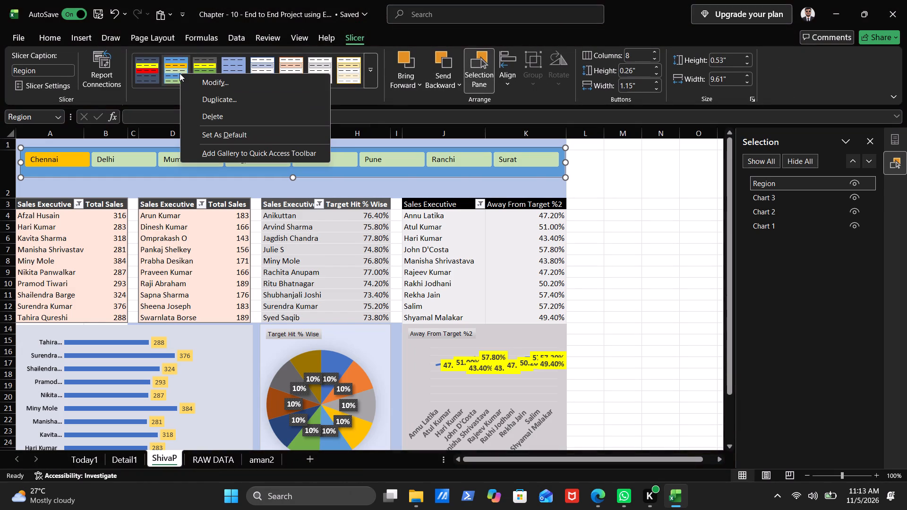
pyautogui.click(235, 85)
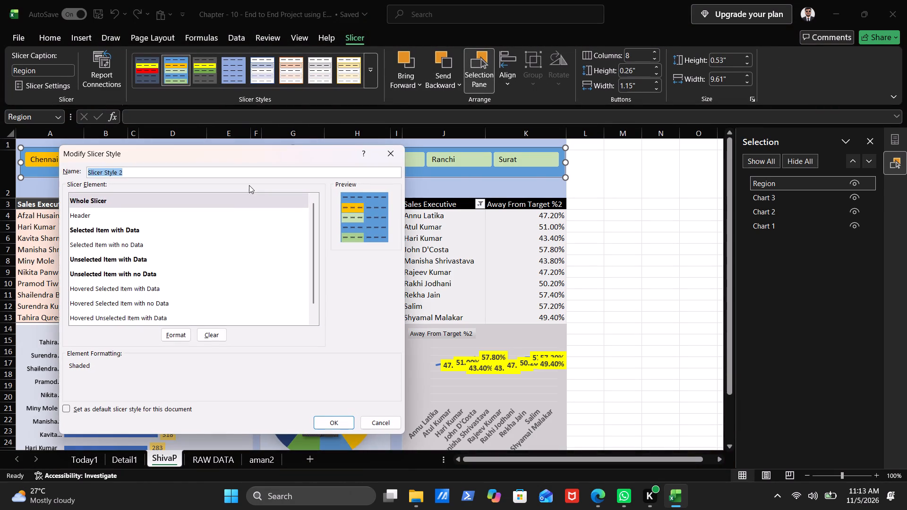
pyautogui.click(136, 315)
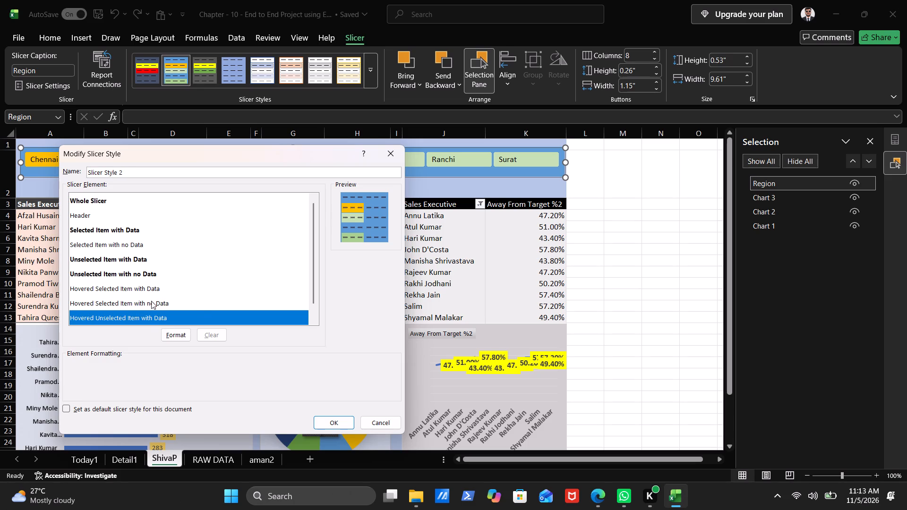
pyautogui.click(151, 301)
pyautogui.click(179, 334)
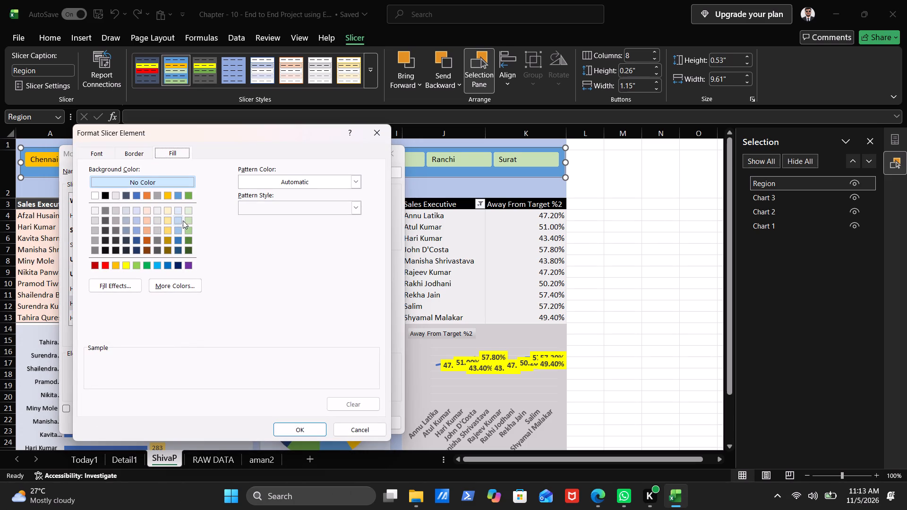
pyautogui.click(188, 210)
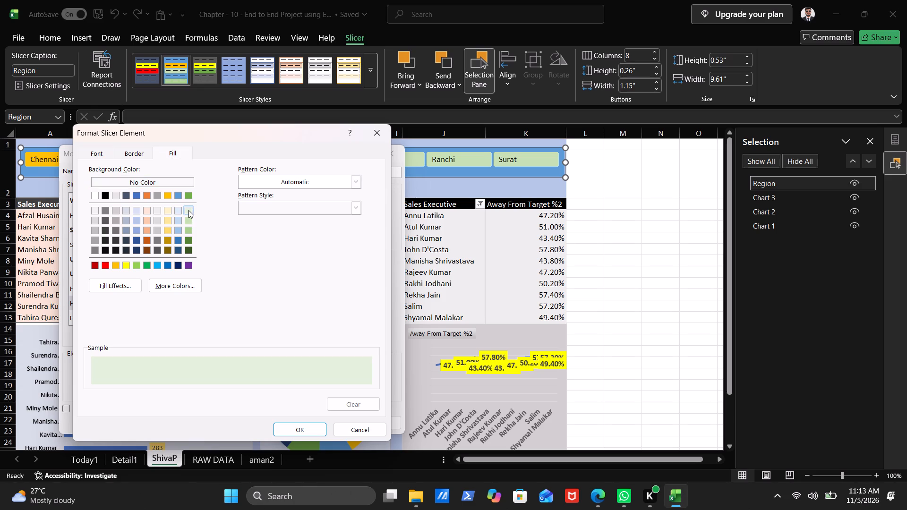
pyautogui.click(295, 427)
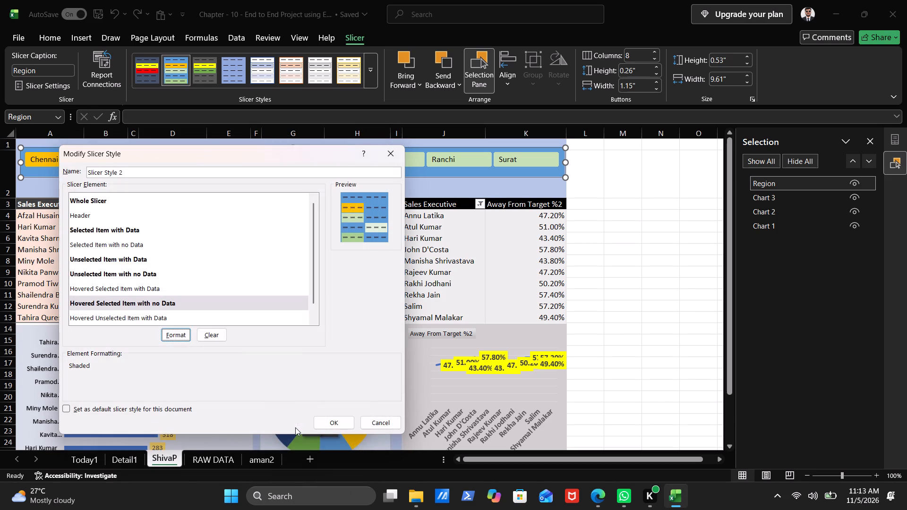
pyautogui.click(321, 424)
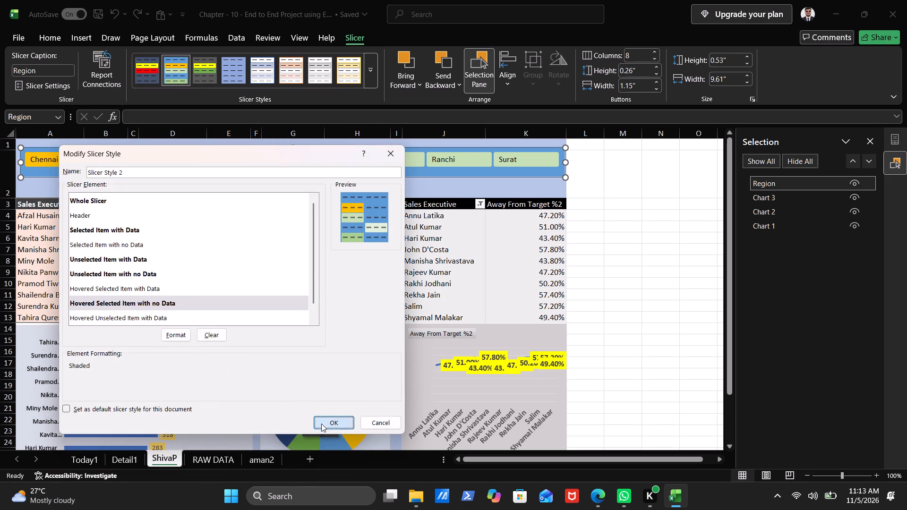
# Test the modified Region slicer by filtering to Delhi, Mumbai and Nagpur in turn.
pyautogui.click(132, 163)
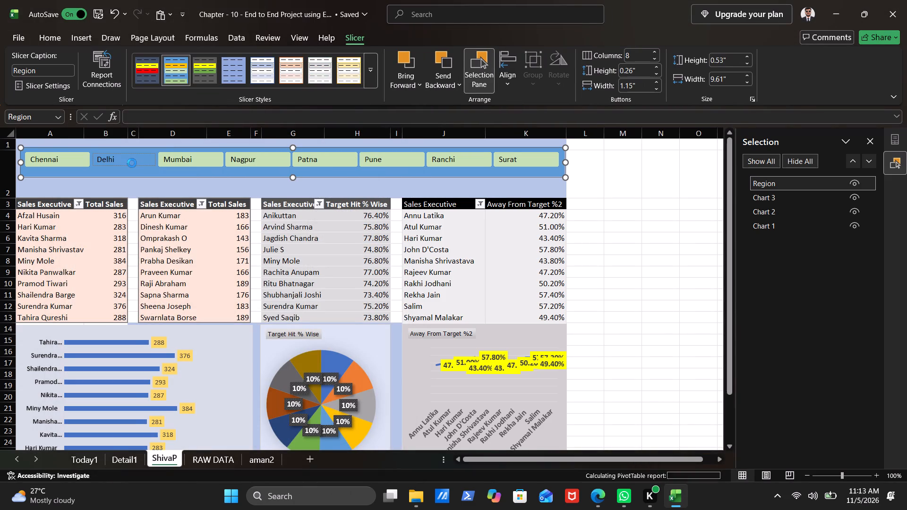
pyautogui.click(132, 163)
pyautogui.click(172, 170)
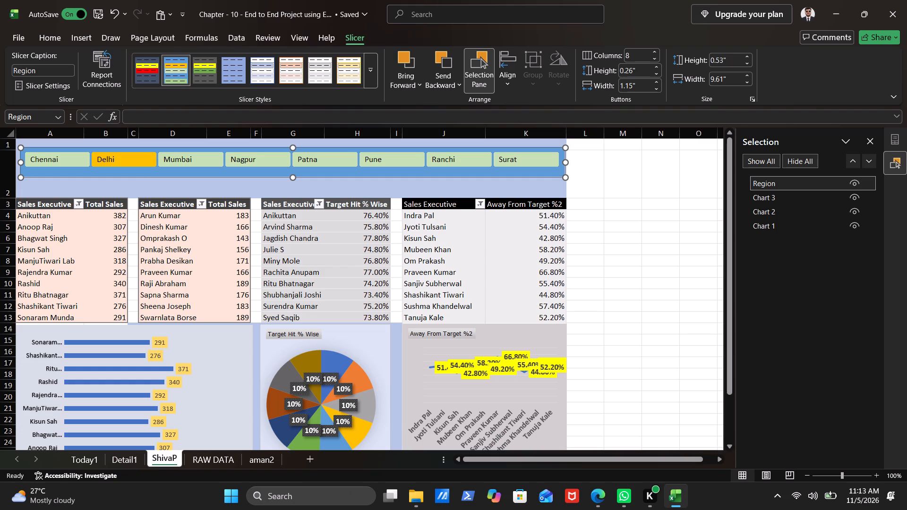
pyautogui.click(192, 161)
pyautogui.click(258, 167)
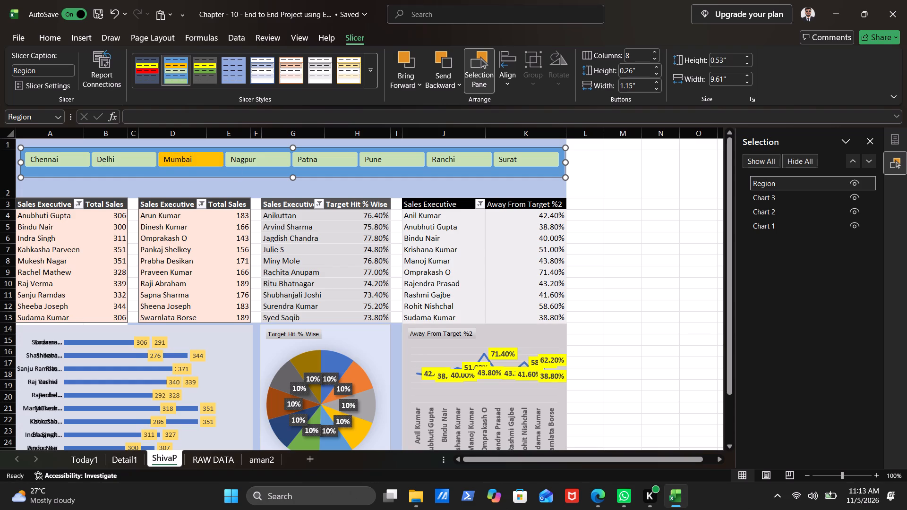
pyautogui.click(271, 163)
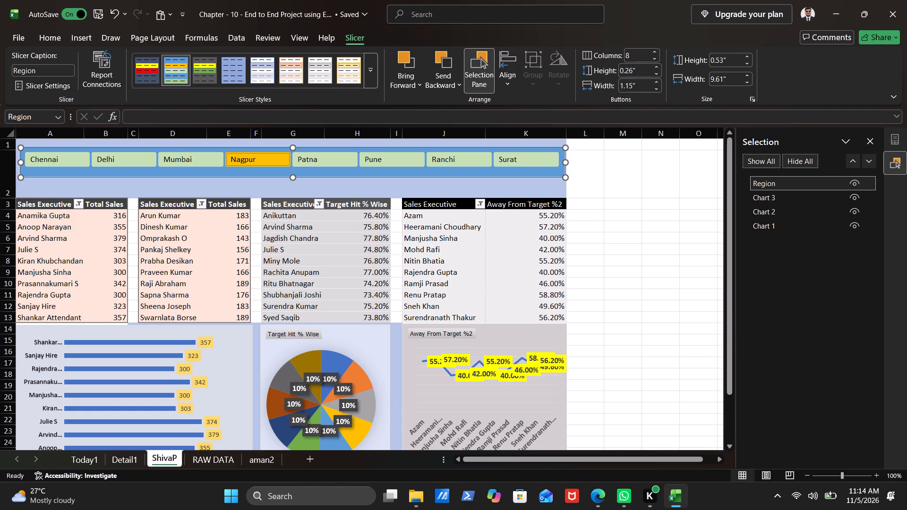
# Move the Region slicer out of the header band, down over the charts at about rows 15 to 17.
pyautogui.moveTo(291, 170); pyautogui.dragTo(276, 327)
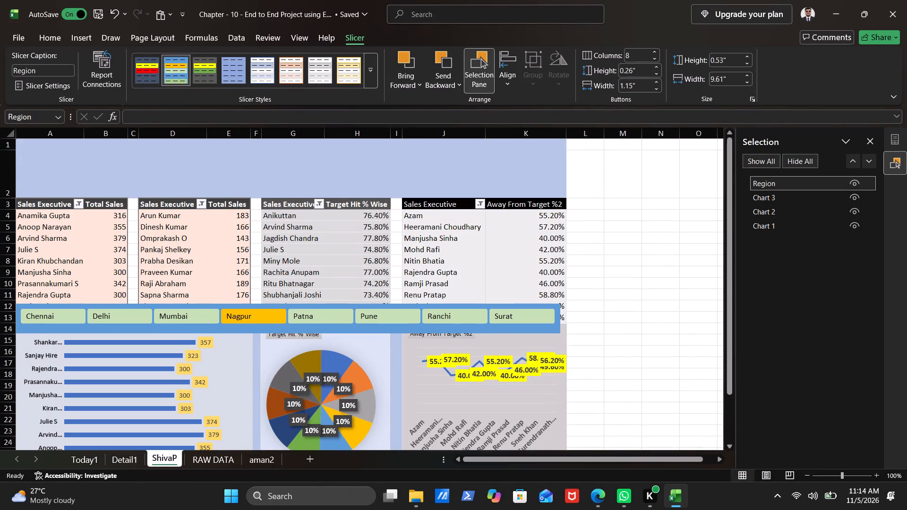
pyautogui.moveTo(276, 327); pyautogui.dragTo(256, 363)
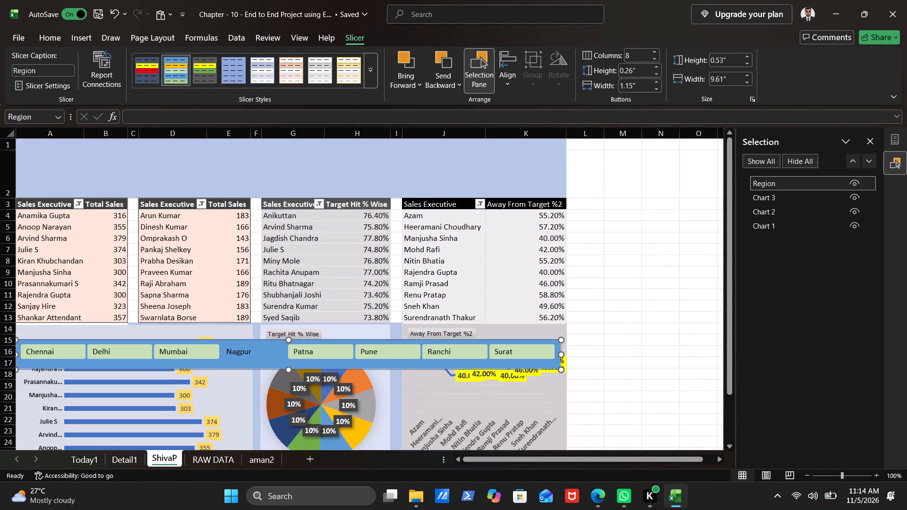
# Draw a rounded rectangle about 0.41" high and 1.48" wide in the blue header band above the first PivotTable.
pyautogui.click(75, 35)
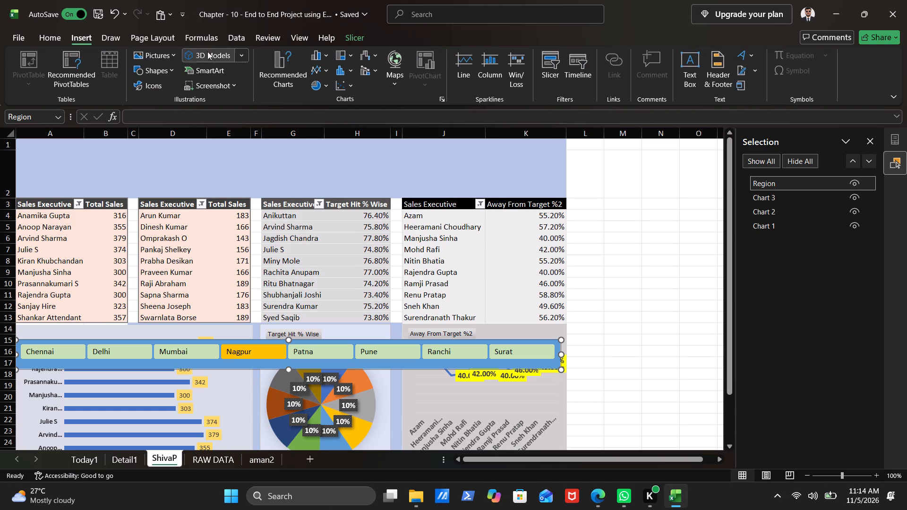
pyautogui.click(173, 66)
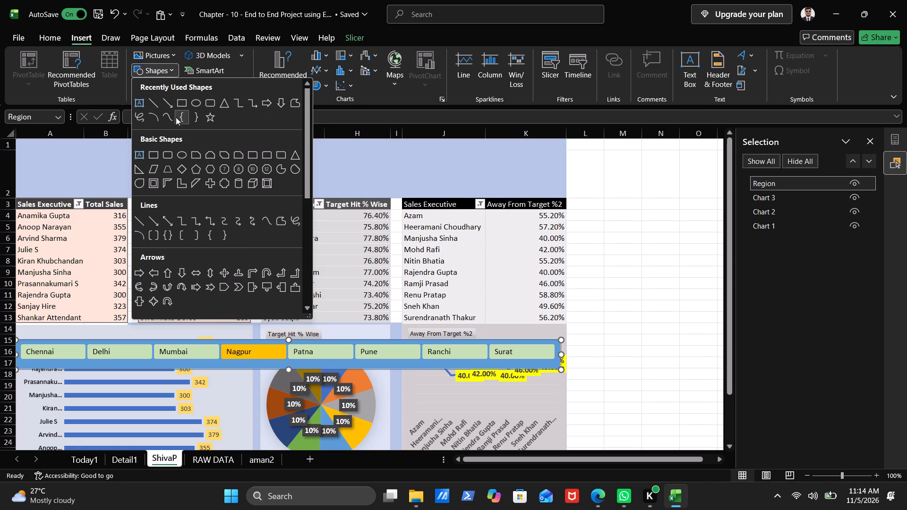
pyautogui.click(204, 104)
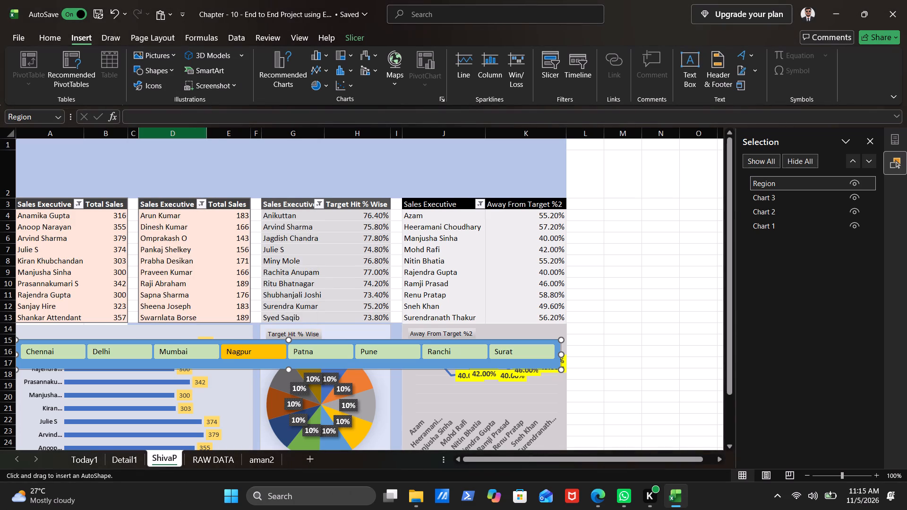
pyautogui.moveTo(32, 161); pyautogui.dragTo(103, 182)
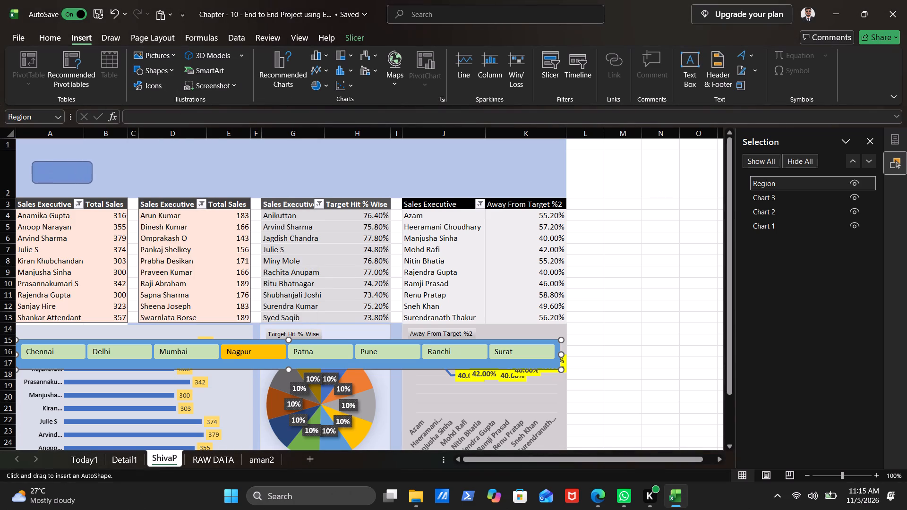
pyautogui.moveTo(103, 182); pyautogui.dragTo(116, 184)
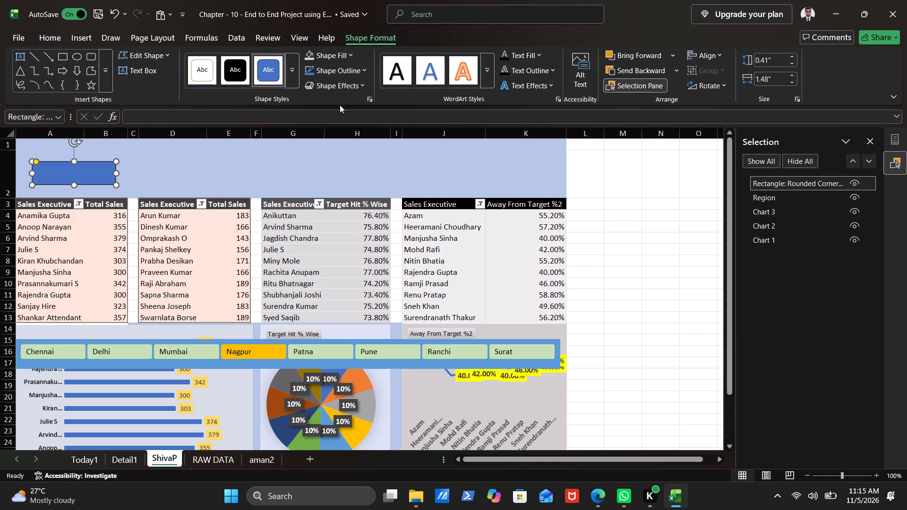
# Apply the orange WordArt text style and a light green font colour to the rounded rectangle.
pyautogui.click(462, 76)
pyautogui.click(49, 34)
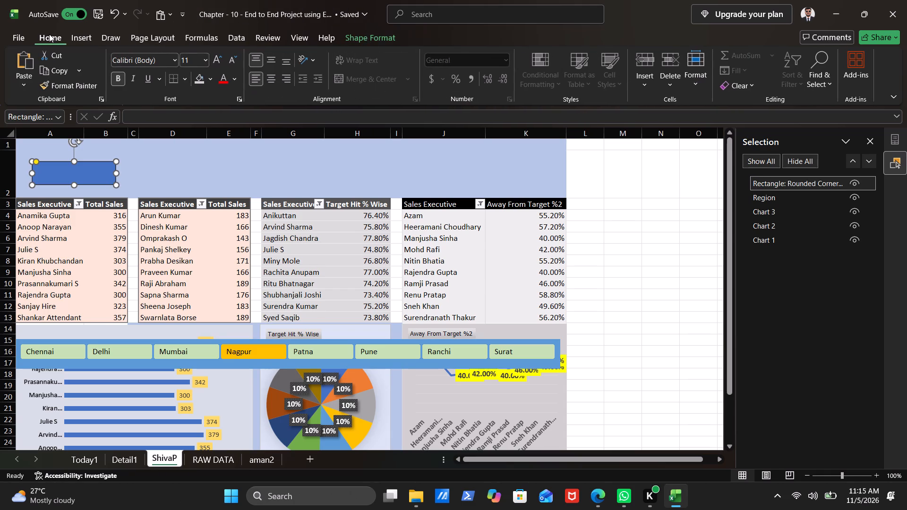
pyautogui.click(227, 81)
pyautogui.click(227, 81)
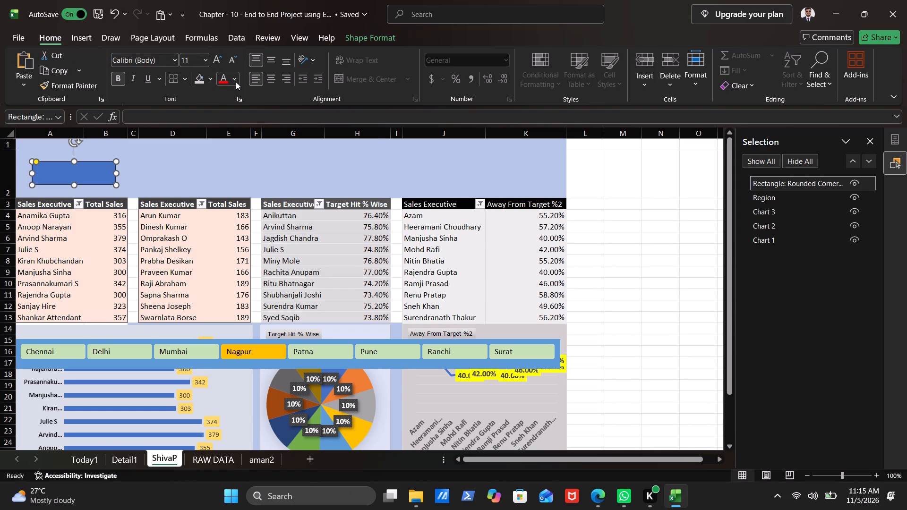
pyautogui.click(236, 82)
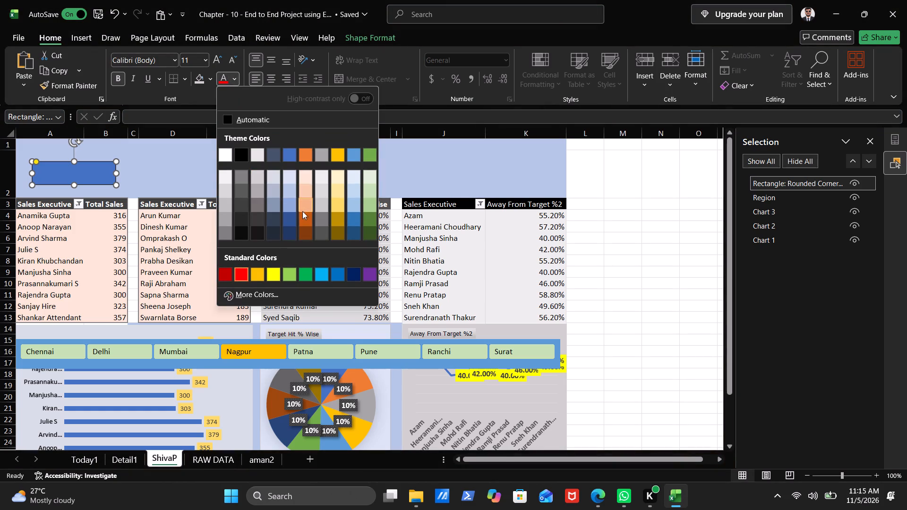
pyautogui.click(368, 207)
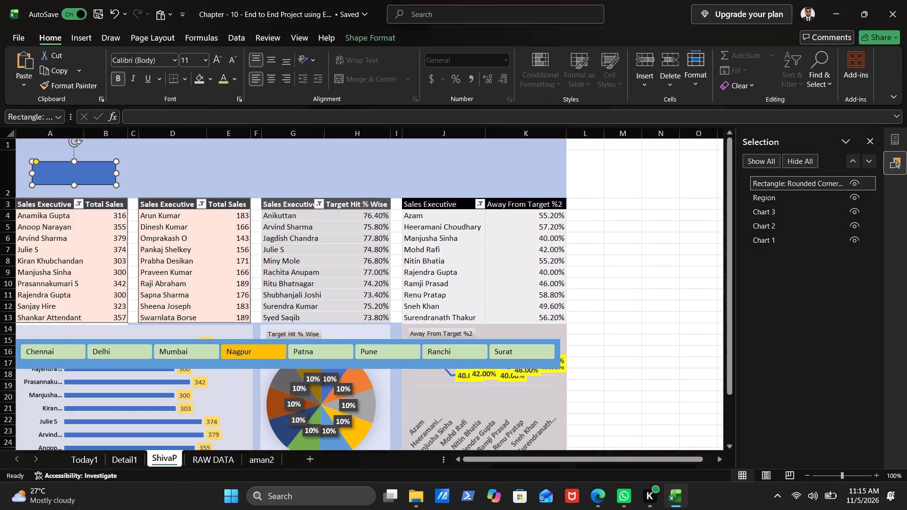
pyautogui.click(84, 166)
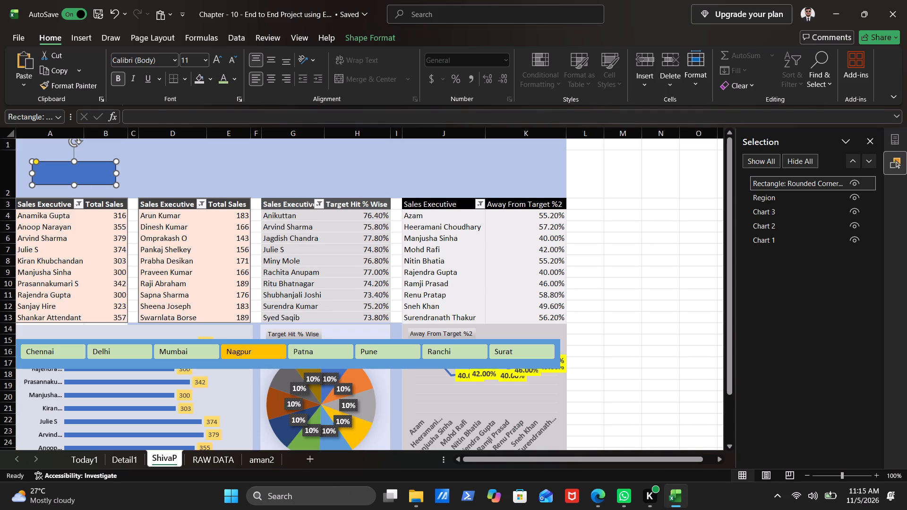
pyautogui.click(163, 174)
pyautogui.click(83, 164)
# Customize the ribbon to include the Developer tab.
pyautogui.click(275, 36)
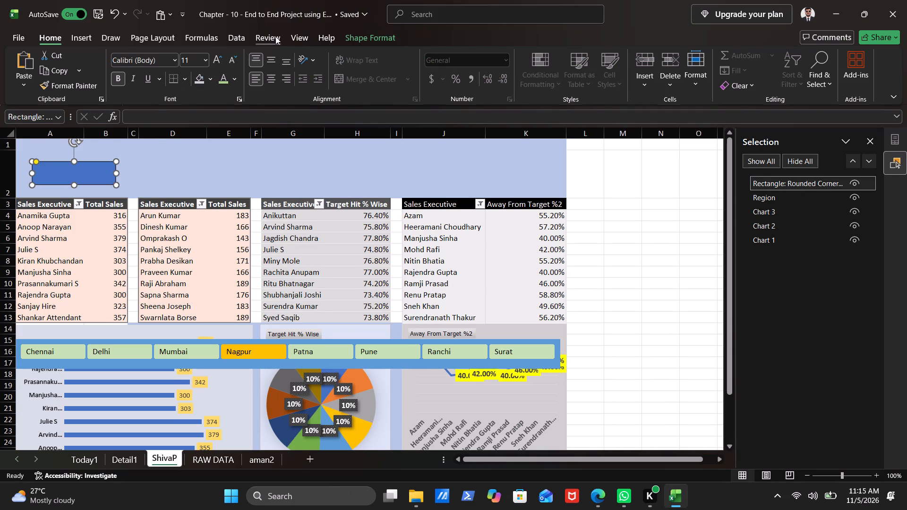
pyautogui.rightClick(275, 36)
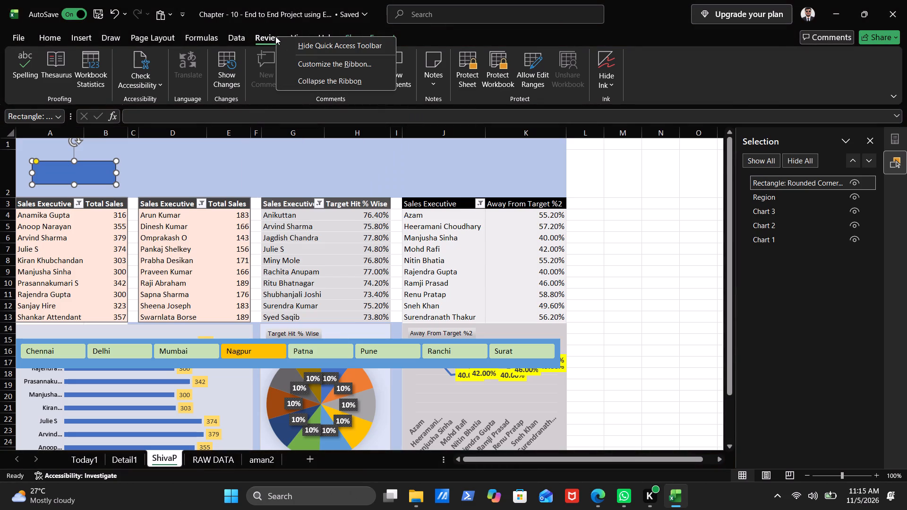
pyautogui.click(329, 65)
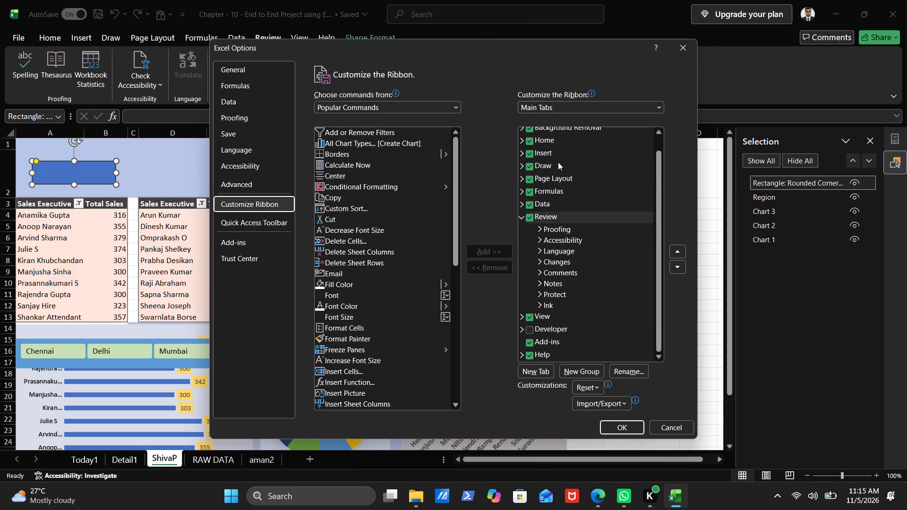
pyautogui.click(531, 329)
pyautogui.click(615, 425)
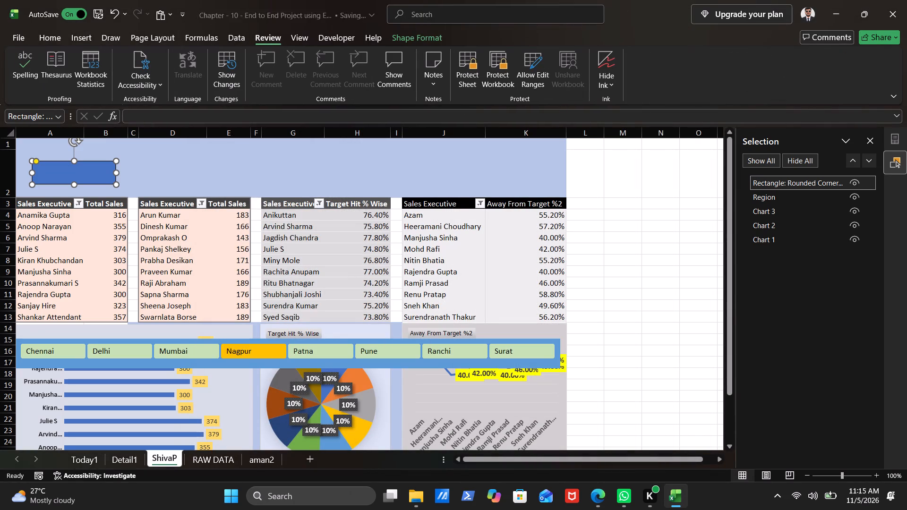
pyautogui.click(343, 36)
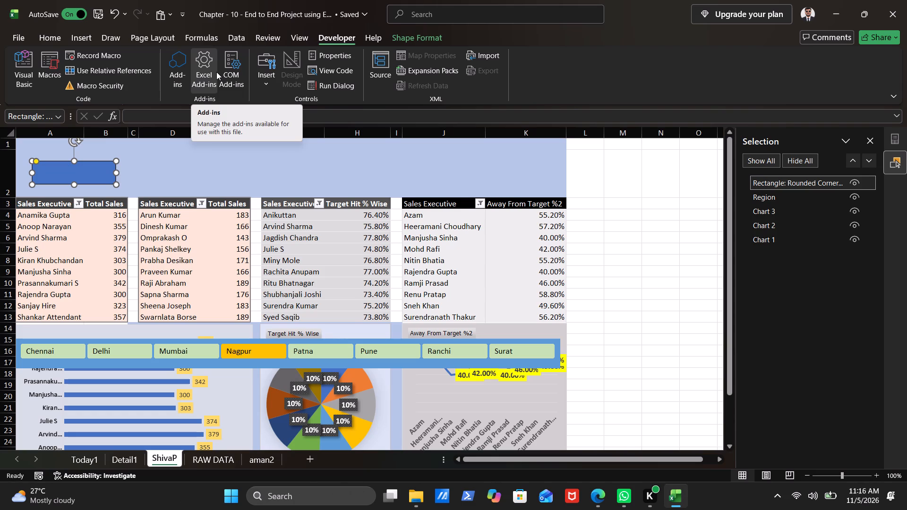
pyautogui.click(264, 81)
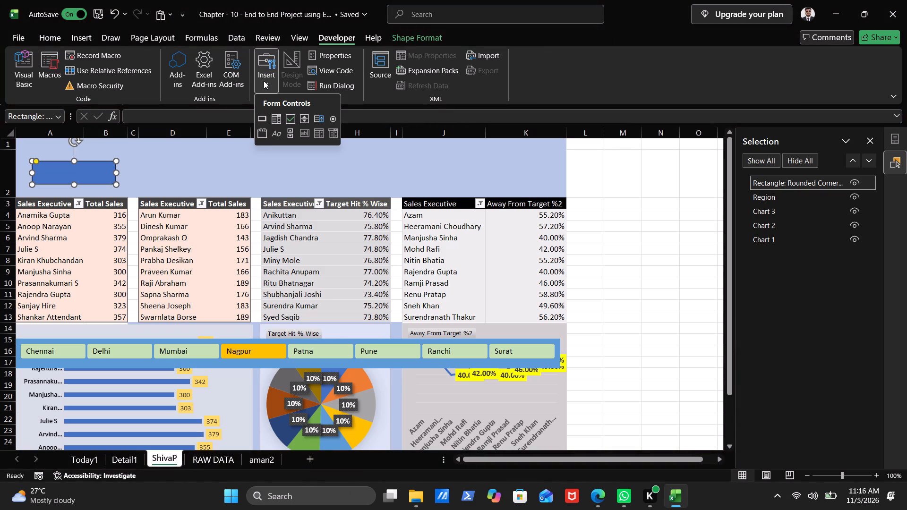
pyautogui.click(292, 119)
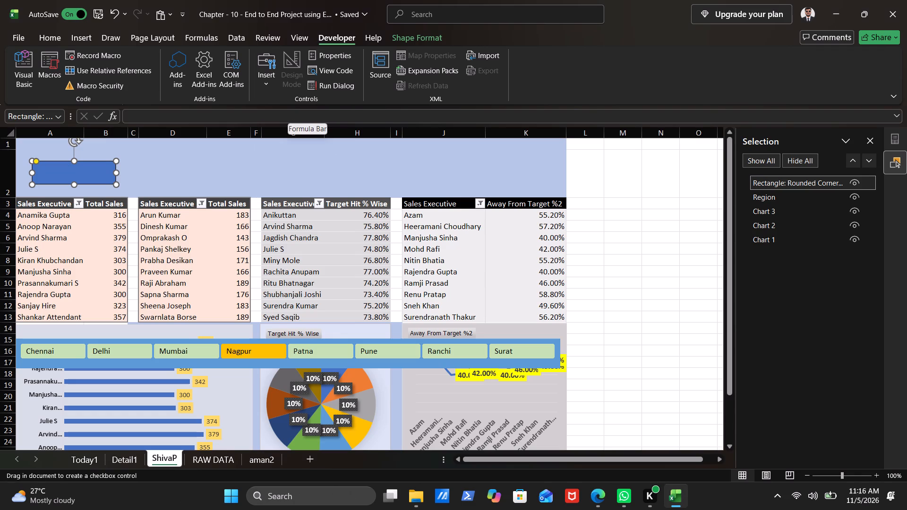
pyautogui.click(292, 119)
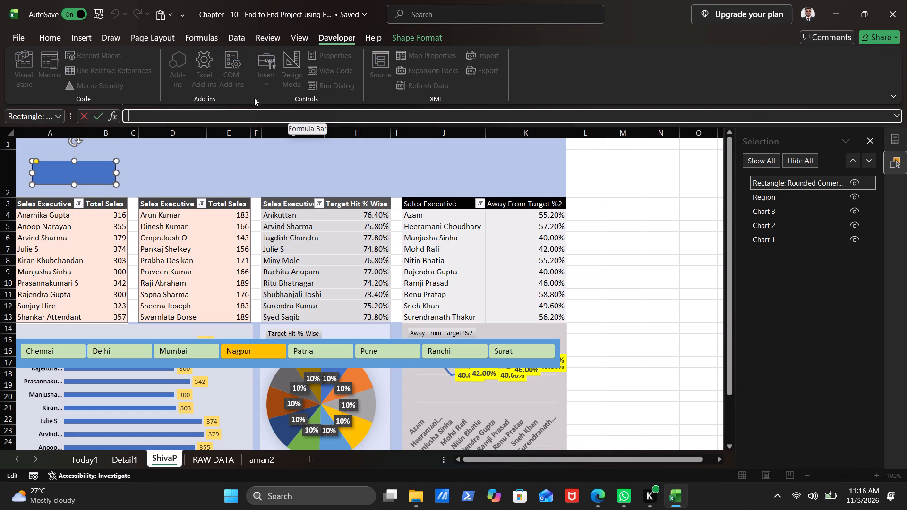
# Move the rounded rectangle in the blue header band so it starts at the left edge of column A.
pyautogui.moveTo(44, 166); pyautogui.dragTo(32, 158)
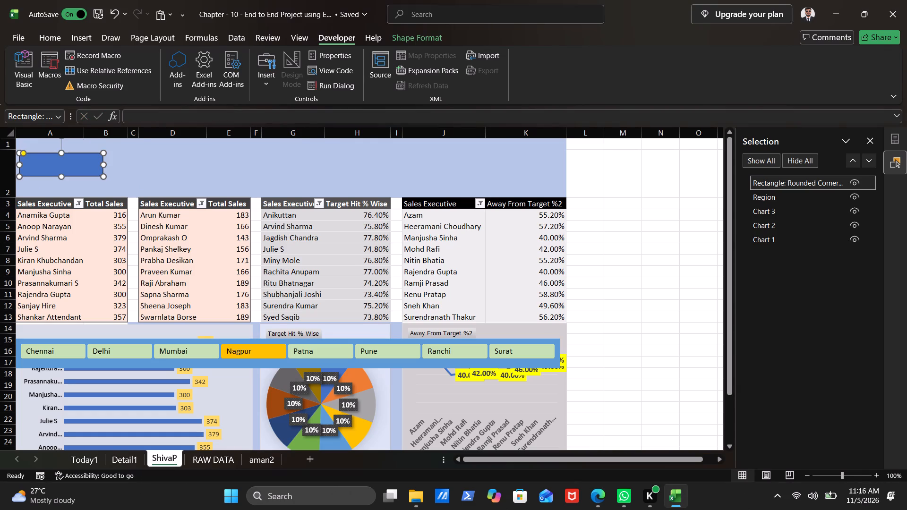
pyautogui.click(31, 160)
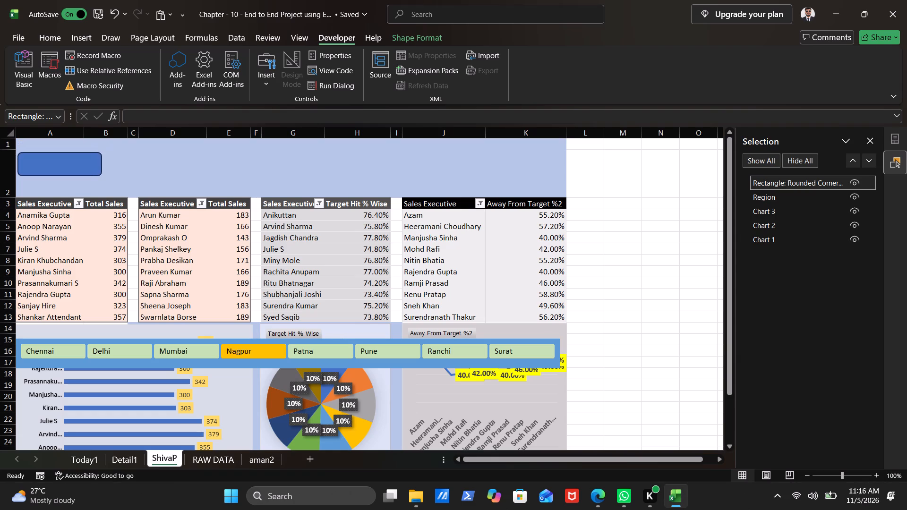
# Insert a check box form control over the rounded rectangle in the header band.
pyautogui.click(267, 83)
pyautogui.click(291, 117)
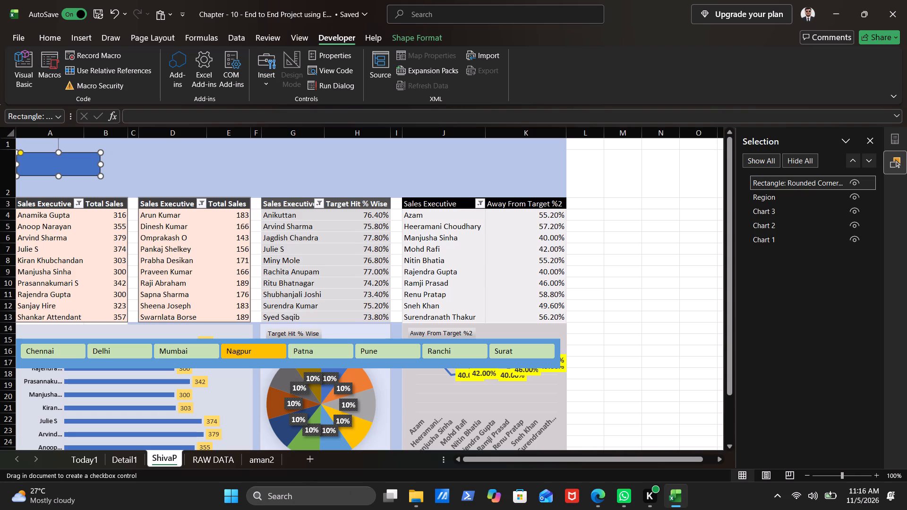
pyautogui.moveTo(34, 161); pyautogui.dragTo(58, 161)
pyautogui.moveTo(58, 161); pyautogui.dragTo(57, 161)
pyautogui.moveTo(57, 161); pyautogui.dragTo(76, 162)
pyautogui.moveTo(76, 162); pyautogui.dragTo(83, 162)
pyautogui.moveTo(83, 162); pyautogui.dragTo(88, 161)
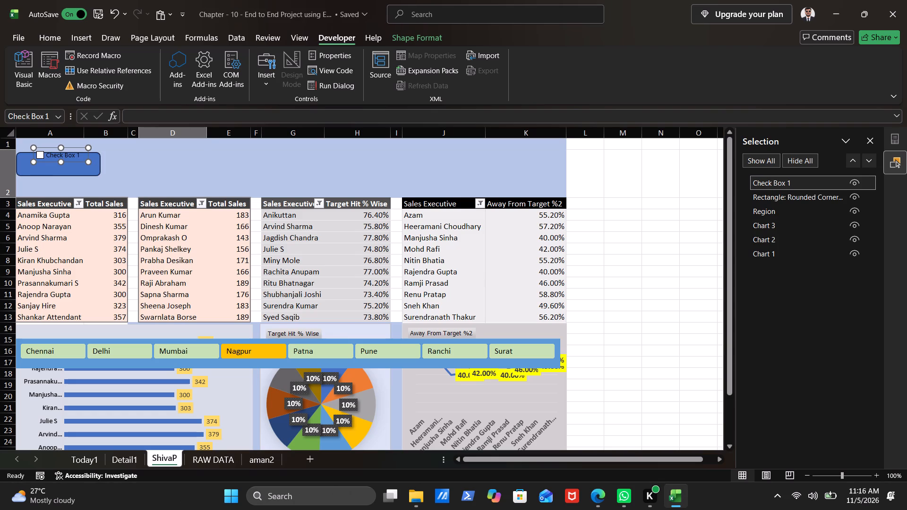
# Adjust the check box's upper and lower edges so it sits vertically centred inside the rounded rectangle.
pyautogui.moveTo(58, 154); pyautogui.dragTo(63, 162)
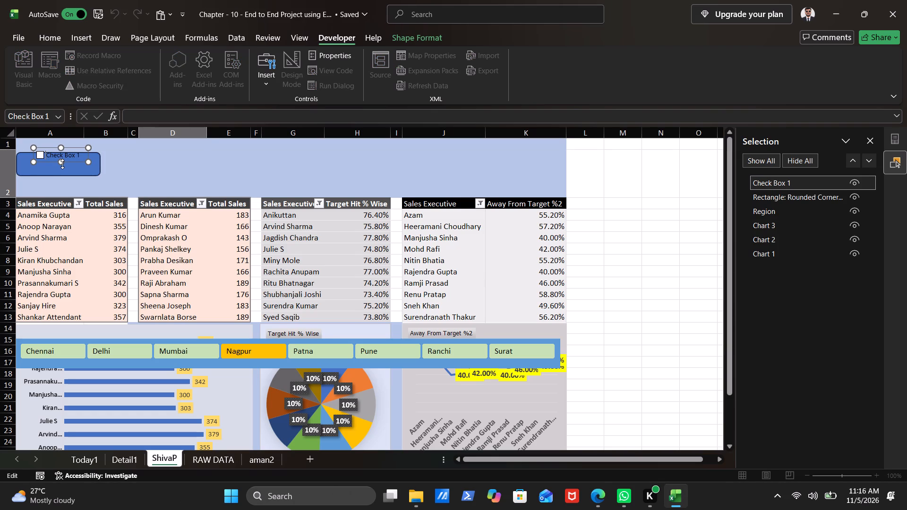
pyautogui.moveTo(62, 164); pyautogui.dragTo(55, 170)
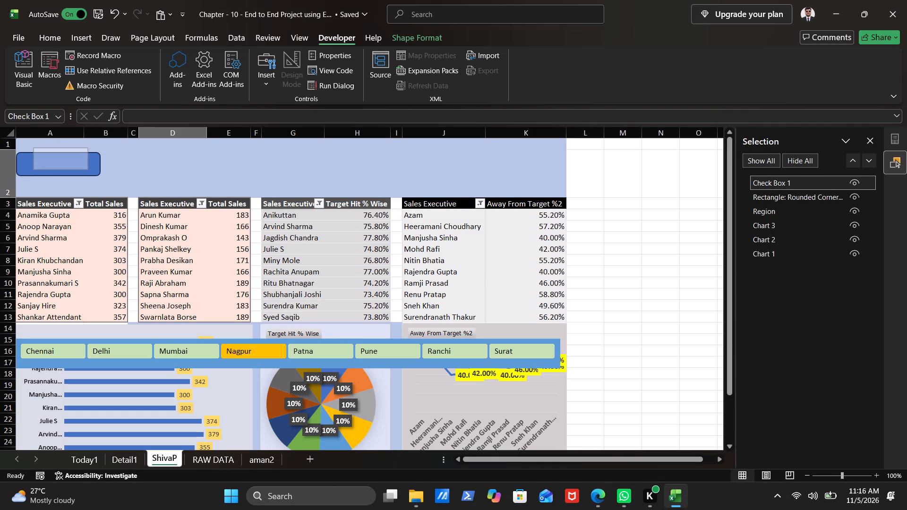
pyautogui.moveTo(55, 170); pyautogui.dragTo(57, 171)
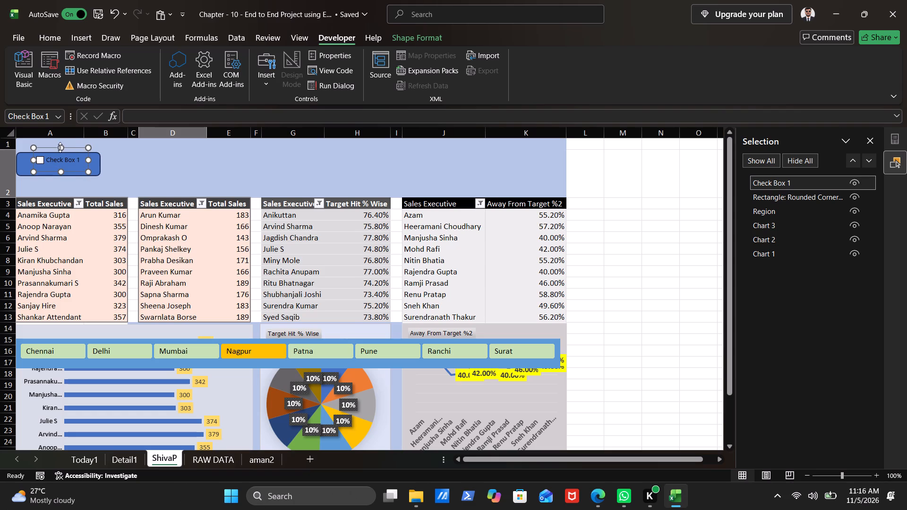
pyautogui.moveTo(59, 146); pyautogui.dragTo(49, 158)
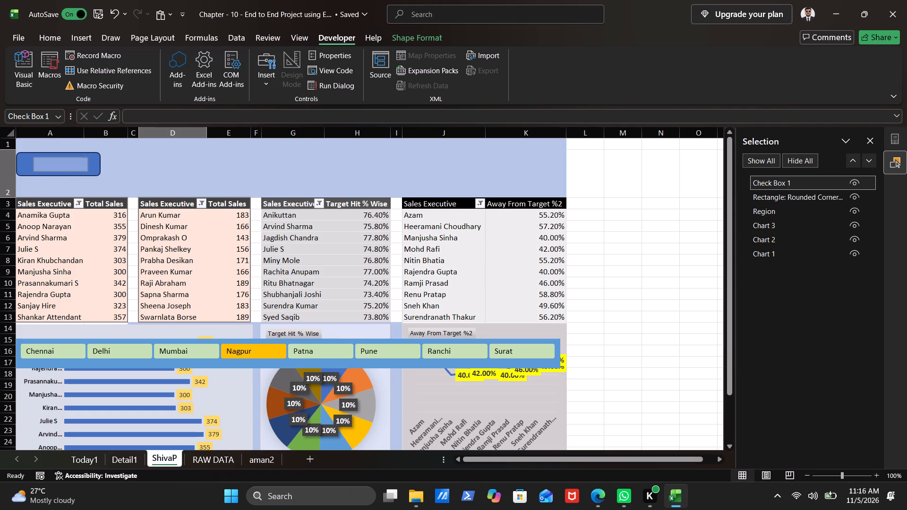
pyautogui.moveTo(49, 158); pyautogui.dragTo(52, 157)
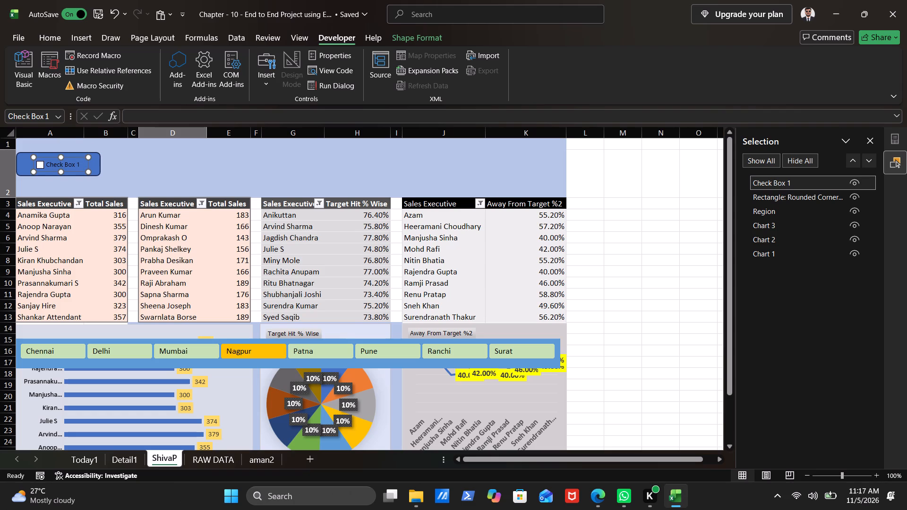
pyautogui.click(56, 170)
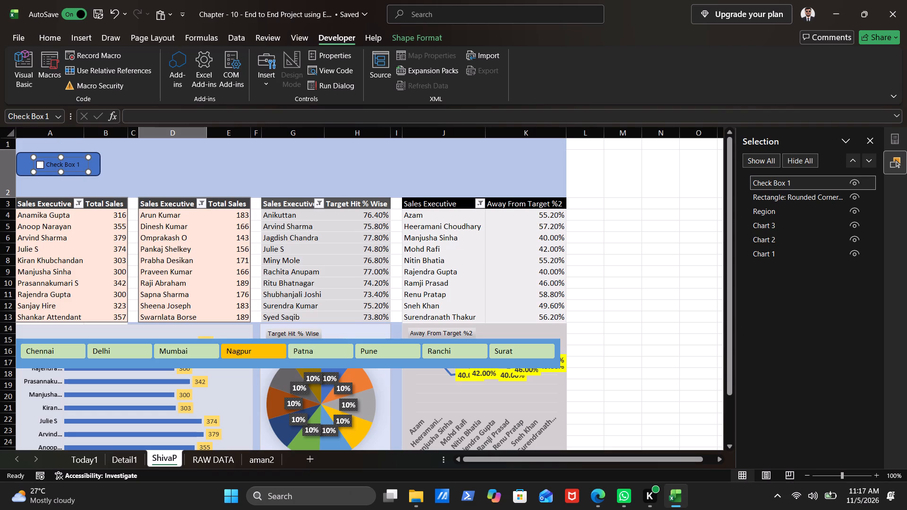
# Replace the check box's label text with "Dashboard".
pyautogui.click(50, 164)
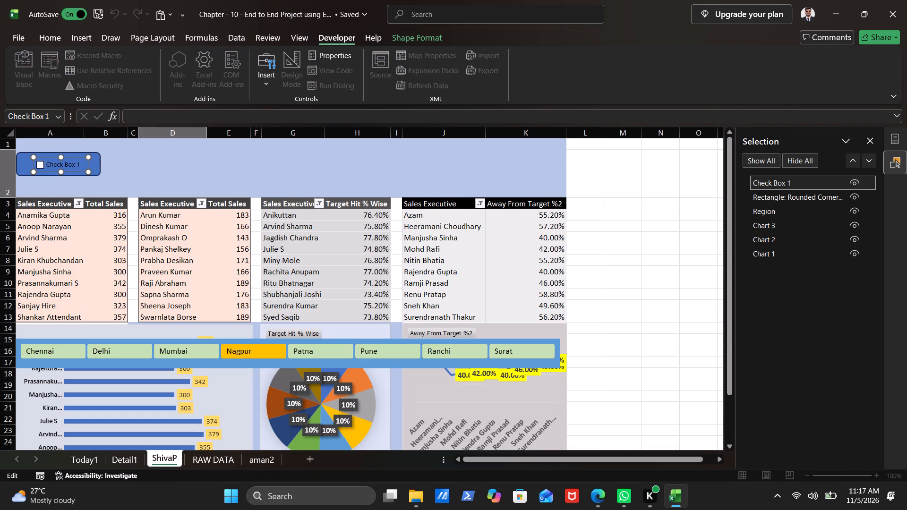
pyautogui.hotkey('shift', 'd')
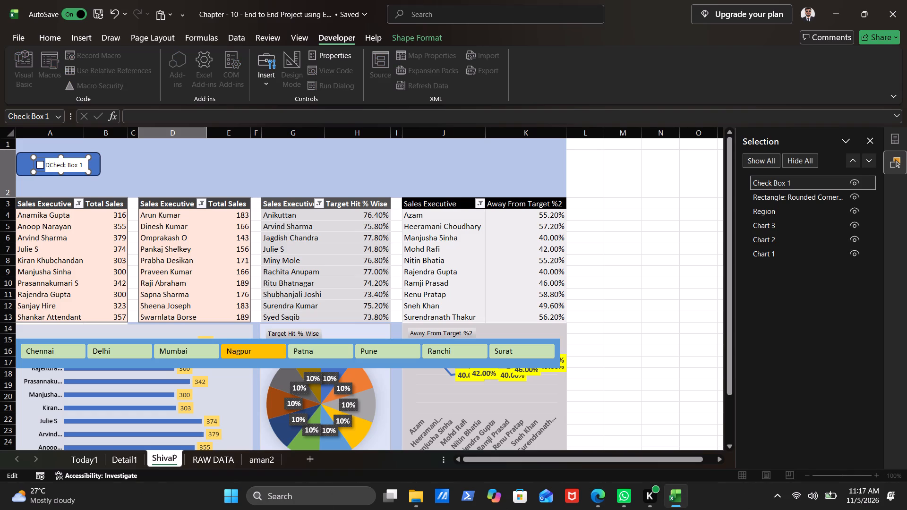
pyautogui.write('ashboard')
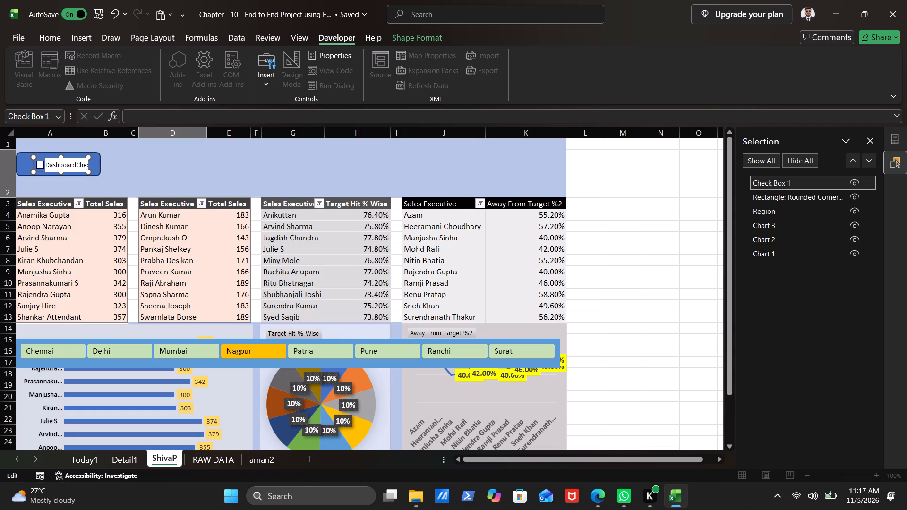
pyautogui.press('Right')
pyautogui.press('Right')
pyautogui.press('Right')
pyautogui.press('Right')
pyautogui.press('Right')
pyautogui.press('Right')
pyautogui.press('Right')
pyautogui.press('Right')
pyautogui.press('Right')
pyautogui.press('Right')
pyautogui.press('Right')
pyautogui.press('BackSpace')
pyautogui.press('BackSpace')
pyautogui.press('BackSpace')
pyautogui.press('BackSpace')
pyautogui.press('BackSpace')
pyautogui.press('BackSpace')
pyautogui.press('BackSpace')
pyautogui.press('BackSpace')
pyautogui.press('BackSpace')
pyautogui.press('BackSpace')
pyautogui.press('BackSpace')
pyautogui.press('BackSpace')
pyautogui.press('d')
pyautogui.press('Return')
pyautogui.press('Return')
pyautogui.click(140, 166)
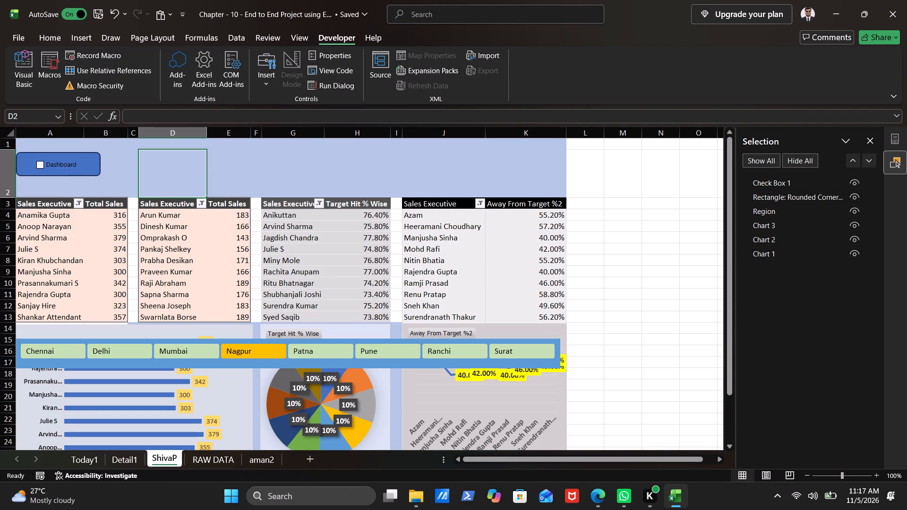
# Nudge the rounded rectangle slightly right and up so it frames the Dashboard check box evenly.
pyautogui.click(91, 167)
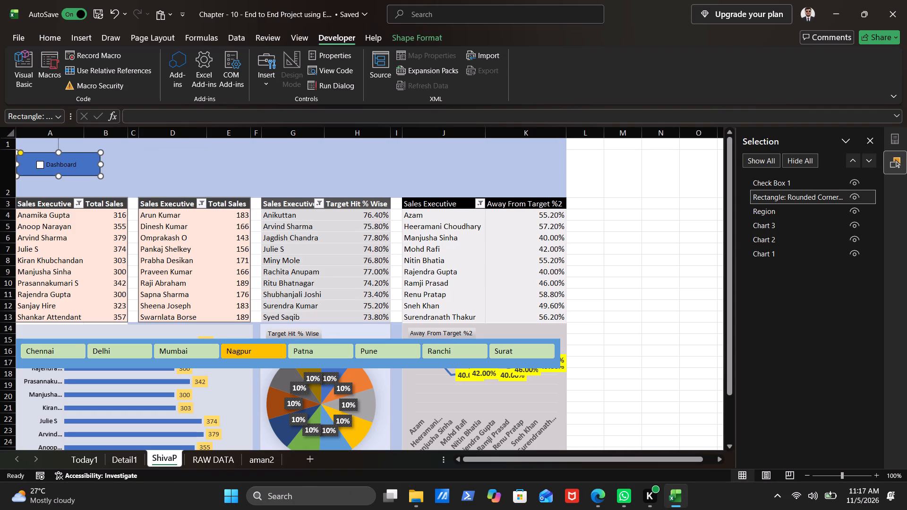
pyautogui.click(91, 167)
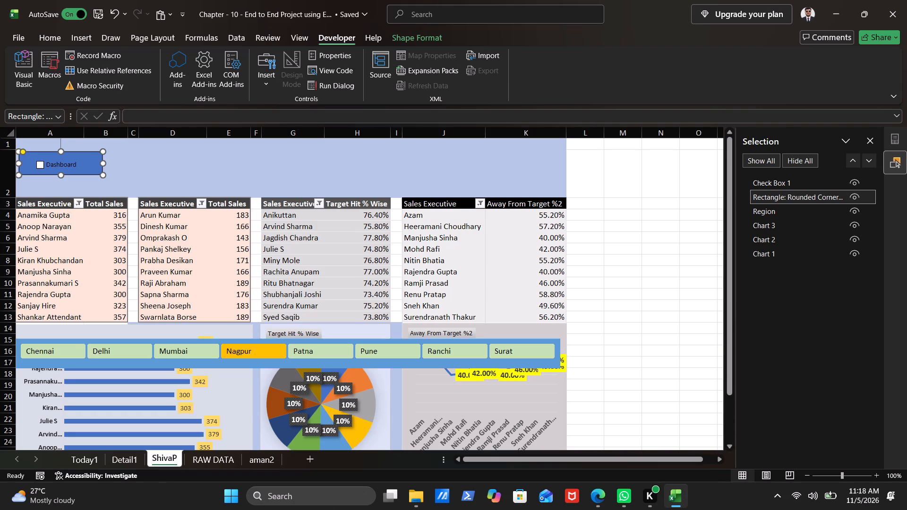
pyautogui.click(94, 168)
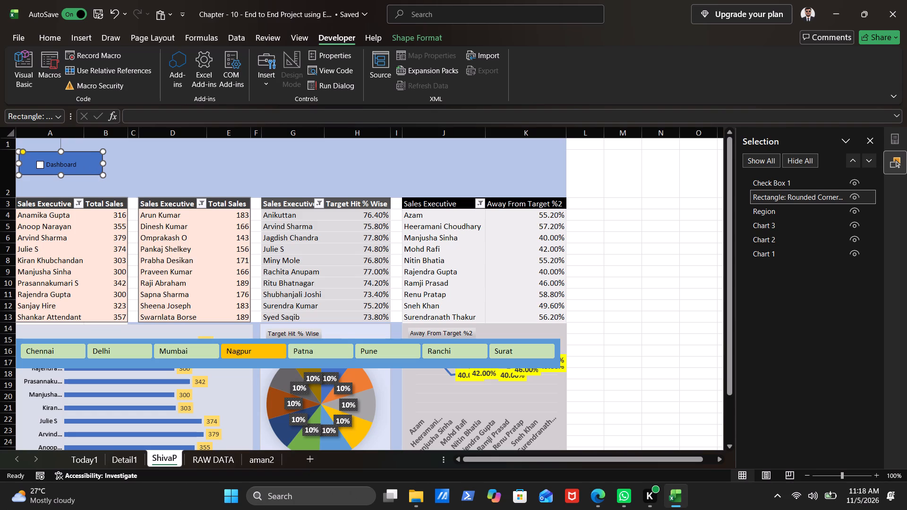
pyautogui.click(94, 168)
pyautogui.click(28, 162)
# Try to copy the Dashboard check box and its rounded rectangle, ticking the check box and nudging the rectangle slightly right and down.
pyautogui.keyDown('shift'); pyautogui.click(61, 162); pyautogui.keyUp('shift')
pyautogui.hotkey('ctrl', 'c')
pyautogui.moveTo(61, 162); pyautogui.dragTo(89, 165)
pyautogui.click(89, 165)
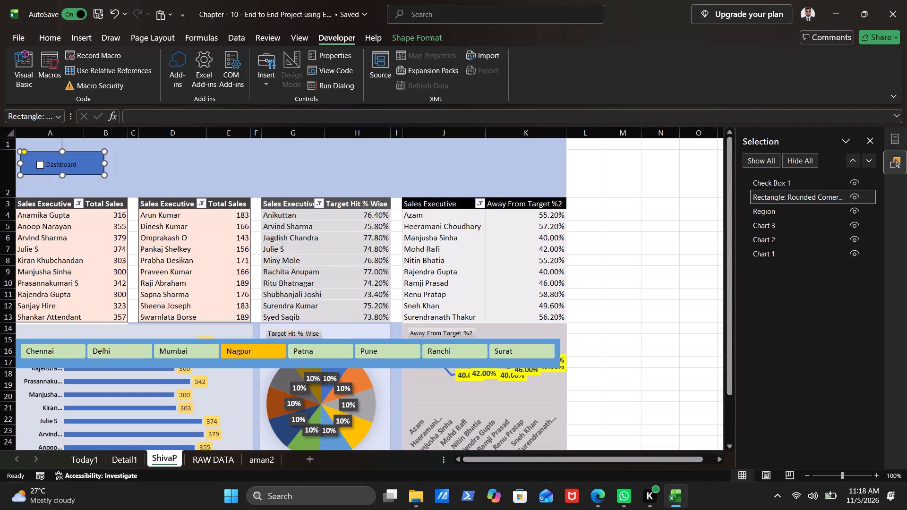
pyautogui.click(28, 158)
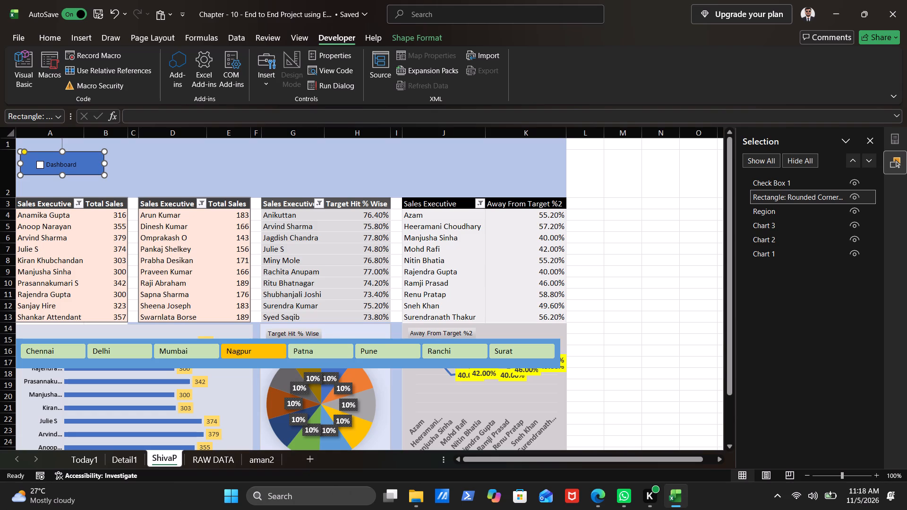
pyautogui.keyDown('shift'); pyautogui.click(52, 162); pyautogui.keyUp('shift')
pyautogui.hotkey('ctrl', 'c')
pyautogui.keyDown('shift'); pyautogui.click(98, 169); pyautogui.keyUp('shift')
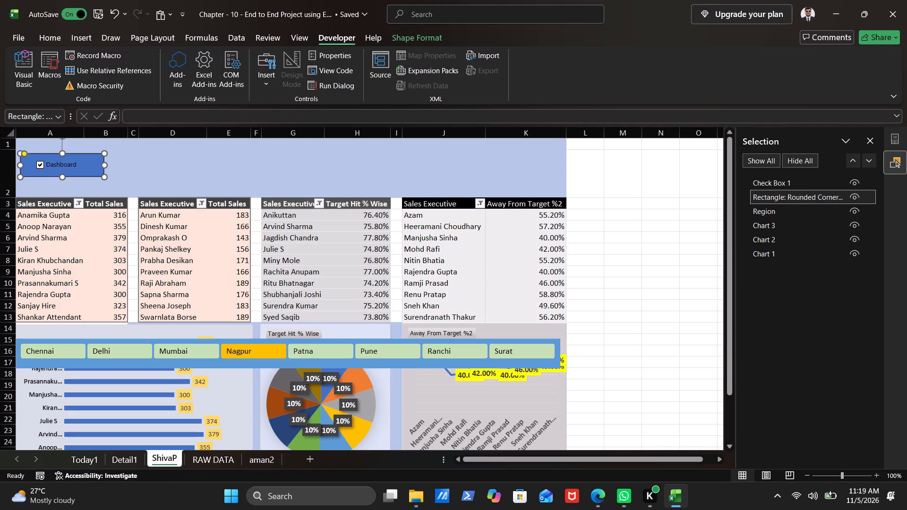
pyautogui.click(134, 196)
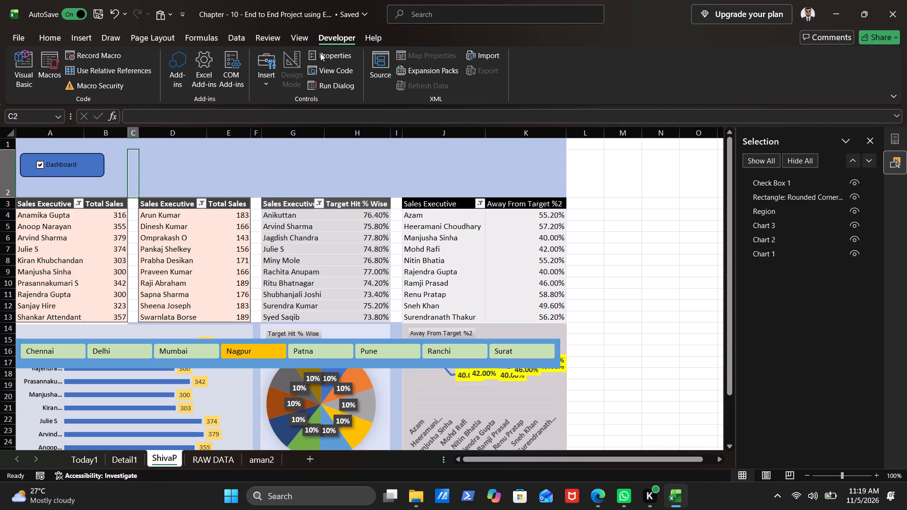
# Draw a second rounded rectangle, about 0.39" high and 1.52" wide, in the header band above columns D–E, level with the Dashboard rectangle.
pyautogui.click(52, 36)
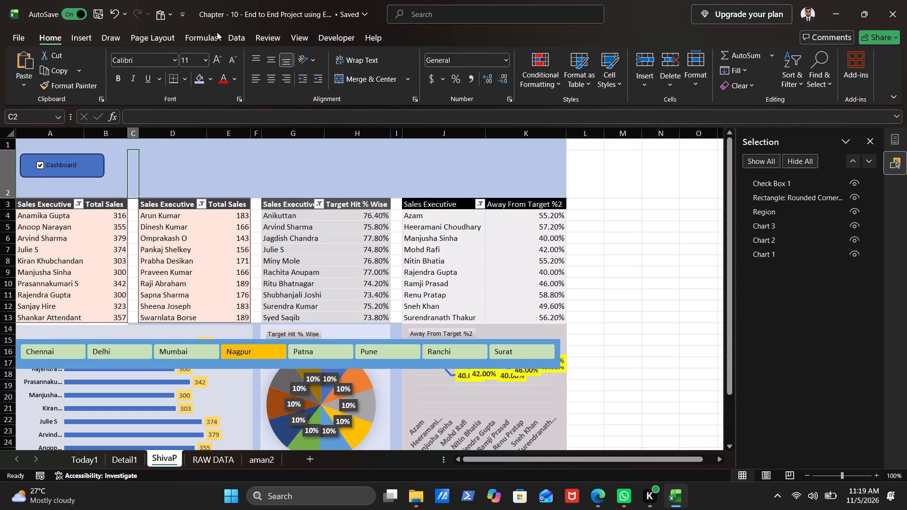
pyautogui.click(85, 34)
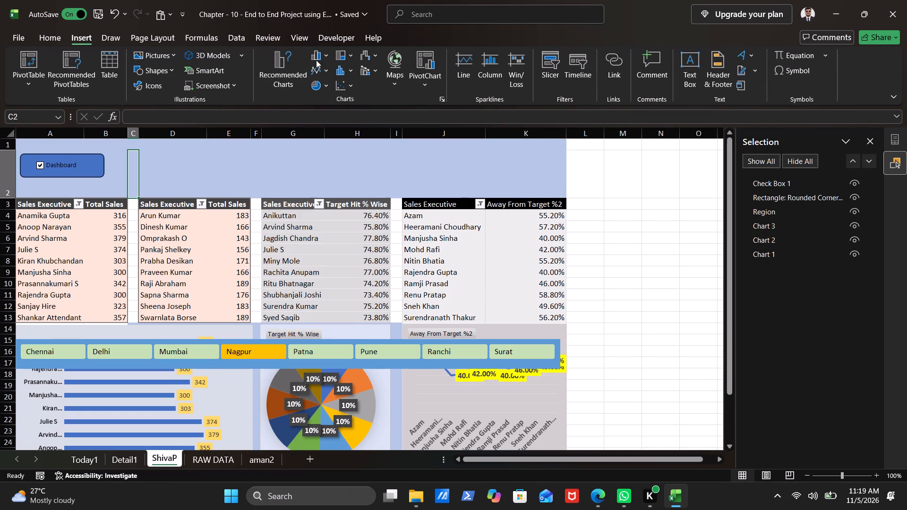
pyautogui.click(173, 72)
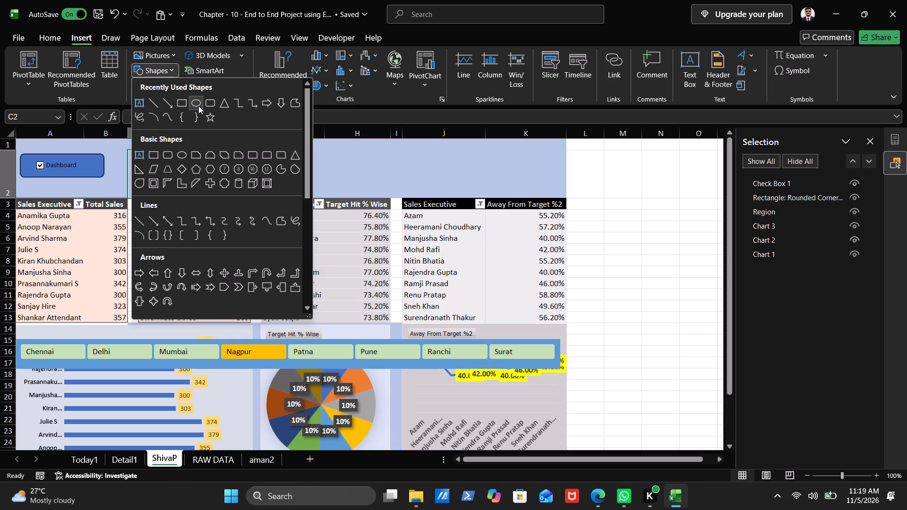
pyautogui.click(208, 105)
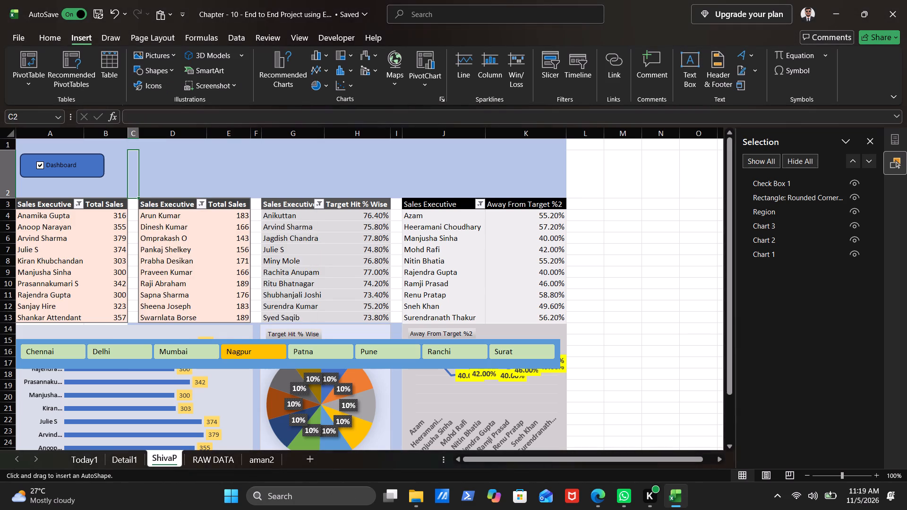
pyautogui.moveTo(159, 160); pyautogui.dragTo(163, 162)
pyautogui.moveTo(163, 162); pyautogui.dragTo(241, 181)
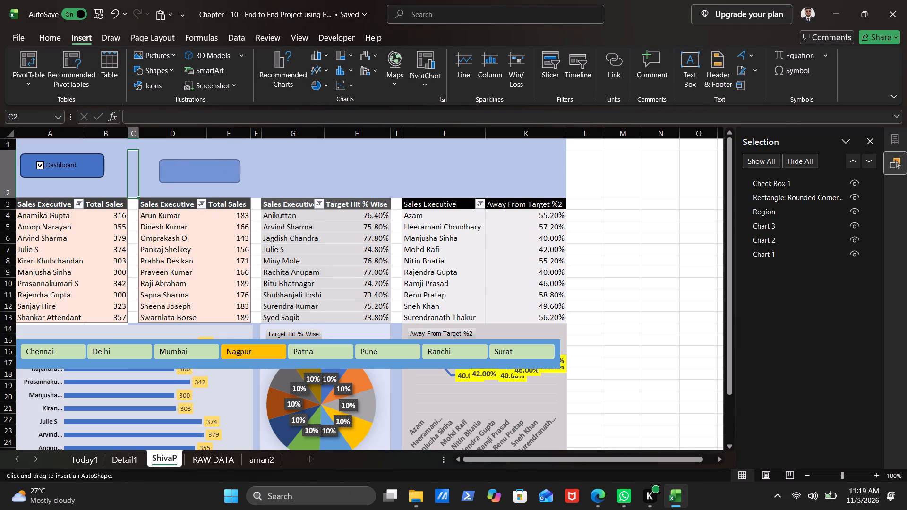
pyautogui.moveTo(241, 181); pyautogui.dragTo(246, 175)
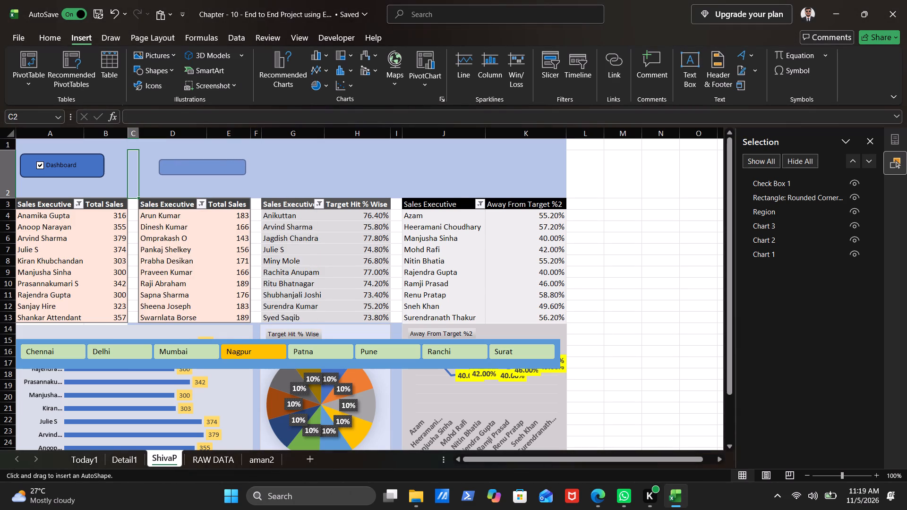
pyautogui.moveTo(246, 175); pyautogui.dragTo(245, 180)
pyautogui.moveTo(202, 172); pyautogui.dragTo(196, 167)
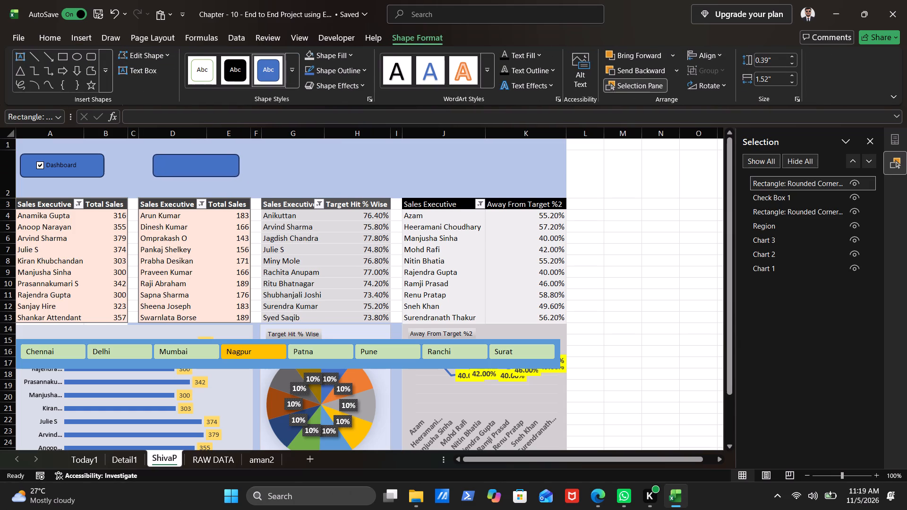
pyautogui.moveTo(196, 167); pyautogui.dragTo(196, 167)
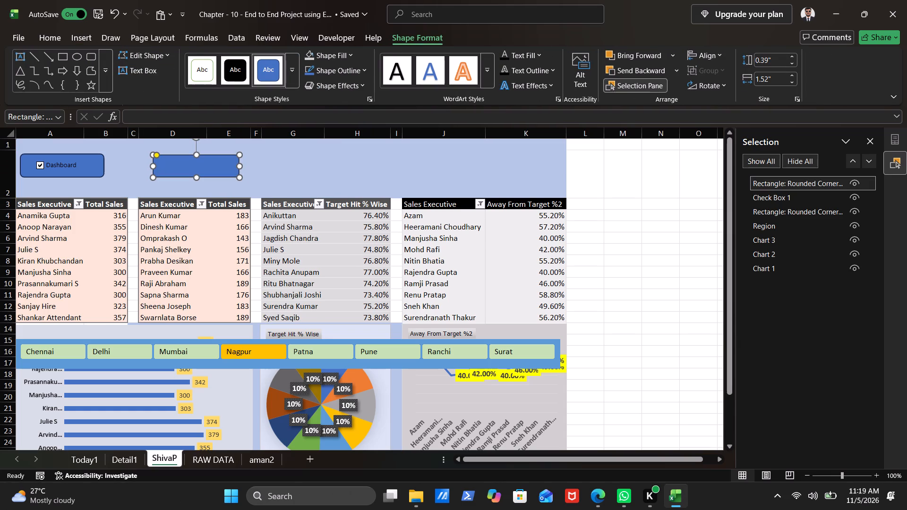
pyautogui.click(213, 170)
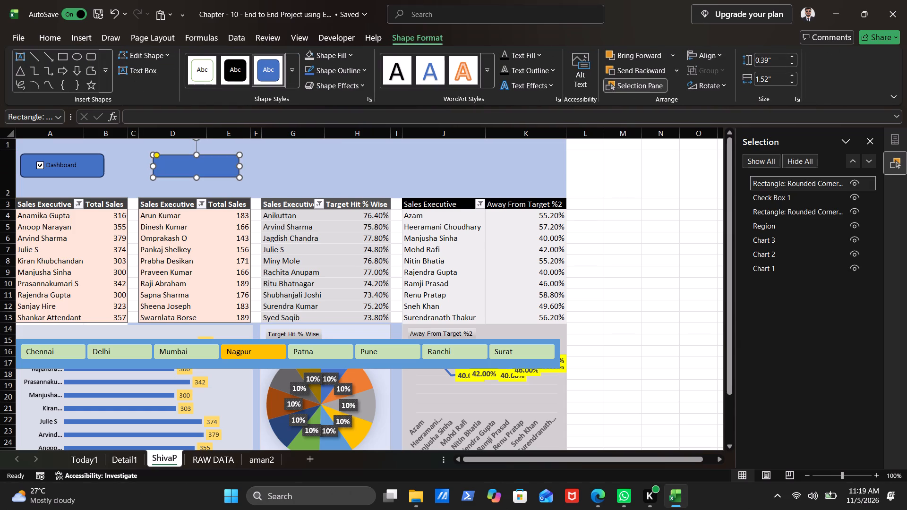
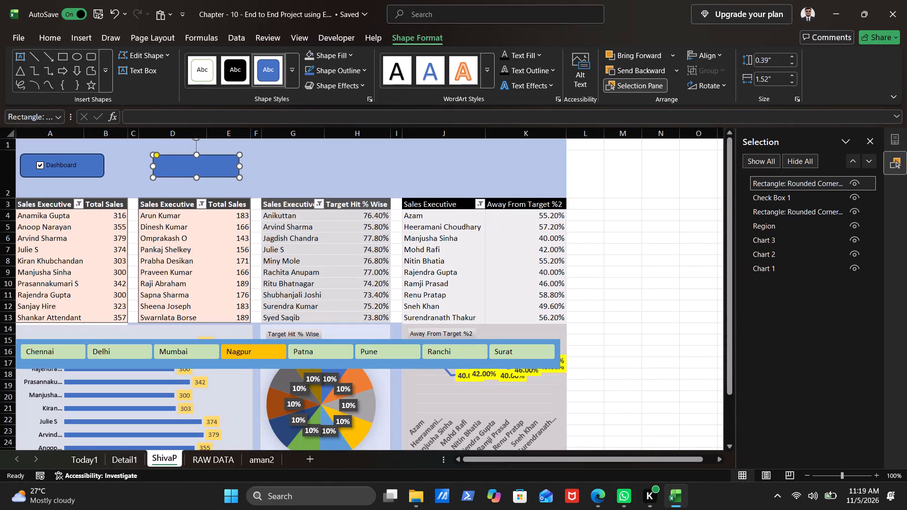
# Paste a copy of the blank rounded rectangle above the Target Hit % Wise table, level with the existing blank rectangle.
pyautogui.click(292, 164)
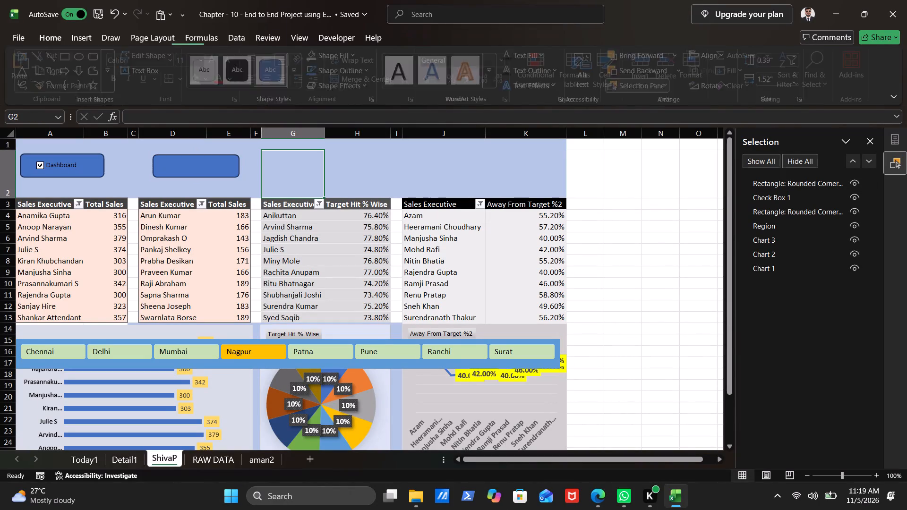
pyautogui.hotkey('ctrl', 'v')
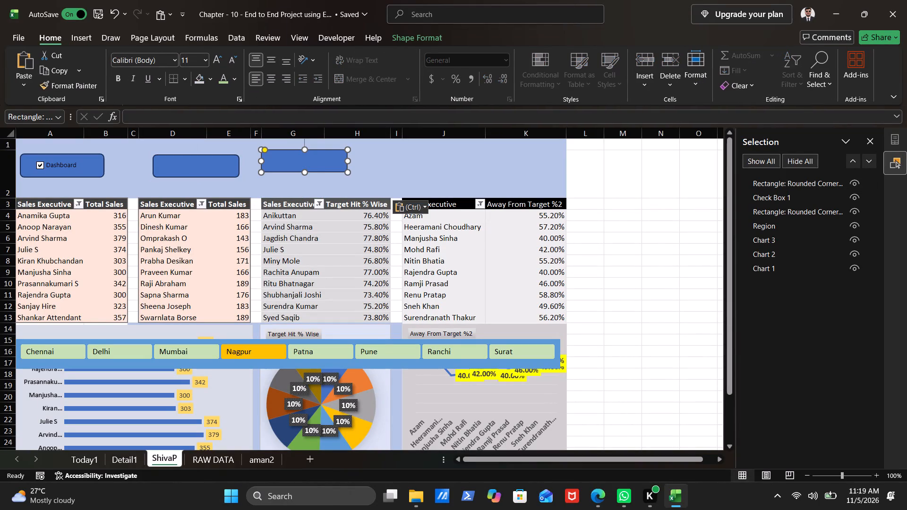
pyautogui.moveTo(298, 162); pyautogui.dragTo(299, 166)
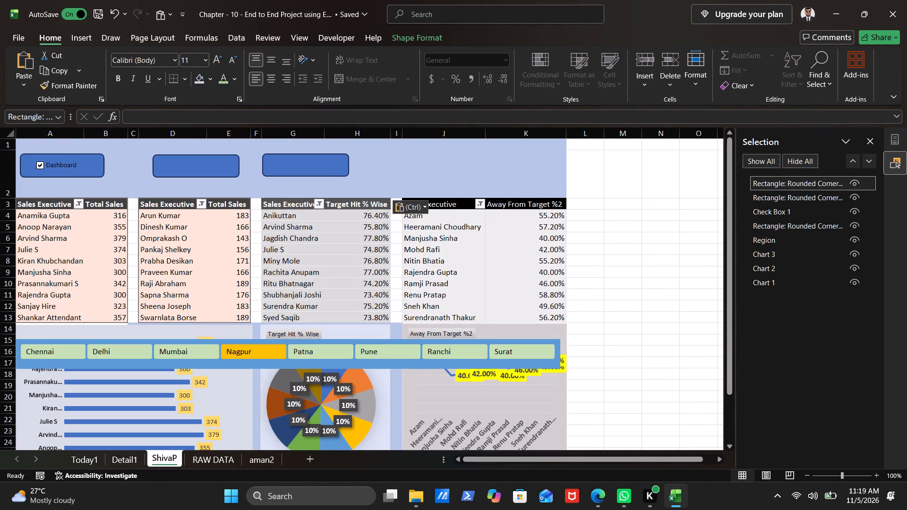
pyautogui.moveTo(299, 166); pyautogui.dragTo(301, 168)
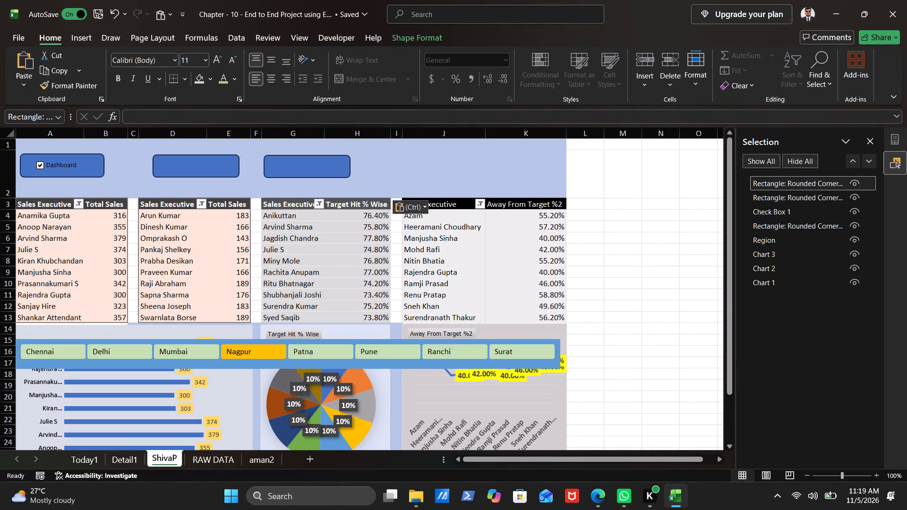
pyautogui.moveTo(301, 168); pyautogui.dragTo(302, 167)
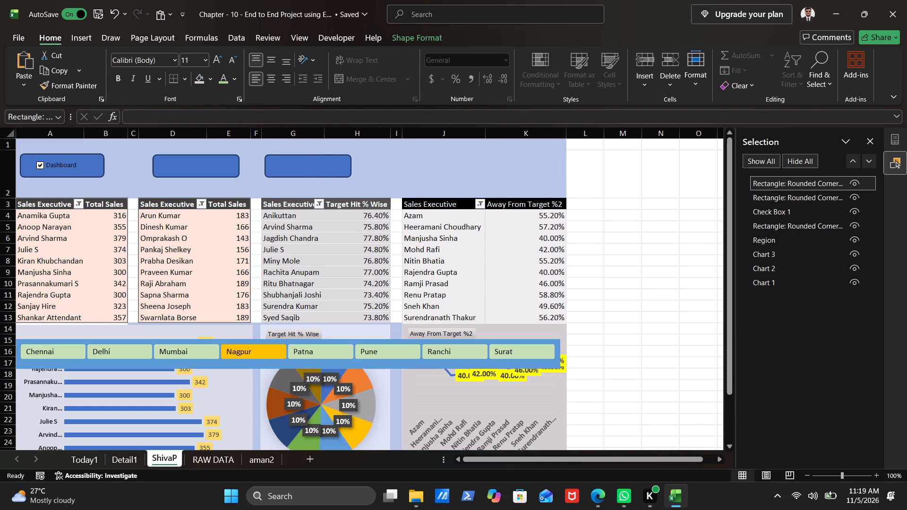
# Paste another copy of the rounded rectangle in the banner, centred above the Away From Target %2 table.
pyautogui.click(450, 164)
pyautogui.hotkey('ctrl', 'v')
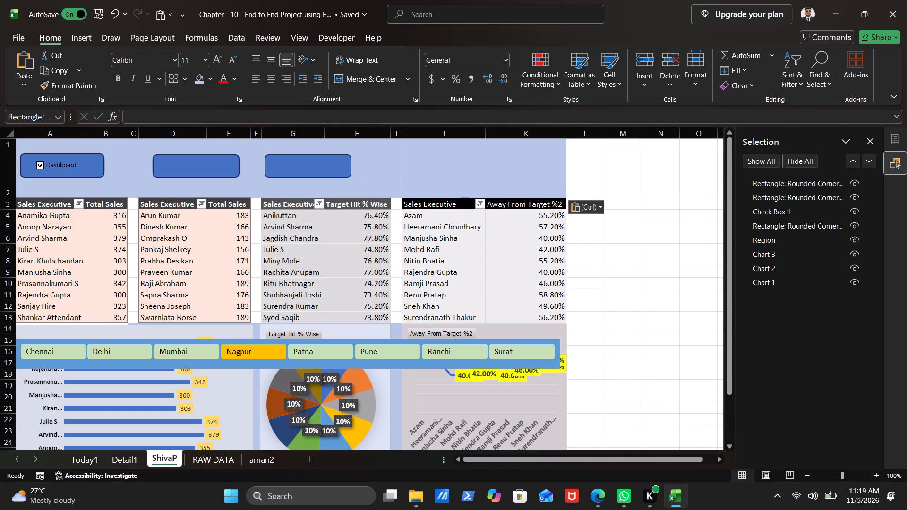
pyautogui.moveTo(434, 164); pyautogui.dragTo(460, 171)
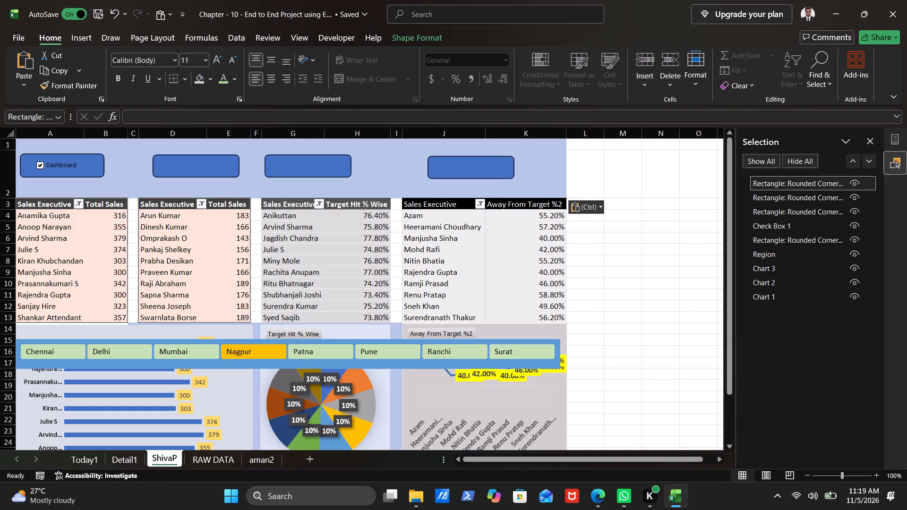
pyautogui.moveTo(460, 171); pyautogui.dragTo(467, 168)
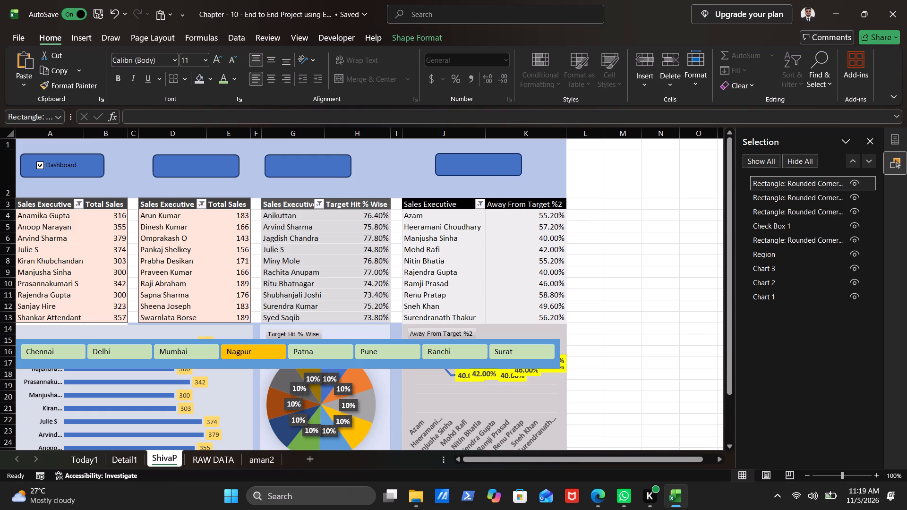
# Centre the rounded rectangle above the Target Hit % Wise table.
pyautogui.moveTo(307, 166); pyautogui.dragTo(317, 166)
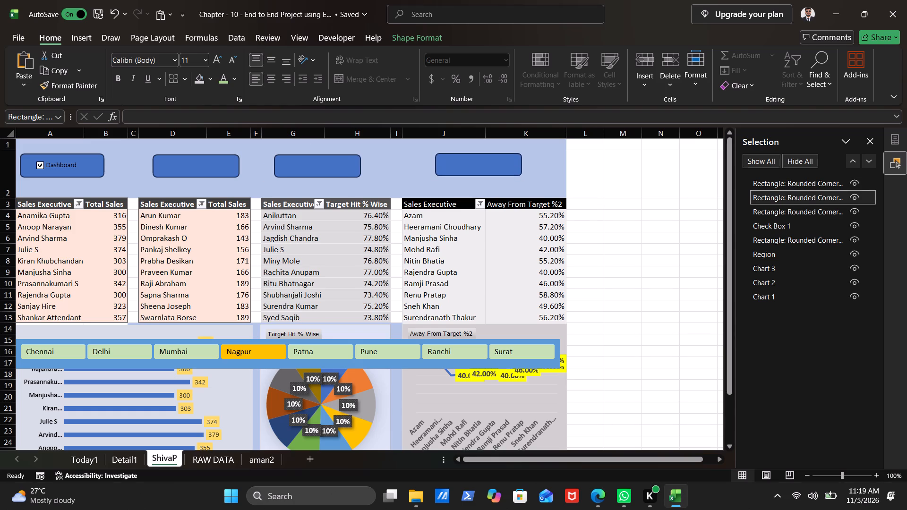
pyautogui.moveTo(317, 166); pyautogui.dragTo(322, 167)
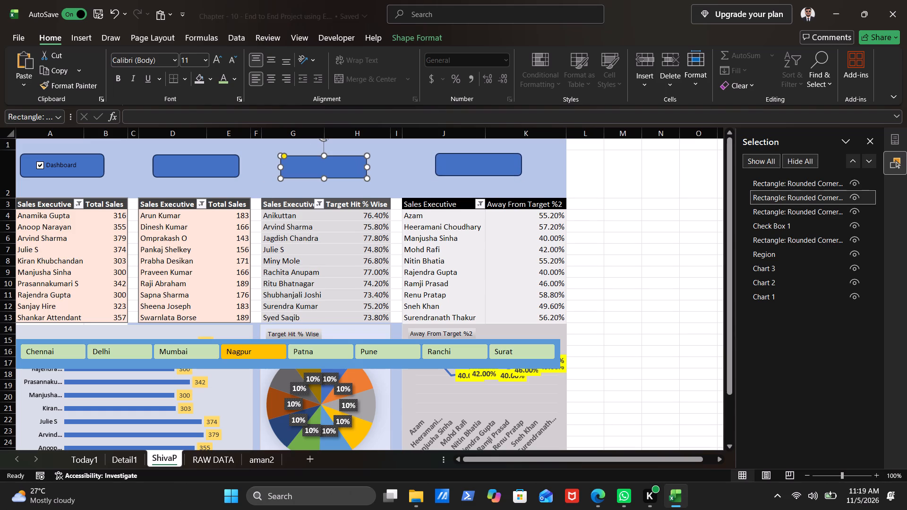
# Lower the blank rectangle above the second Sales Executive table and the rectangle behind the Dashboard check box to the same level.
pyautogui.click(192, 164)
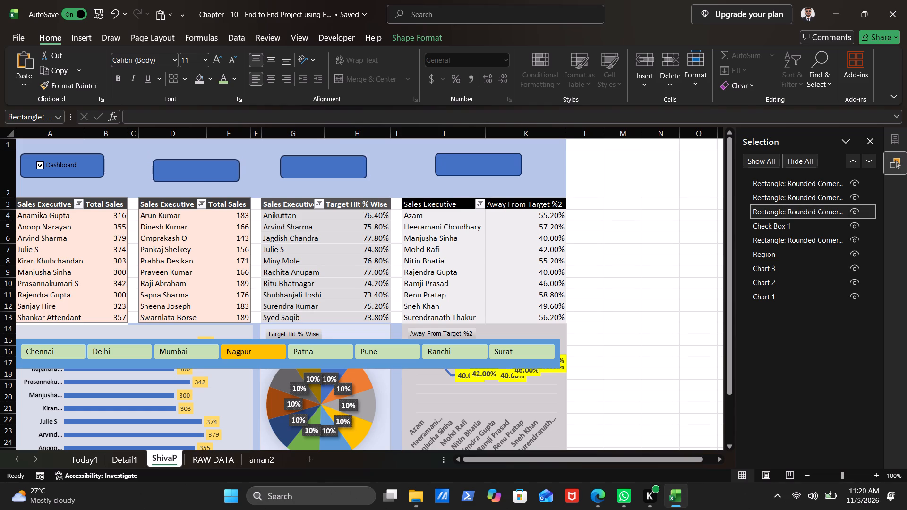
pyautogui.moveTo(66, 162); pyautogui.dragTo(65, 169)
pyautogui.doubleClick(65, 169)
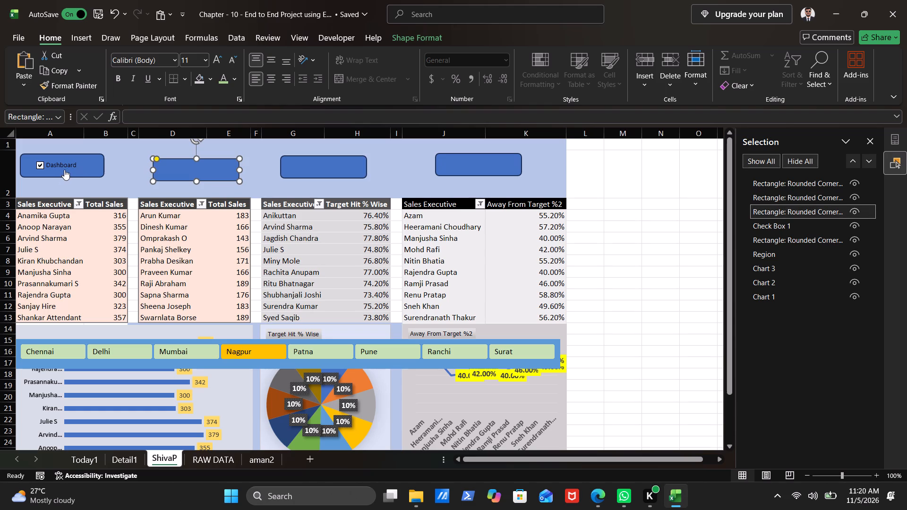
pyautogui.moveTo(59, 163); pyautogui.dragTo(59, 167)
pyautogui.moveTo(59, 167); pyautogui.dragTo(72, 161)
pyautogui.moveTo(95, 168); pyautogui.dragTo(95, 170)
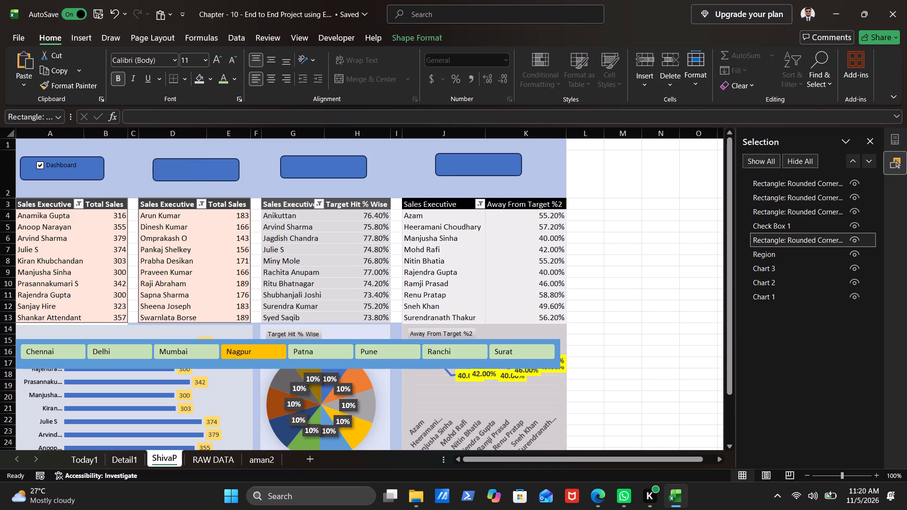
pyautogui.moveTo(95, 170); pyautogui.dragTo(95, 172)
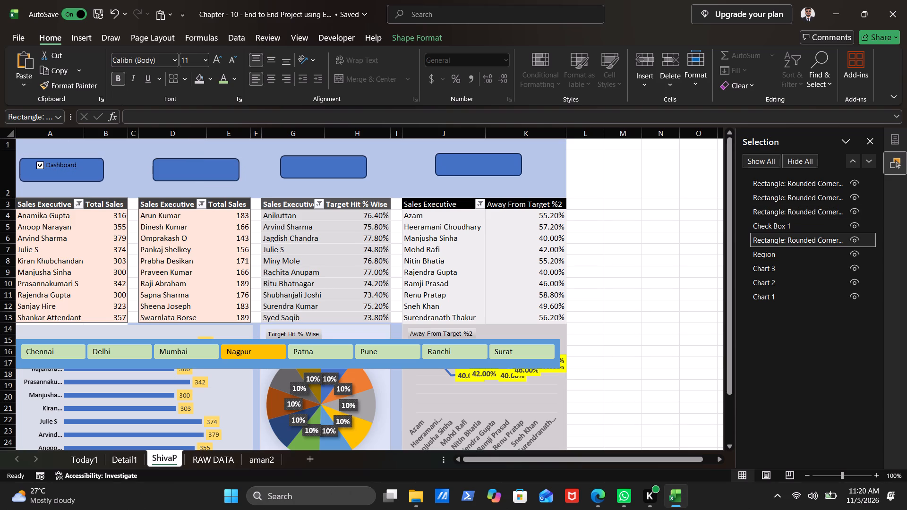
pyautogui.moveTo(95, 172); pyautogui.dragTo(94, 172)
pyautogui.moveTo(94, 172); pyautogui.dragTo(94, 172)
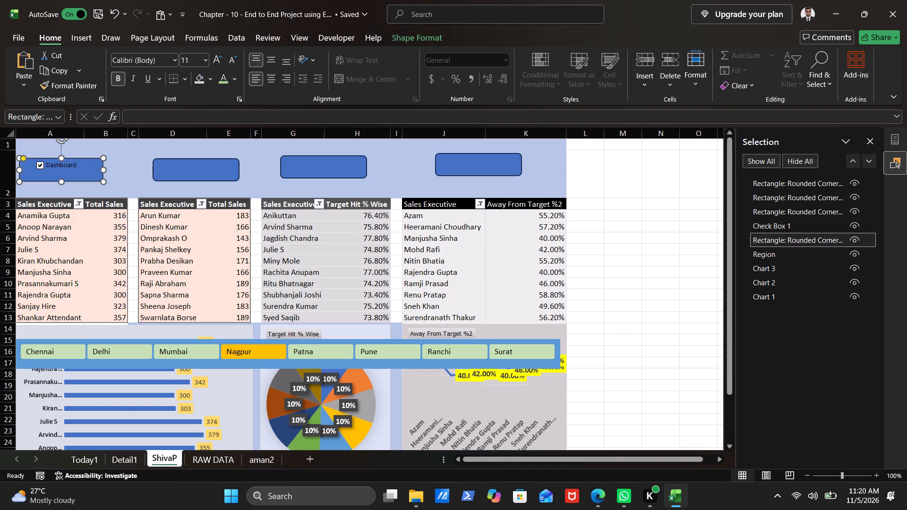
# Lower the rectangles above the Target Hit % Wise and Away From Target %2 tables to line up with the other two.
pyautogui.click(260, 196)
pyautogui.click(318, 162)
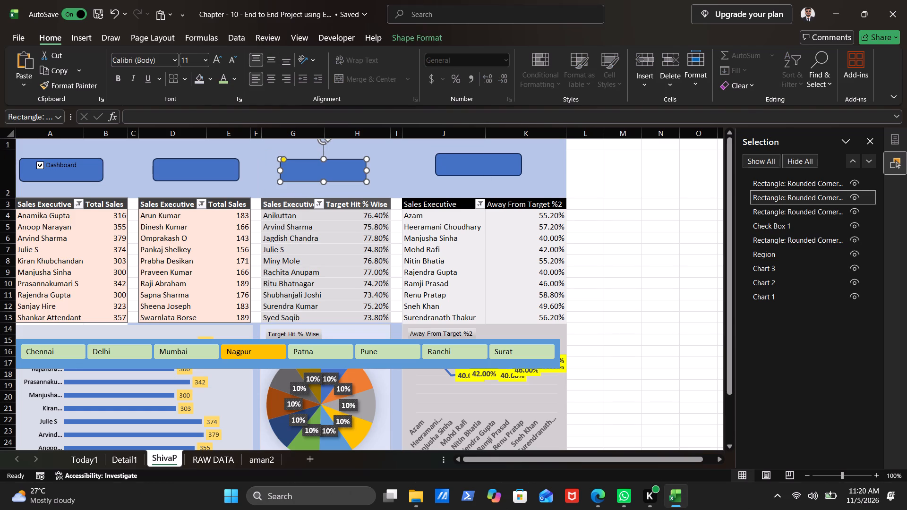
pyautogui.click(465, 168)
pyautogui.moveTo(465, 168); pyautogui.dragTo(465, 169)
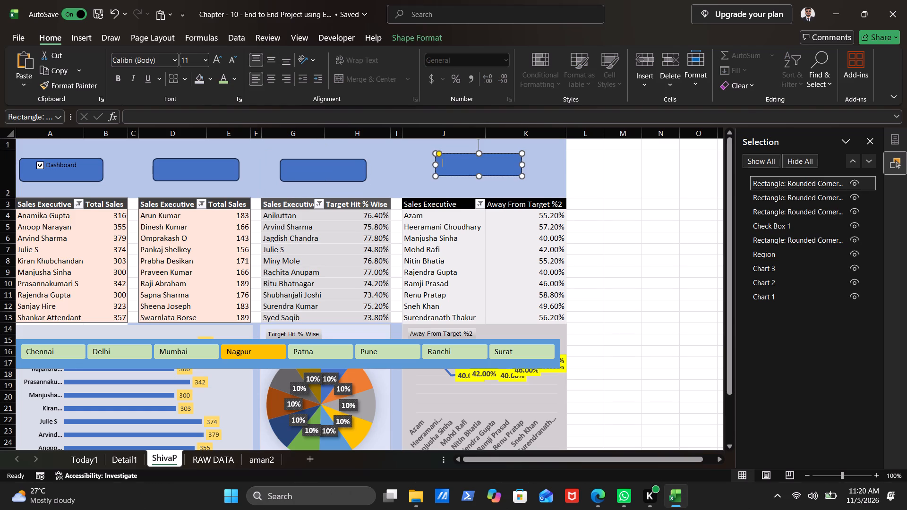
pyautogui.moveTo(465, 169); pyautogui.dragTo(466, 175)
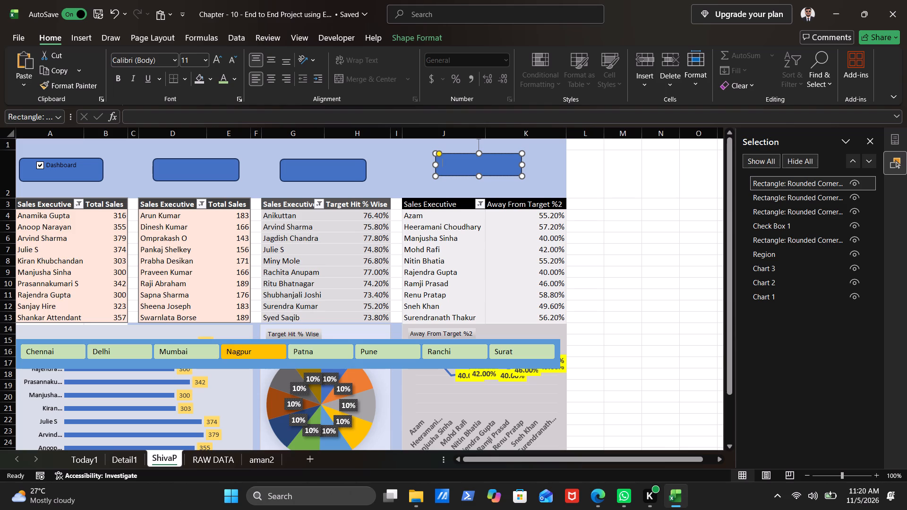
pyautogui.moveTo(466, 175); pyautogui.dragTo(467, 164)
pyautogui.click(467, 164)
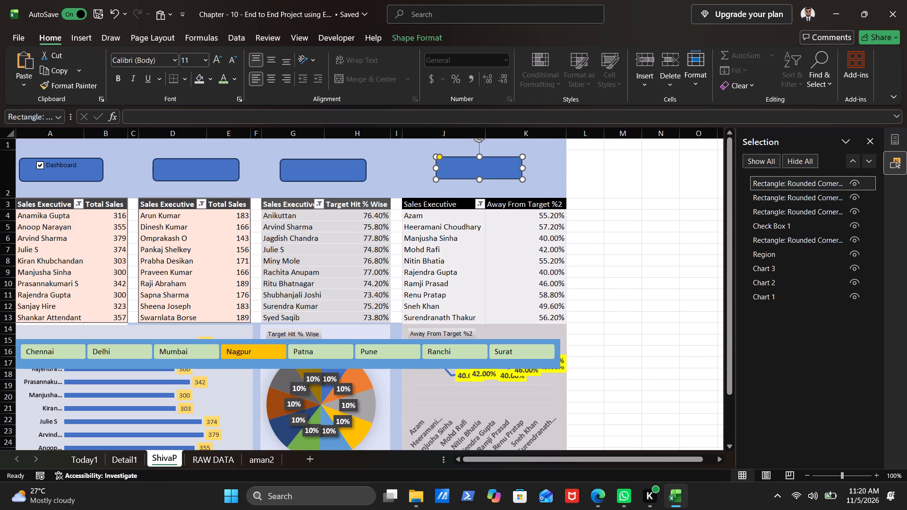
pyautogui.click(425, 195)
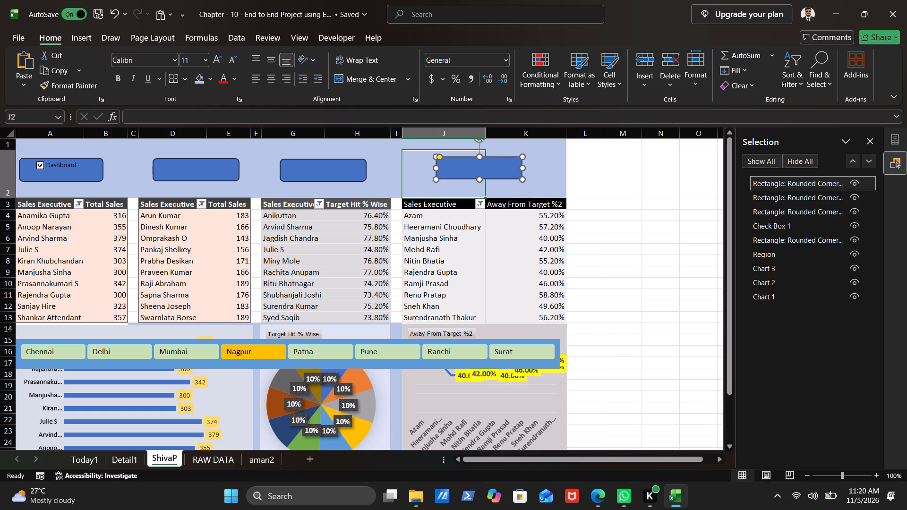
# Try to copy the Dashboard check box and paste it onto the blank rectangle above the second Sales Executive table.
pyautogui.click(61, 161)
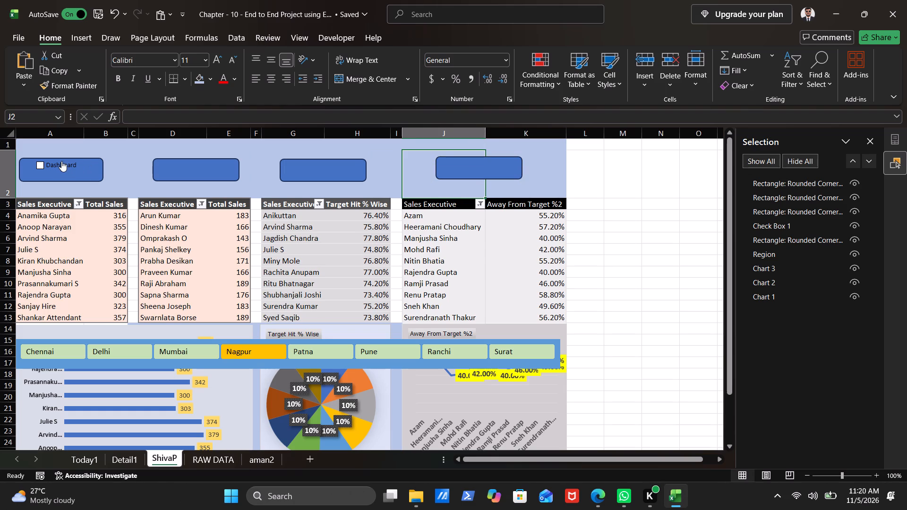
pyautogui.click(50, 165)
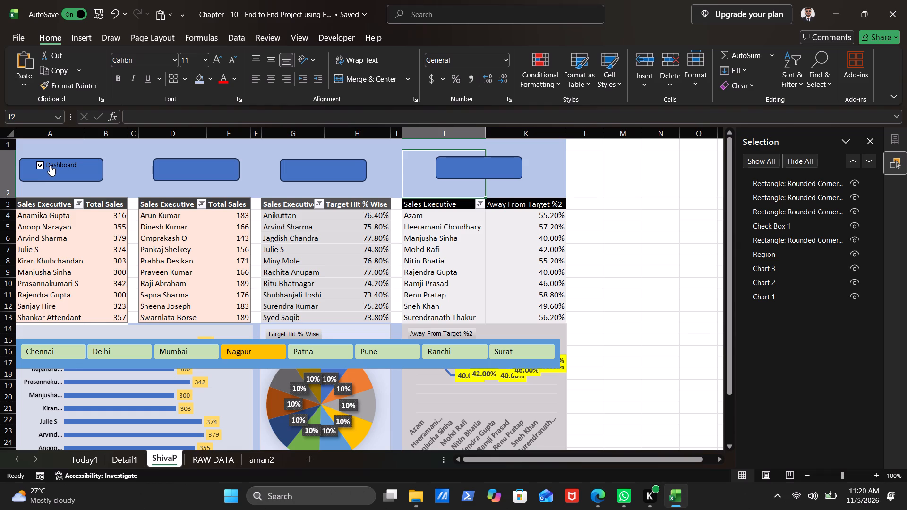
pyautogui.click(50, 165)
pyautogui.hotkey('ctrl', 'c')
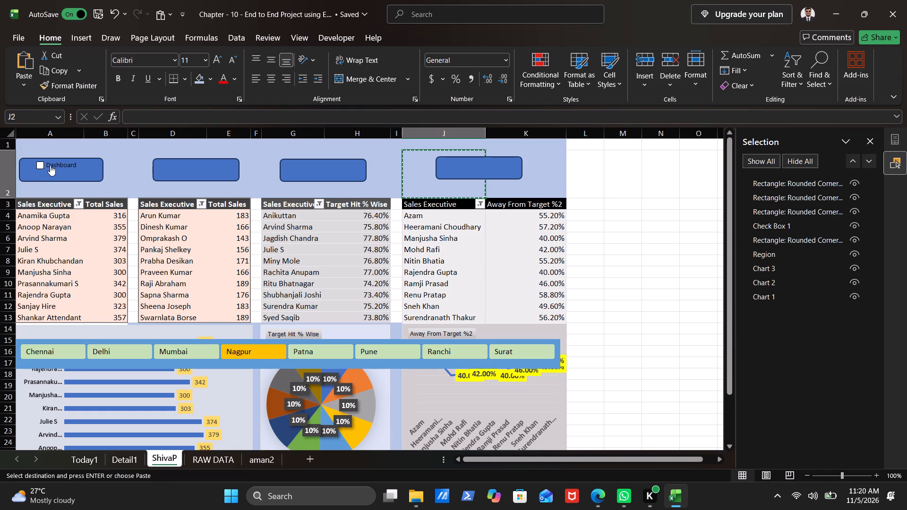
pyautogui.click(180, 170)
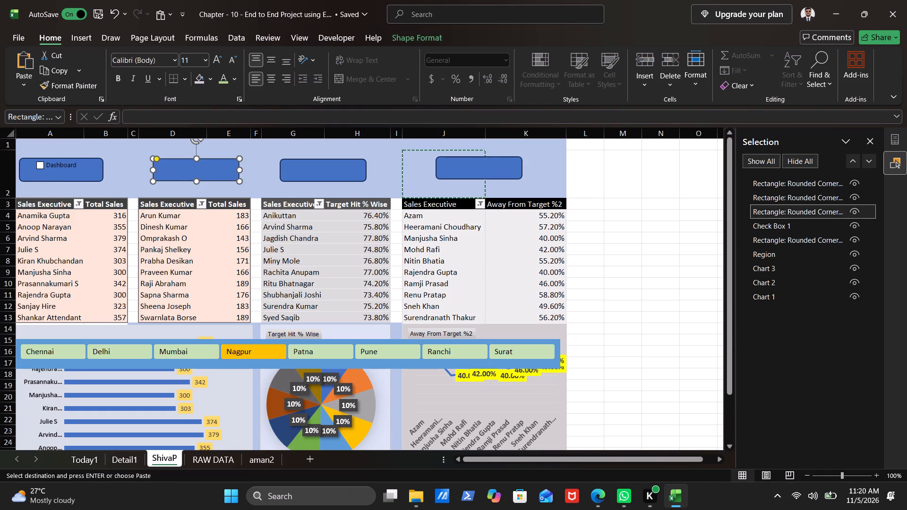
pyautogui.hotkey('ctrl', 'v')
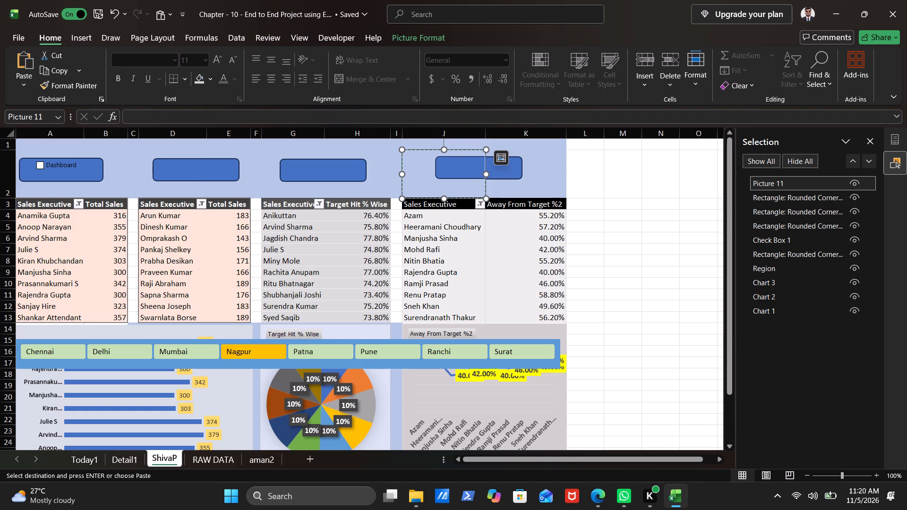
pyautogui.click(180, 170)
pyautogui.keyDown('ctrl'); pyautogui.click(180, 170); pyautogui.keyUp('ctrl')
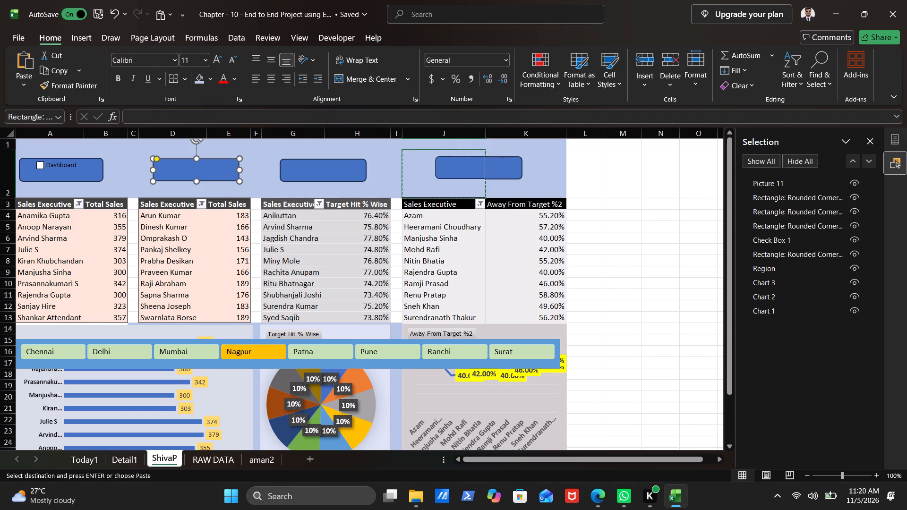
pyautogui.hotkey('ctrl', 'v')
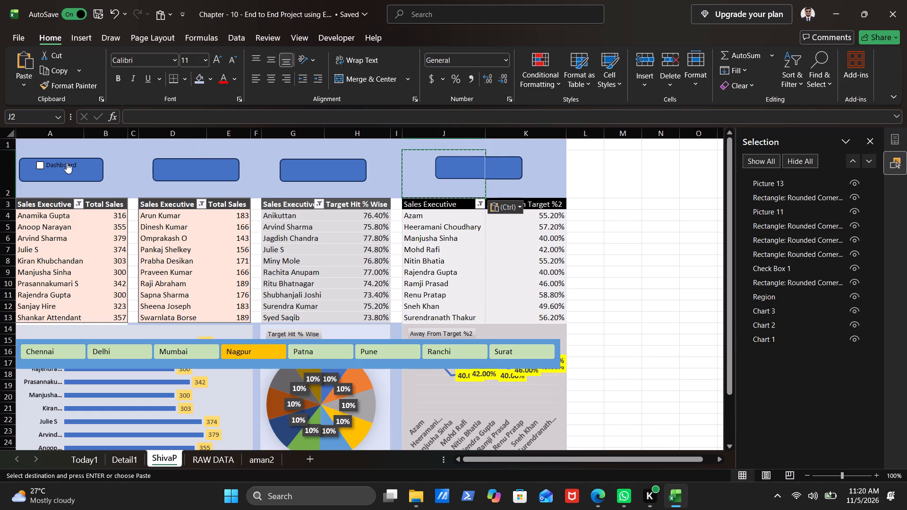
# Try to copy the Dashboard check box and paste it onto the blank rectangle above the second Sales Executive table.
pyautogui.moveTo(66, 164); pyautogui.dragTo(60, 164)
pyautogui.moveTo(60, 164); pyautogui.dragTo(41, 164)
pyautogui.click(41, 164)
pyautogui.hotkey('ctrl', 'c')
pyautogui.click(179, 178)
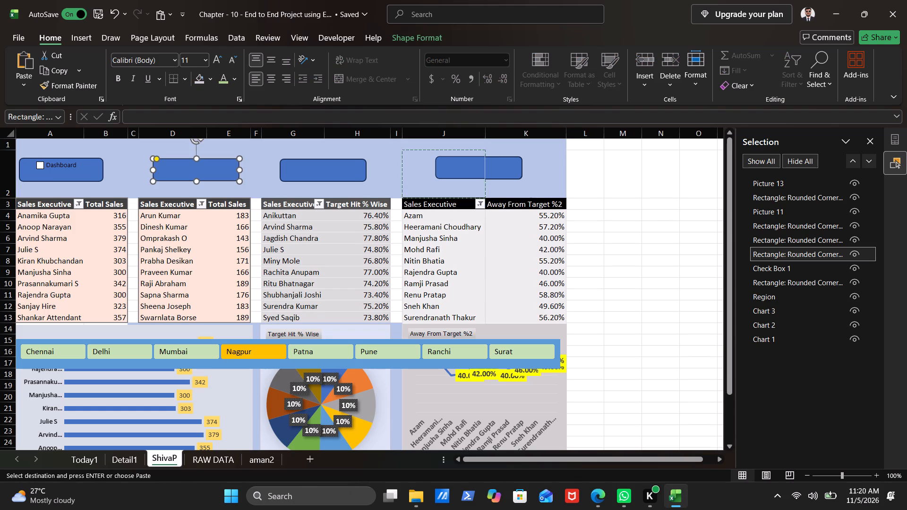
pyautogui.hotkey('ctrl', 'v')
# Tick the Dashboard check box and raise the rounded rectangle behind it slightly so the check box sits midway in its height.
pyautogui.moveTo(58, 163); pyautogui.dragTo(40, 163)
pyautogui.moveTo(40, 163); pyautogui.dragTo(43, 172)
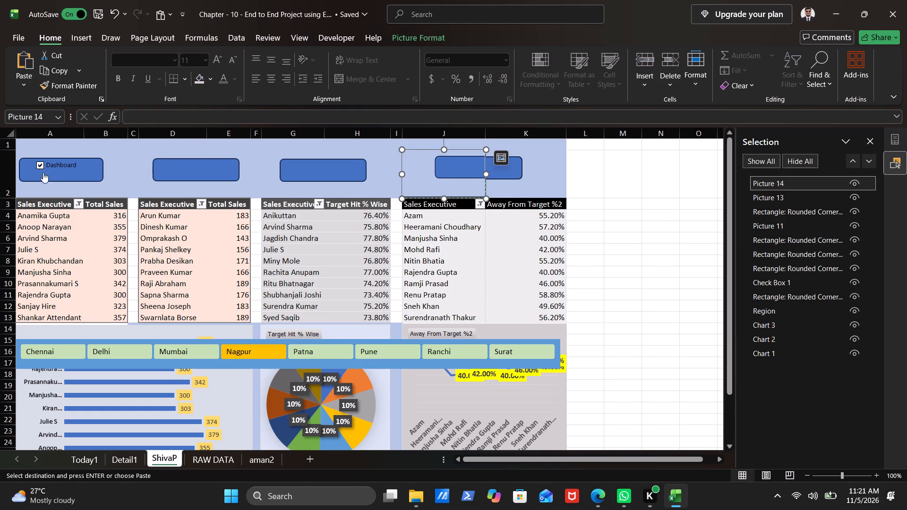
pyautogui.moveTo(43, 172); pyautogui.dragTo(45, 163)
pyautogui.moveTo(60, 171); pyautogui.dragTo(78, 174)
pyautogui.moveTo(78, 174); pyautogui.dragTo(81, 169)
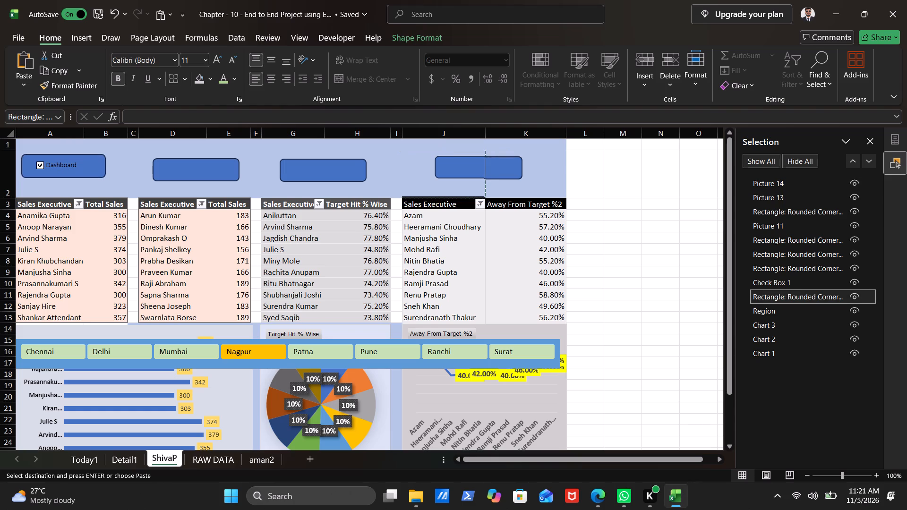
pyautogui.moveTo(81, 169); pyautogui.dragTo(80, 169)
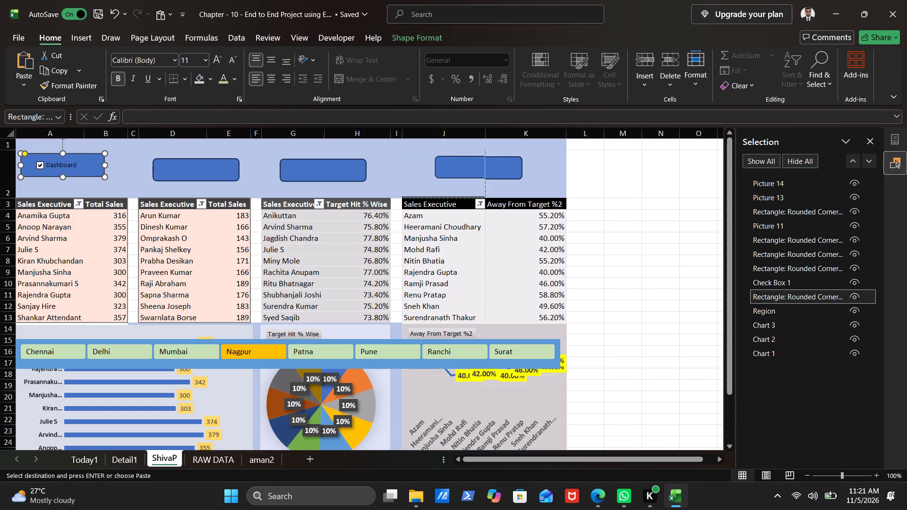
pyautogui.click(87, 178)
pyautogui.click(92, 184)
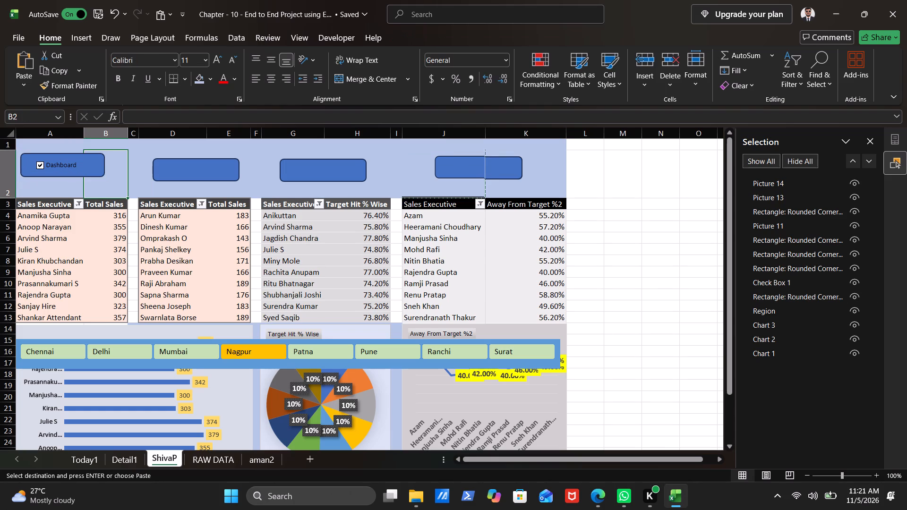
# Insert a form-control check box on the rectangle above the second Sales Executive table and enter Dashboard2 at the start of its caption.
pyautogui.click(202, 169)
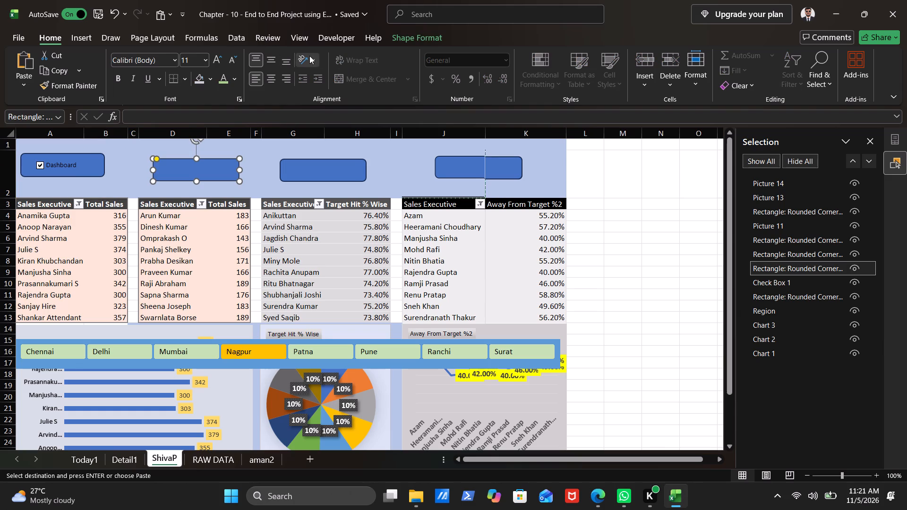
pyautogui.click(417, 39)
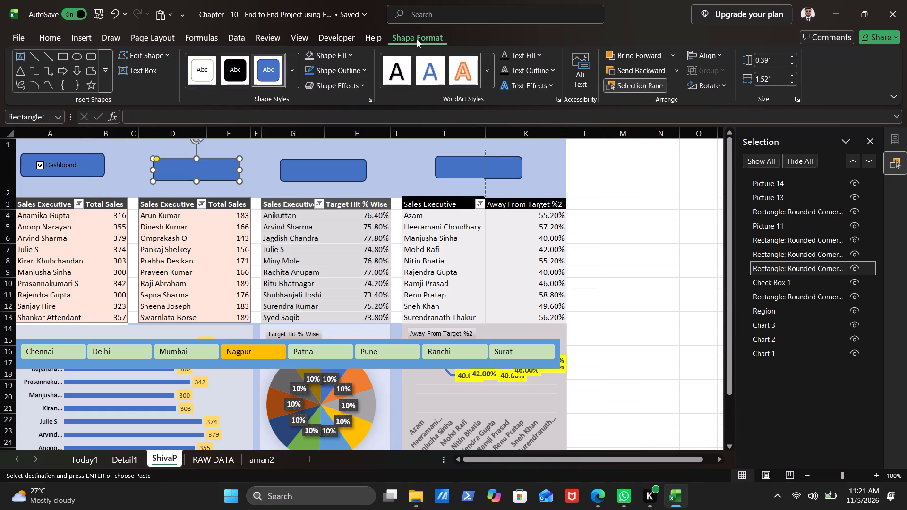
pyautogui.click(339, 34)
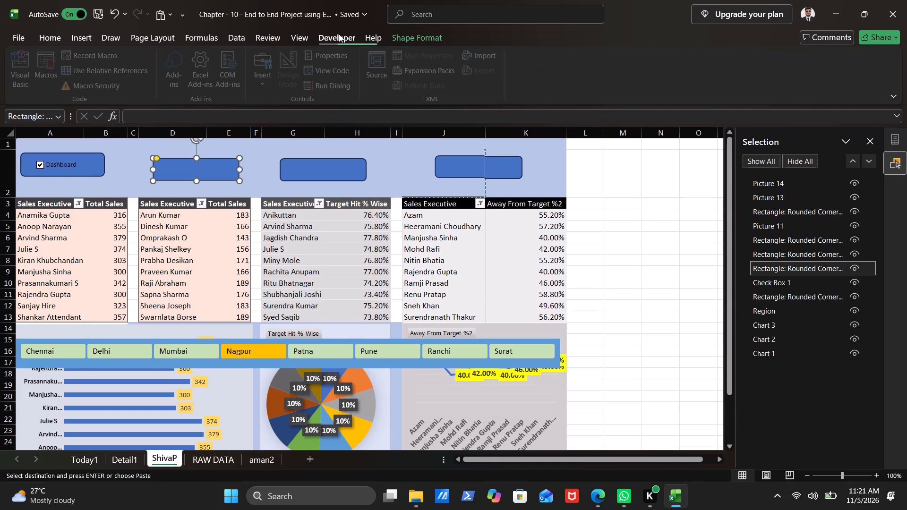
pyautogui.click(266, 85)
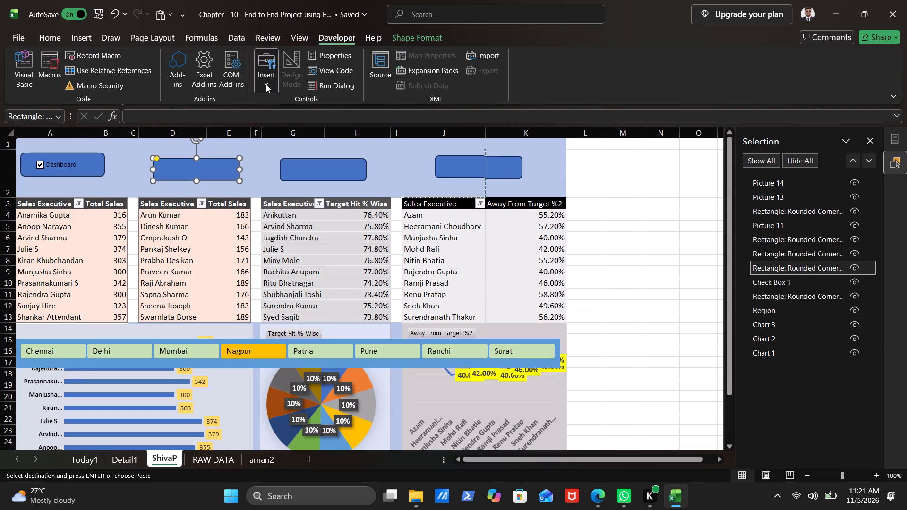
pyautogui.click(290, 119)
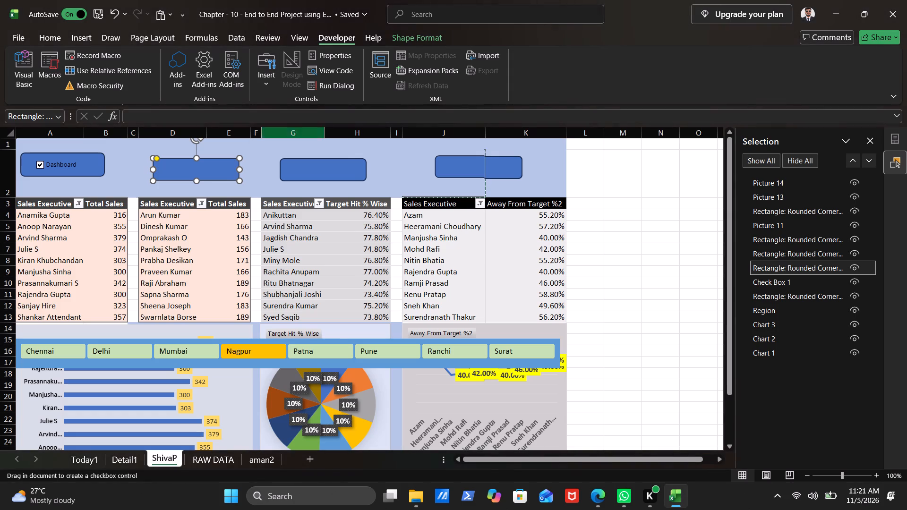
pyautogui.click(189, 170)
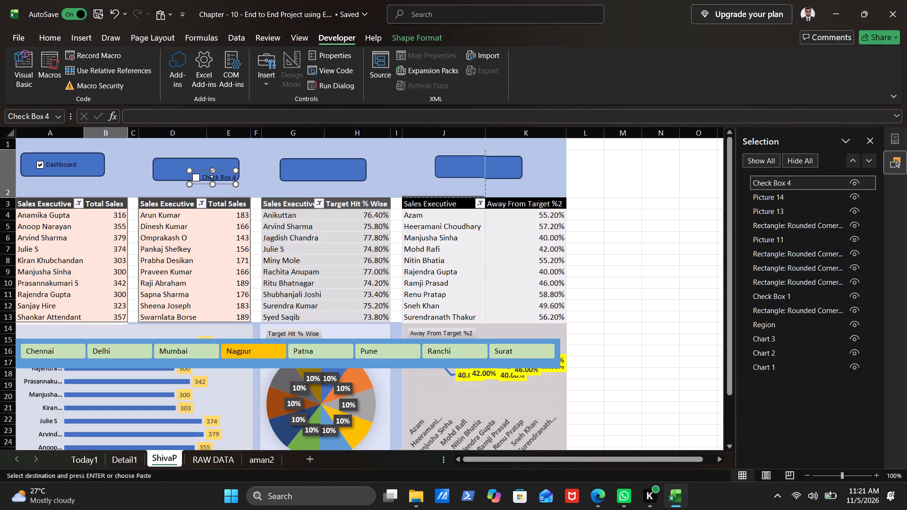
pyautogui.click(211, 174)
pyautogui.press('BackSpace')
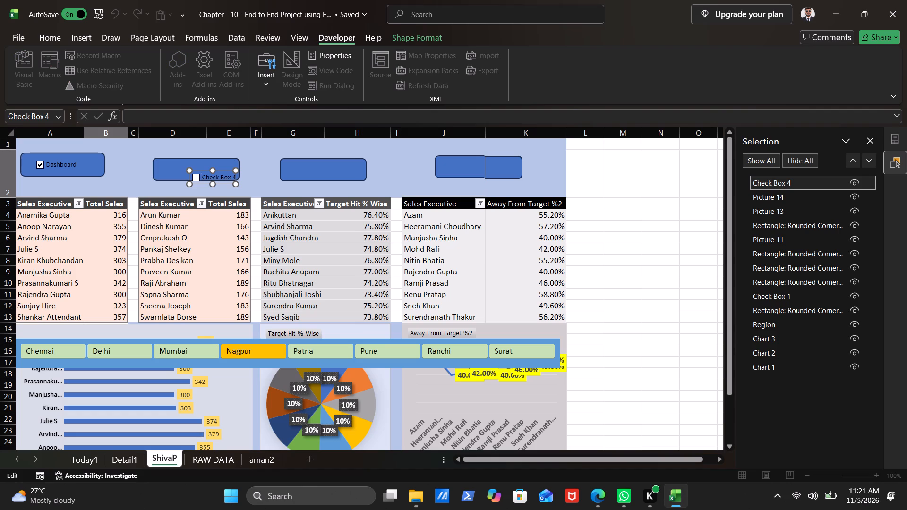
pyautogui.press('BackSpace')
pyautogui.press('BackSpace')
pyautogui.write('Das')
pyautogui.press('h')
pyautogui.write('board')
pyautogui.press('2')
# Insert a form-control check box on the rectangle above the Target Hit % Wise table and caption it dasahboard3.
pyautogui.click(320, 172)
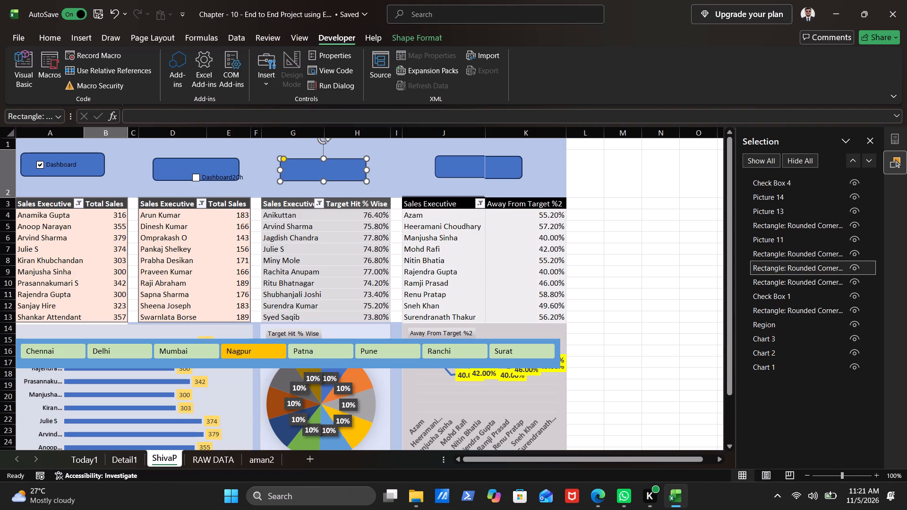
pyautogui.doubleClick(320, 172)
pyautogui.click(320, 172)
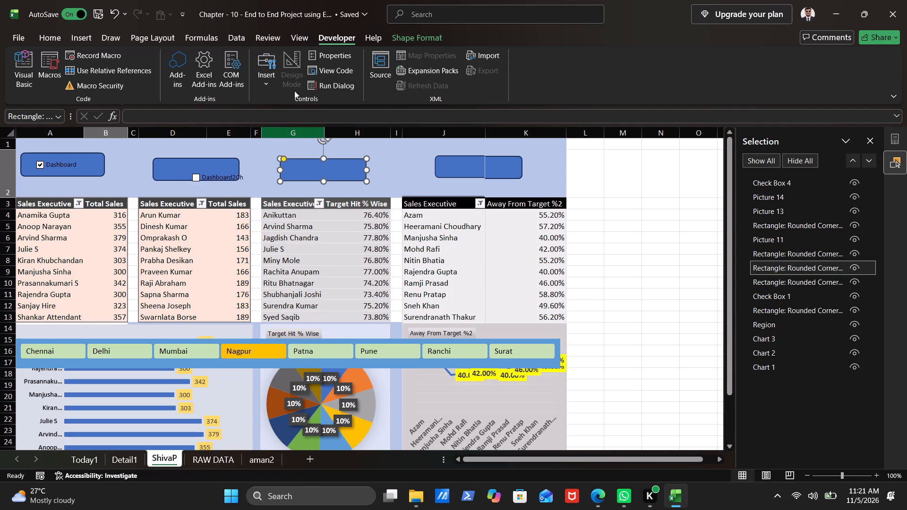
pyautogui.click(267, 81)
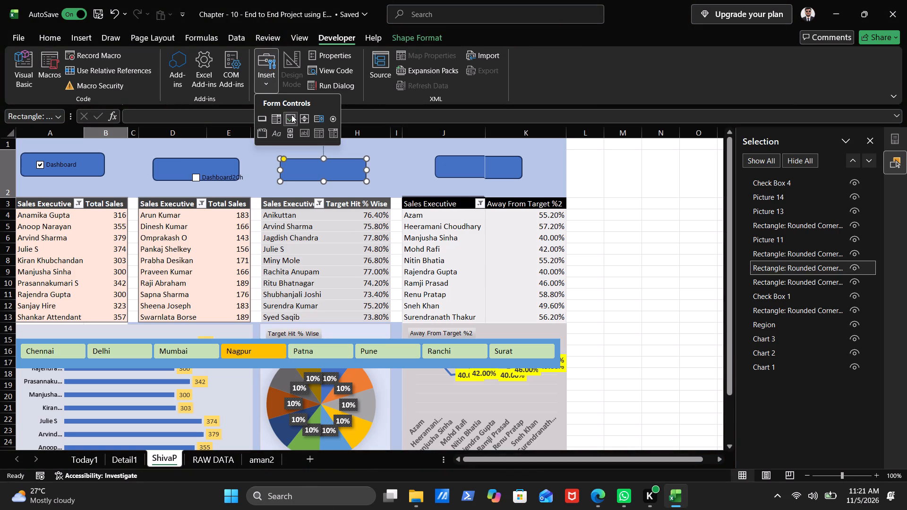
pyautogui.click(291, 115)
pyautogui.click(303, 173)
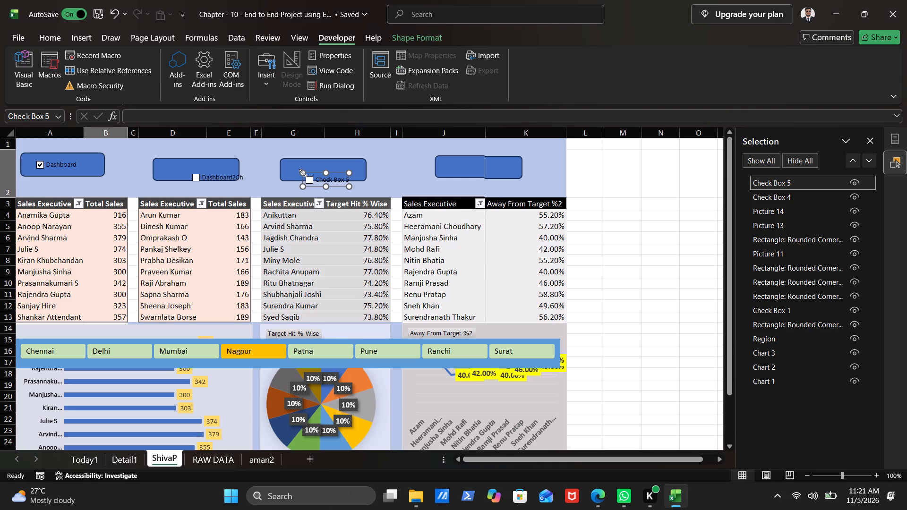
pyautogui.write('dasah')
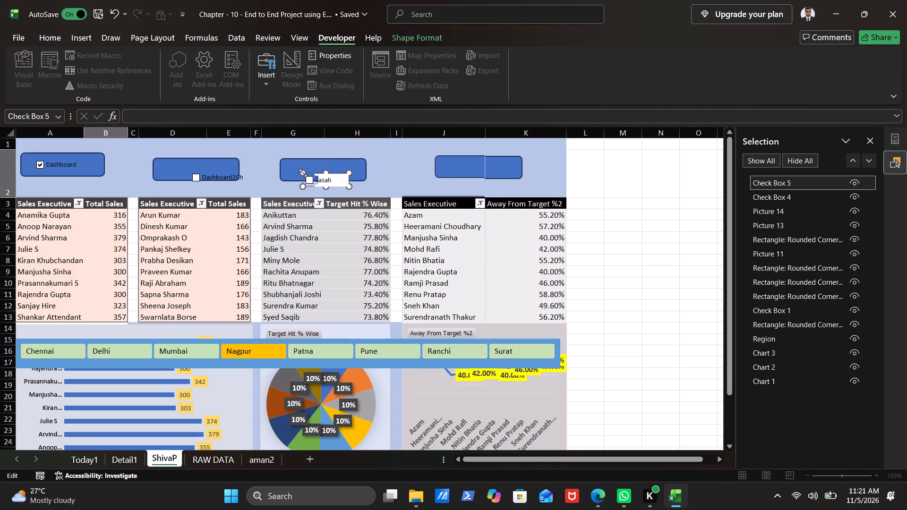
pyautogui.write('board3')
# Insert a form-control check box on the rectangle above the Away From Target %2 table and caption it dashboard4.
pyautogui.click(457, 164)
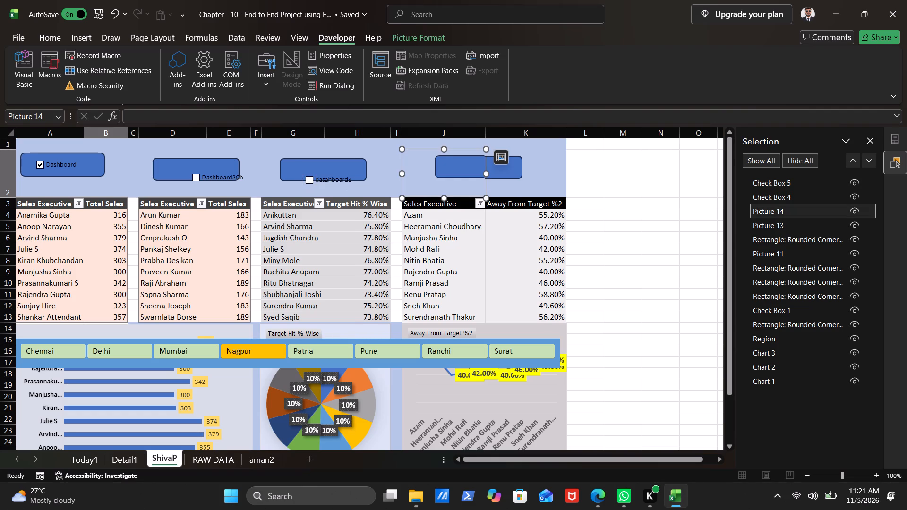
pyautogui.click(266, 85)
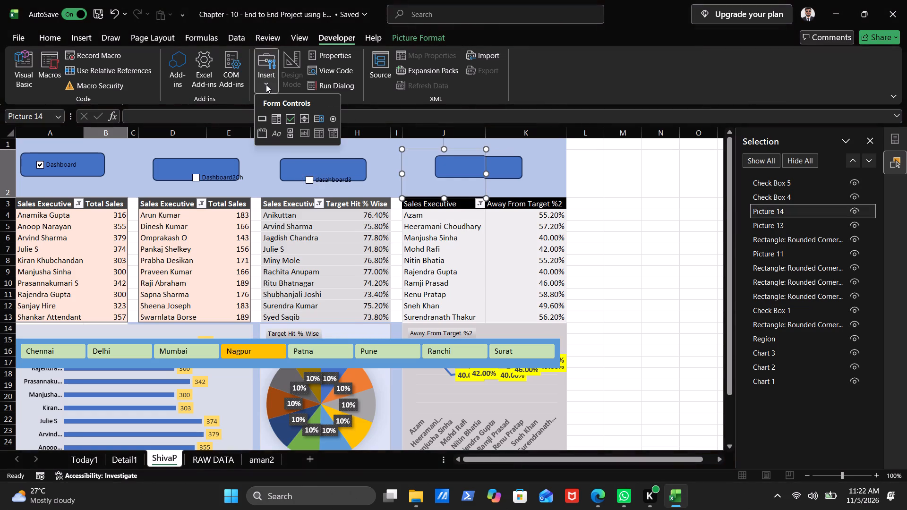
pyautogui.click(291, 120)
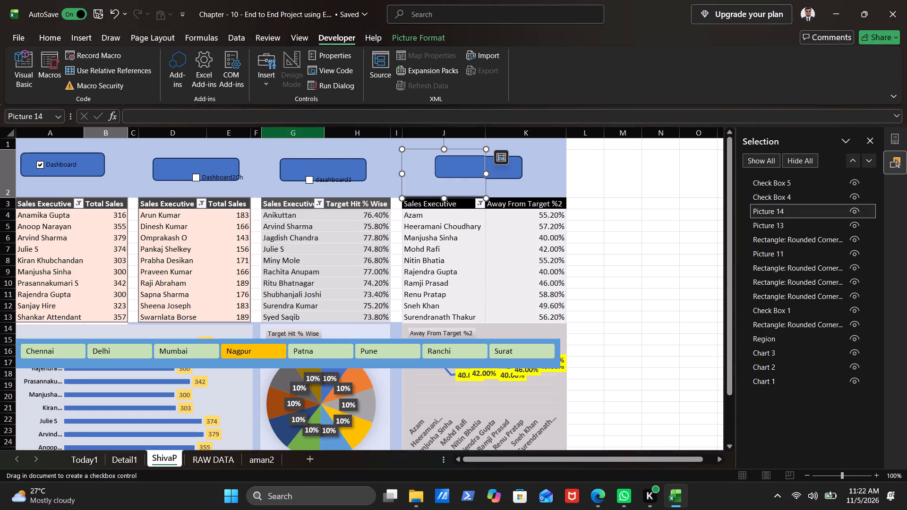
pyautogui.click(460, 168)
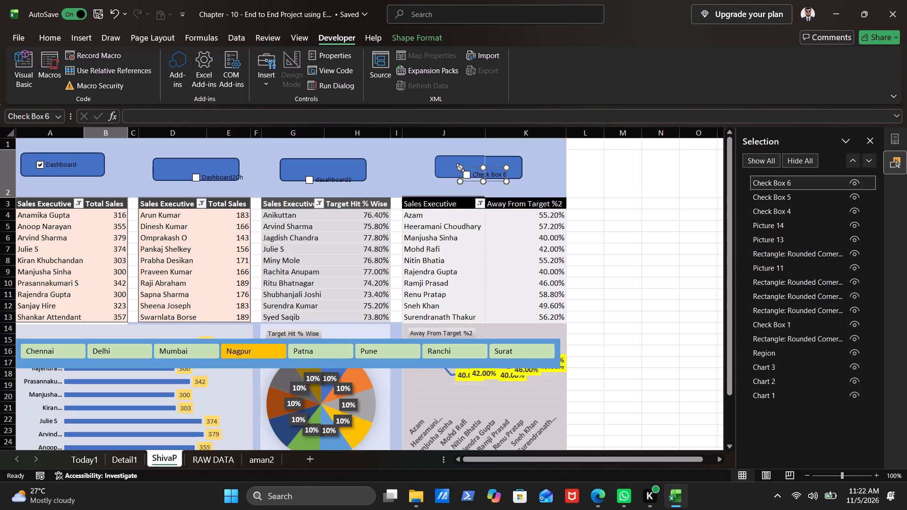
pyautogui.write('da')
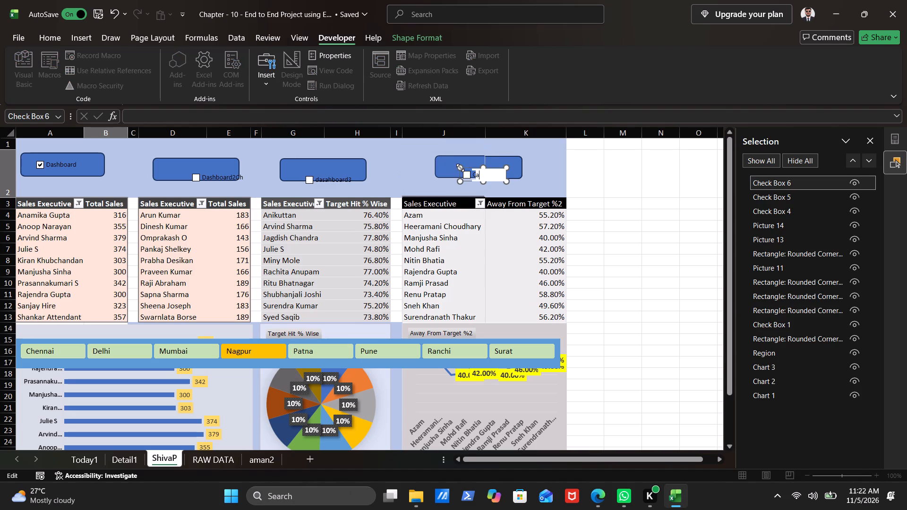
pyautogui.press('s')
pyautogui.write('hboar')
pyautogui.press('d')
pyautogui.press('4')
pyautogui.press('Return')
pyautogui.click(436, 184)
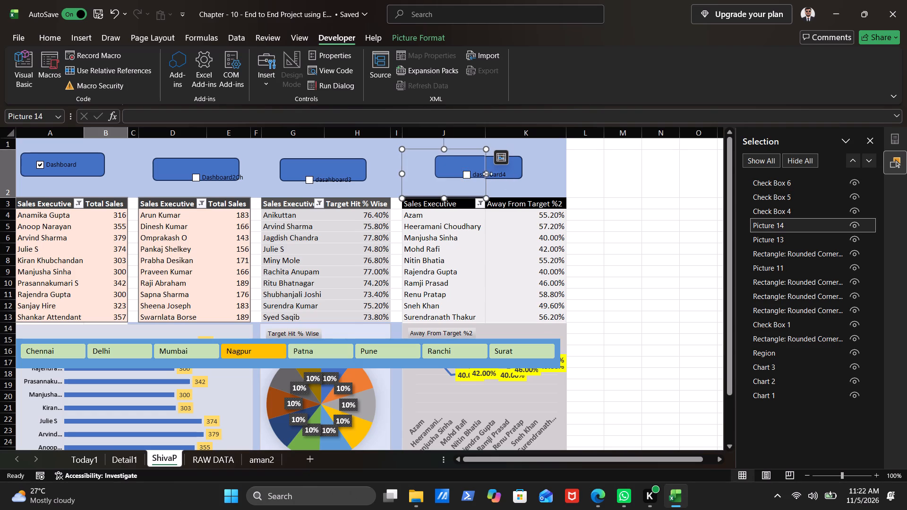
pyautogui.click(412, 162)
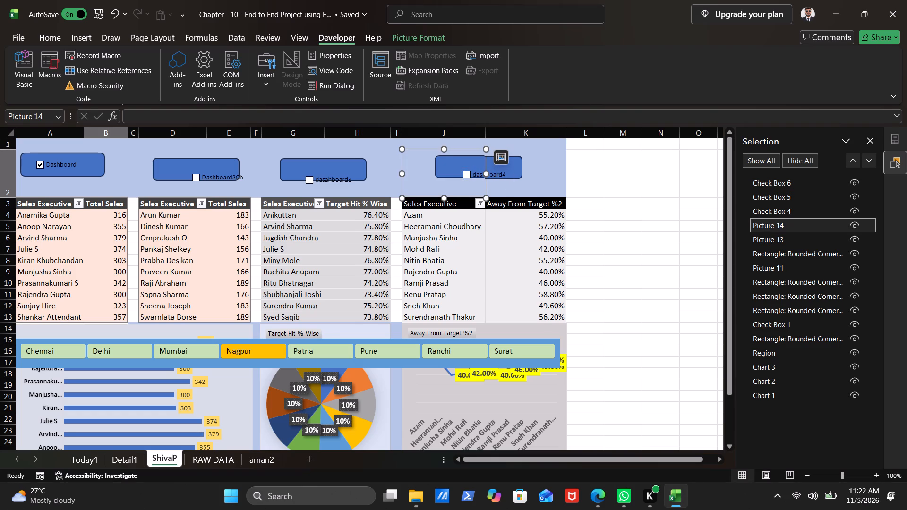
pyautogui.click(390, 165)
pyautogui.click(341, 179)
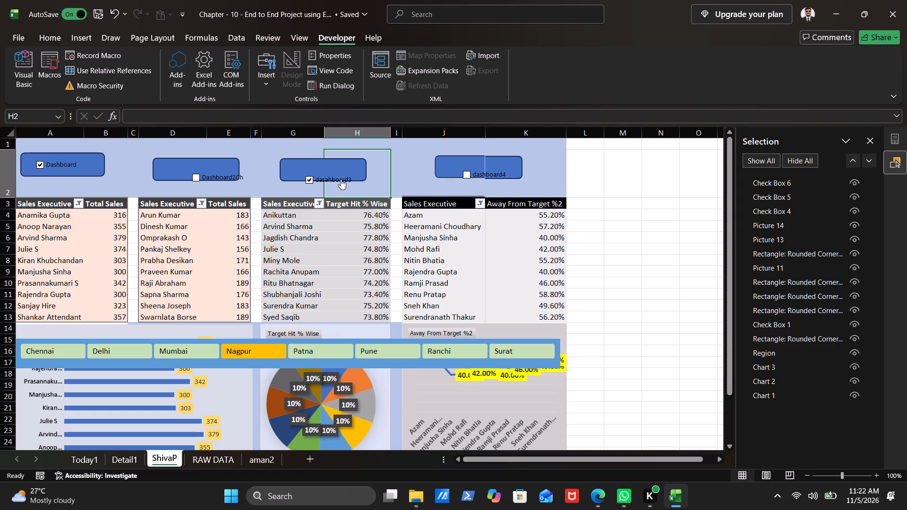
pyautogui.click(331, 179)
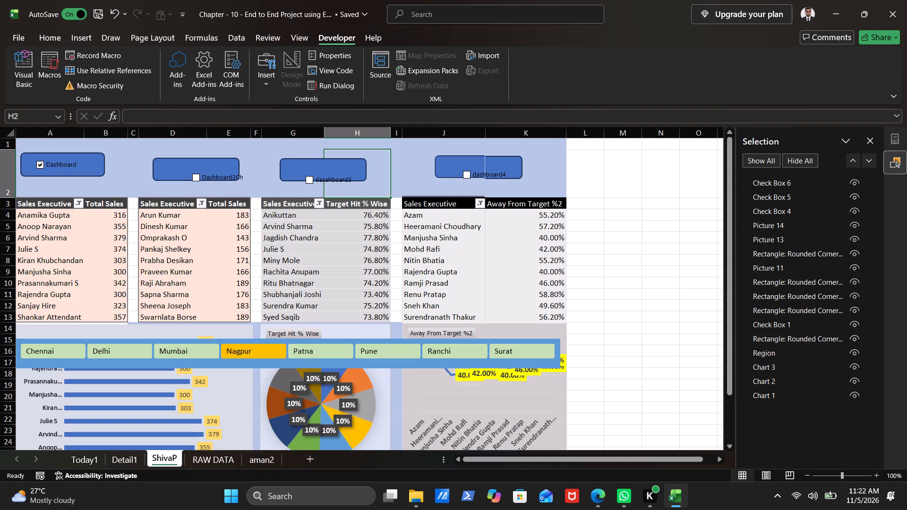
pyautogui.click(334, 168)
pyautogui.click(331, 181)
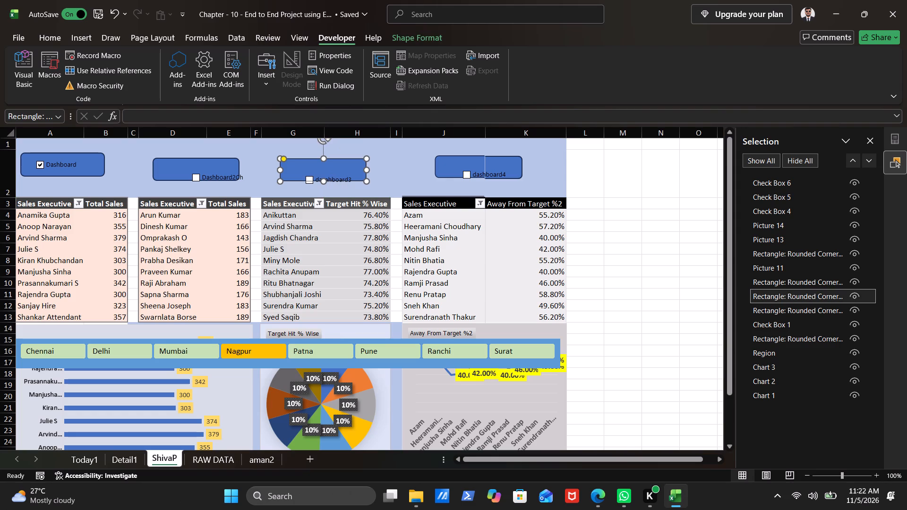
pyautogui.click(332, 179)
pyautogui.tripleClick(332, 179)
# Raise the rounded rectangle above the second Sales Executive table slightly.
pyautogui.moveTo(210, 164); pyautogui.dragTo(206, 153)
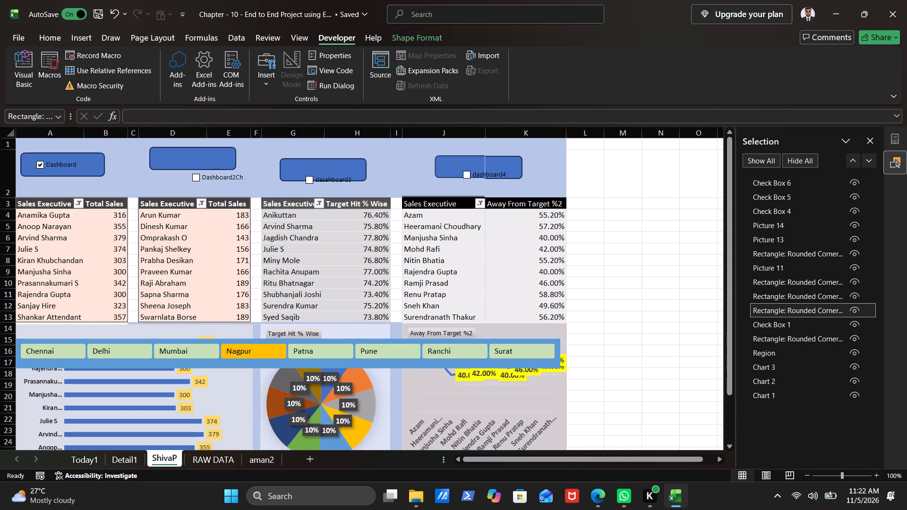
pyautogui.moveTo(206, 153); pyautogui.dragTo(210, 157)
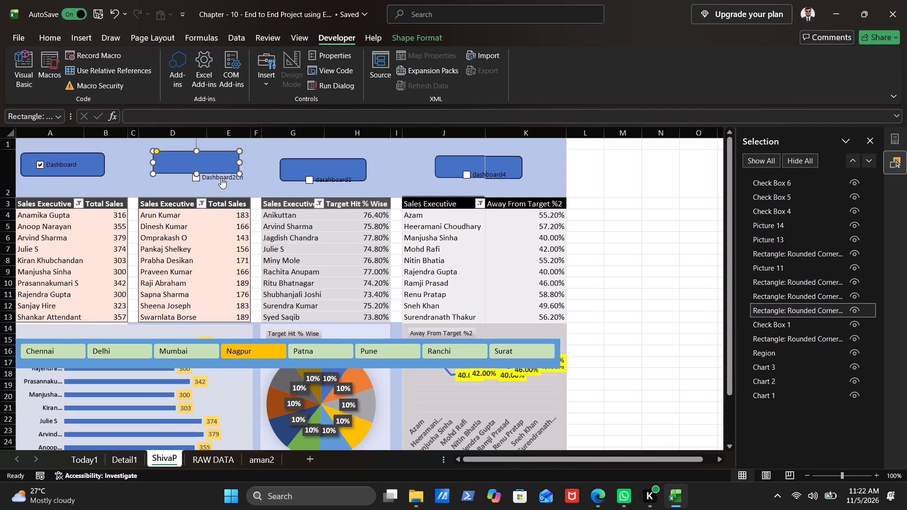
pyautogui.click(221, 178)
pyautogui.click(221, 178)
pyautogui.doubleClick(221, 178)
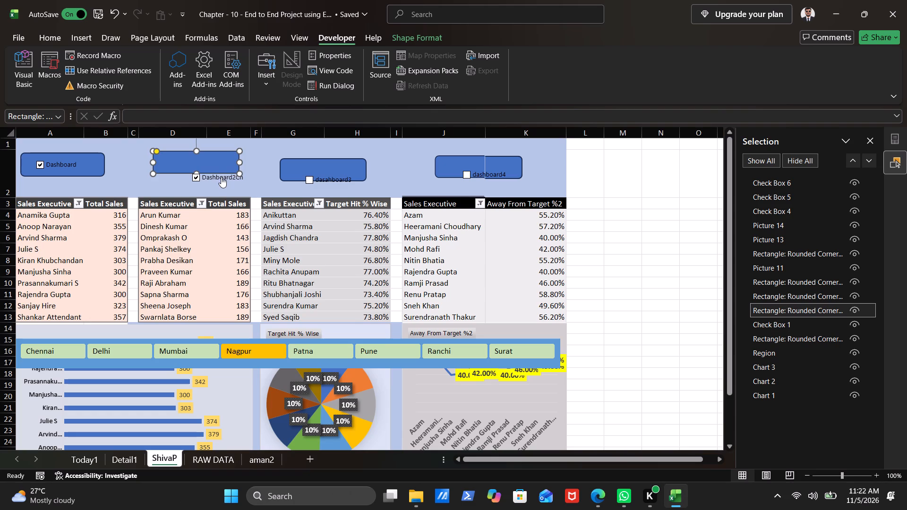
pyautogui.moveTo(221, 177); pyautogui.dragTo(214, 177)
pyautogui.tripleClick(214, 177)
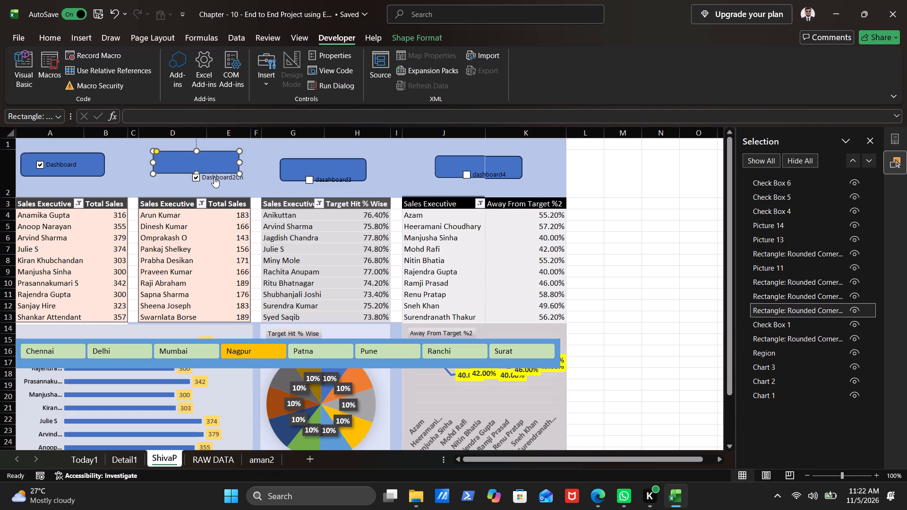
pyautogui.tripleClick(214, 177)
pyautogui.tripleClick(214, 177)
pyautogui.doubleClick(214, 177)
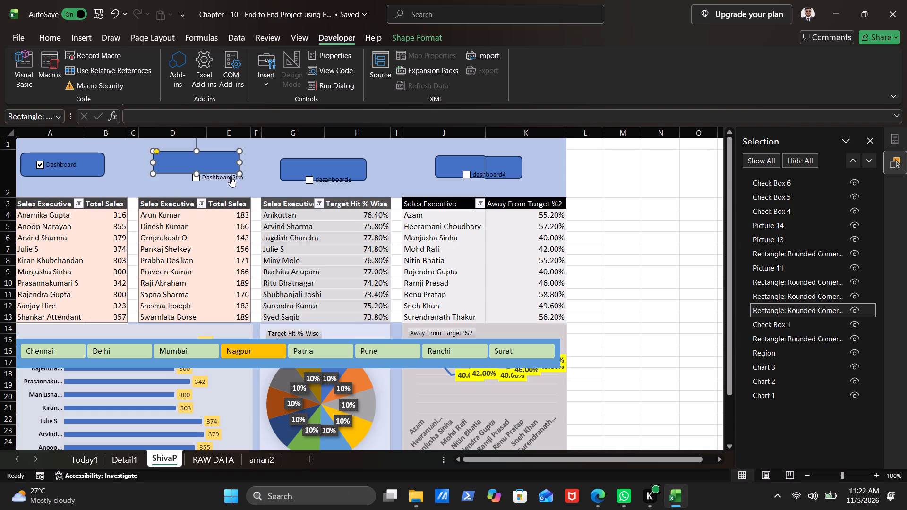
# Enlarge the rounded rectangle above the second Sales Executive table so it encloses the Dashboard2Ch check box and its caption.
pyautogui.click(237, 174)
pyautogui.moveTo(237, 175); pyautogui.dragTo(257, 192)
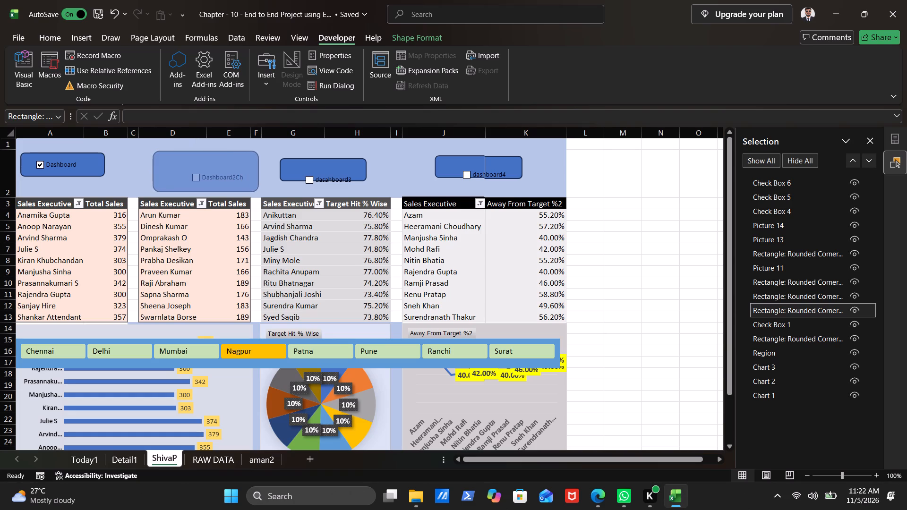
pyautogui.moveTo(257, 192); pyautogui.dragTo(251, 187)
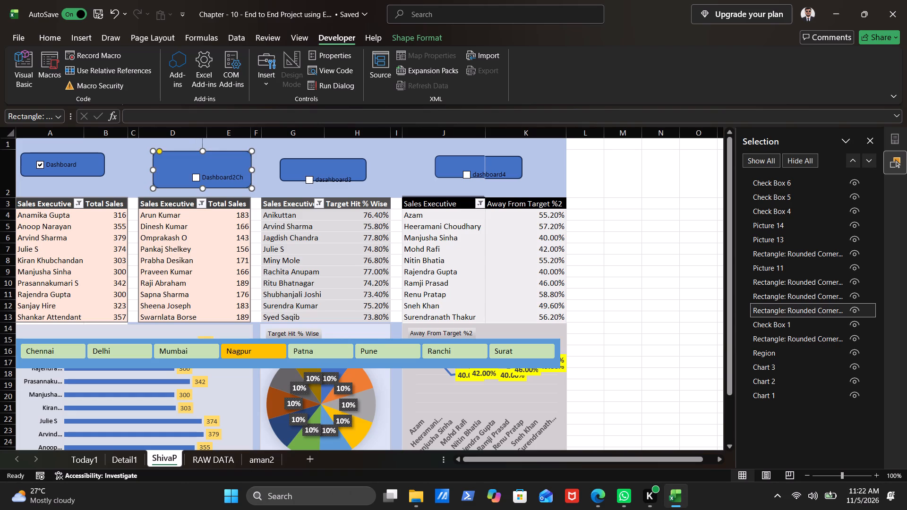
# Tick the Dashboard2Ch check box above the second Sales Executive table.
pyautogui.click(224, 178)
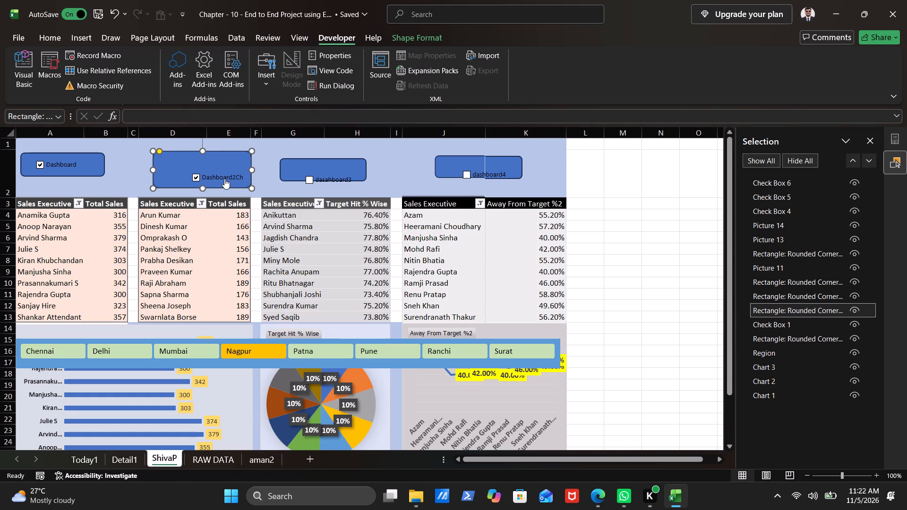
pyautogui.keyDown('shift'); pyautogui.click(224, 178); pyautogui.keyUp('shift')
pyautogui.keyDown('shift'); pyautogui.click(220, 178); pyautogui.keyUp('shift')
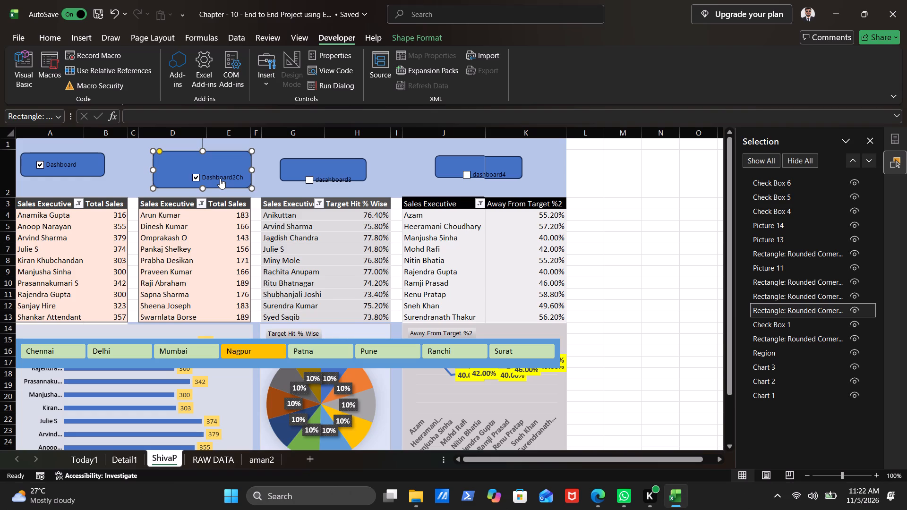
pyautogui.tripleClick(217, 177)
pyautogui.click(217, 177)
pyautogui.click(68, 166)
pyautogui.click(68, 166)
# Shift the enlarged rounded rectangle right and down so the Dashboard2Ch check box sits at its centre.
pyautogui.moveTo(154, 155); pyautogui.dragTo(170, 161)
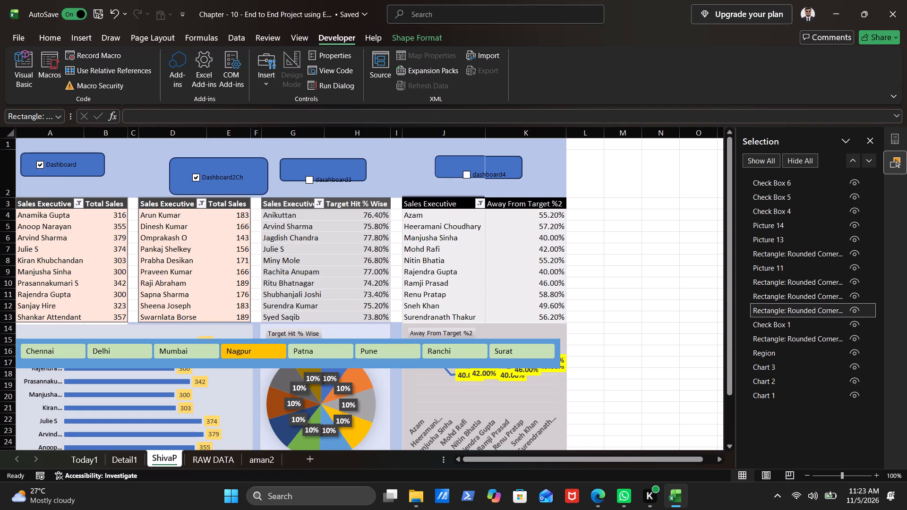
pyautogui.moveTo(170, 161); pyautogui.dragTo(171, 162)
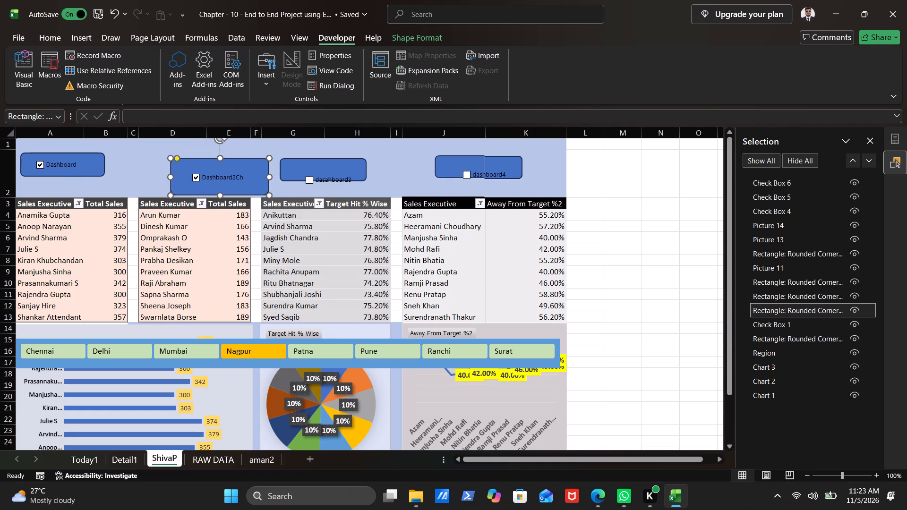
# Move the rounded rectangle above the Target Hit % Wise table so the dasahboard3 check box and caption sit inside it.
pyautogui.moveTo(290, 169); pyautogui.dragTo(300, 177)
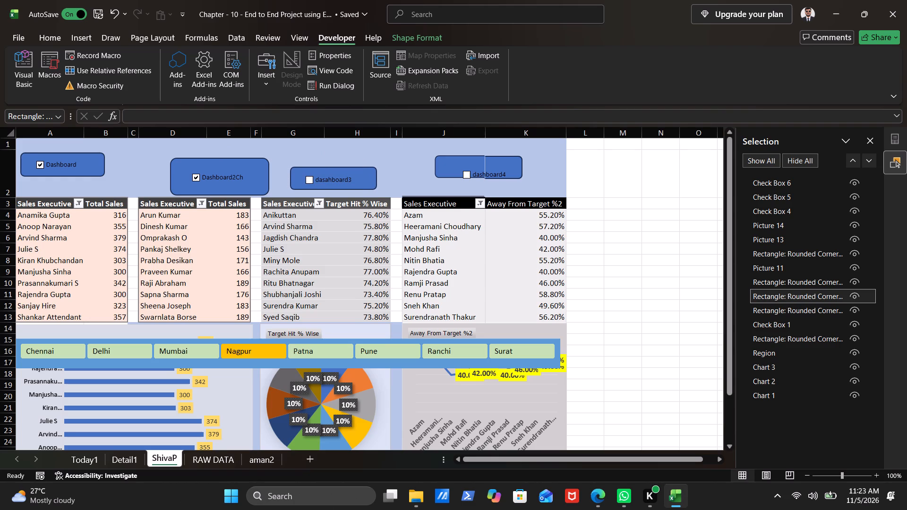
pyautogui.moveTo(300, 177); pyautogui.dragTo(299, 179)
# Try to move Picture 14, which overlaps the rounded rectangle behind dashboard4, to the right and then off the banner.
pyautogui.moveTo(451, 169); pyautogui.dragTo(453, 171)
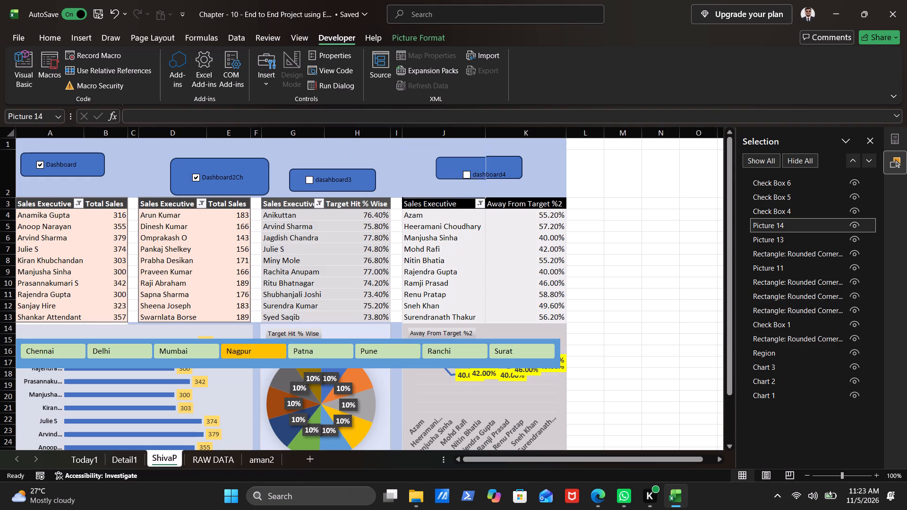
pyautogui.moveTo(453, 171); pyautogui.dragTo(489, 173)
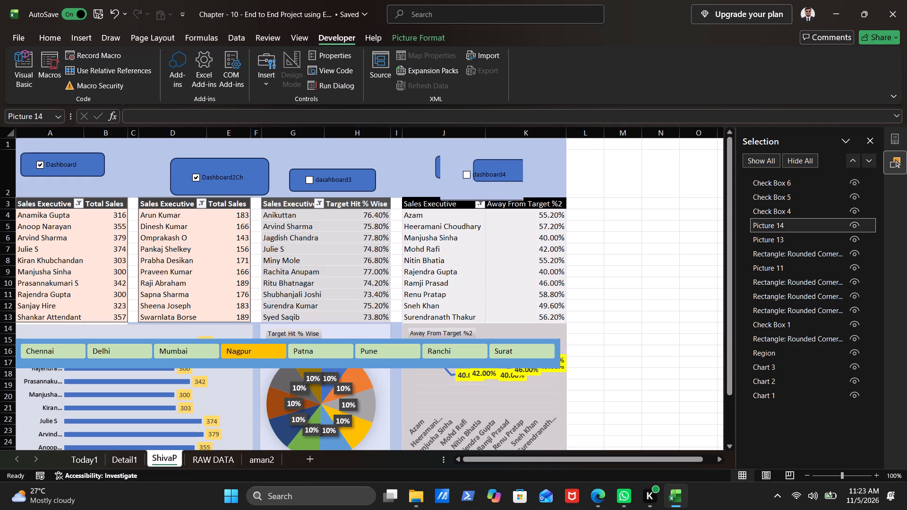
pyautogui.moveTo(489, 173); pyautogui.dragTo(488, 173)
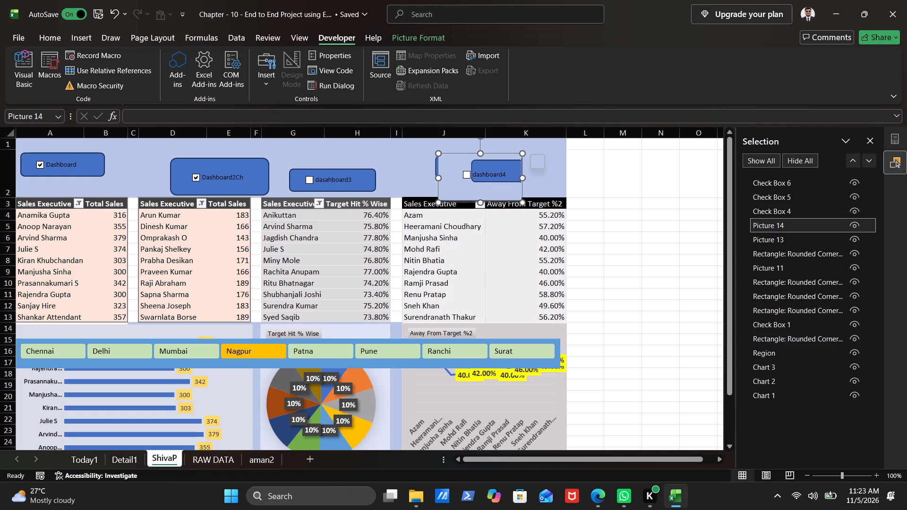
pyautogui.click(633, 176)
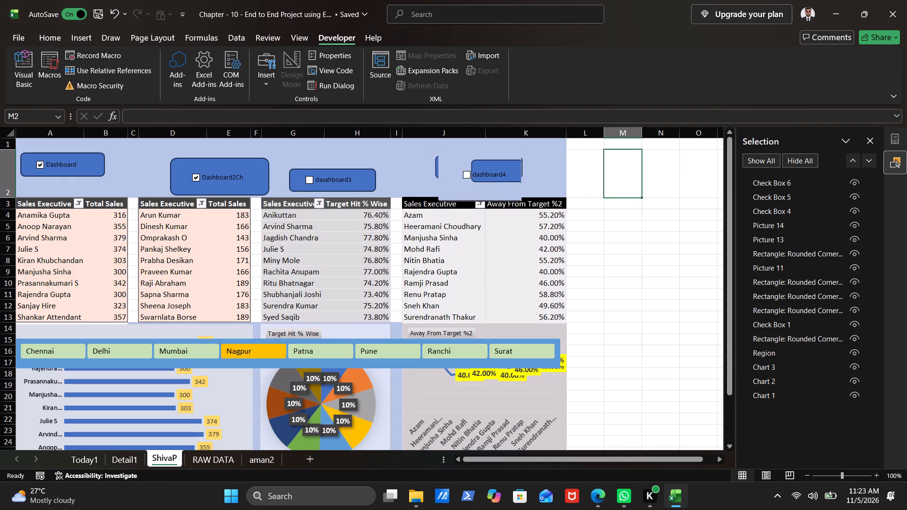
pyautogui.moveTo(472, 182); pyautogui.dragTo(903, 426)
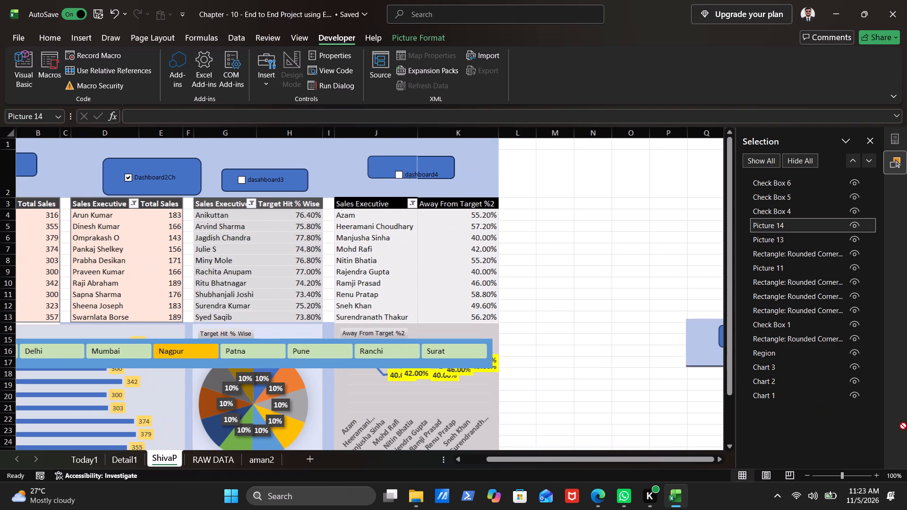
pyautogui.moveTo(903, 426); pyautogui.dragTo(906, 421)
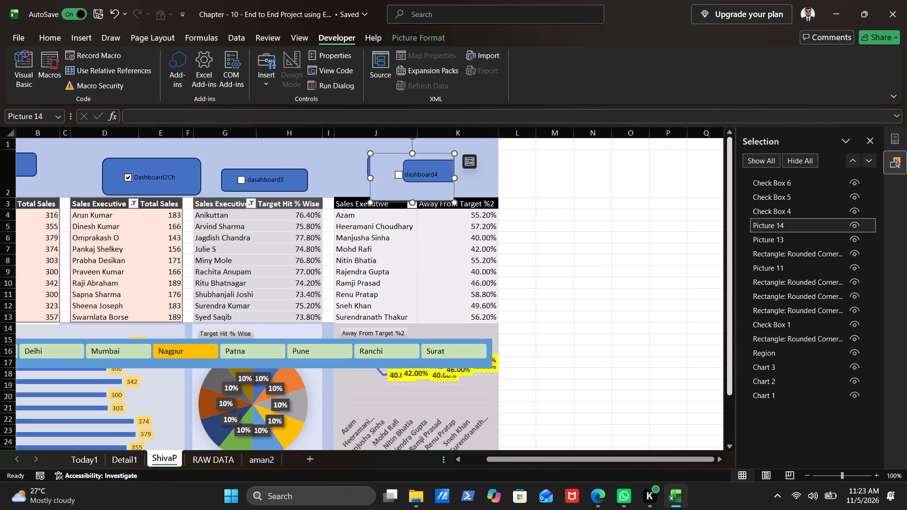
# Delete the two overlapping pictures, Picture 14 and Picture 13, from the dashboard4 area above the Away From Target %2 table.
pyautogui.click(403, 188)
pyautogui.press('Delete')
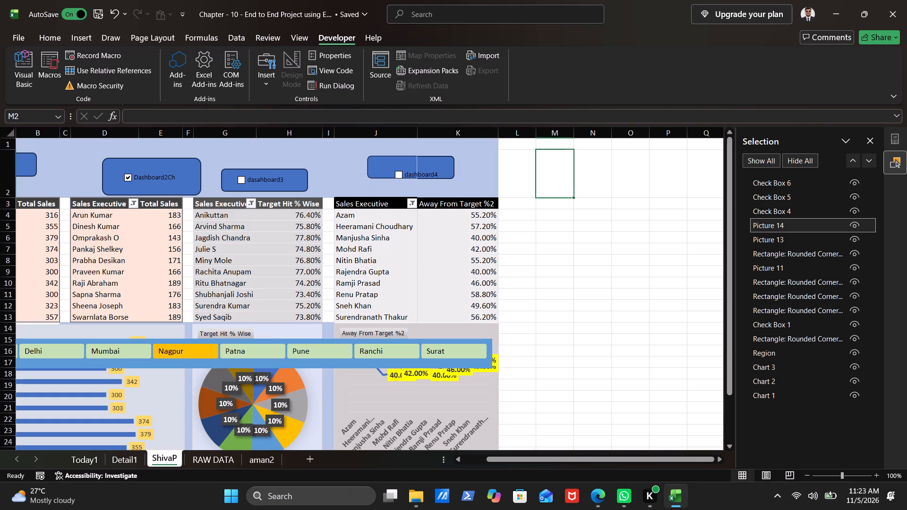
pyautogui.moveTo(410, 164); pyautogui.dragTo(413, 167)
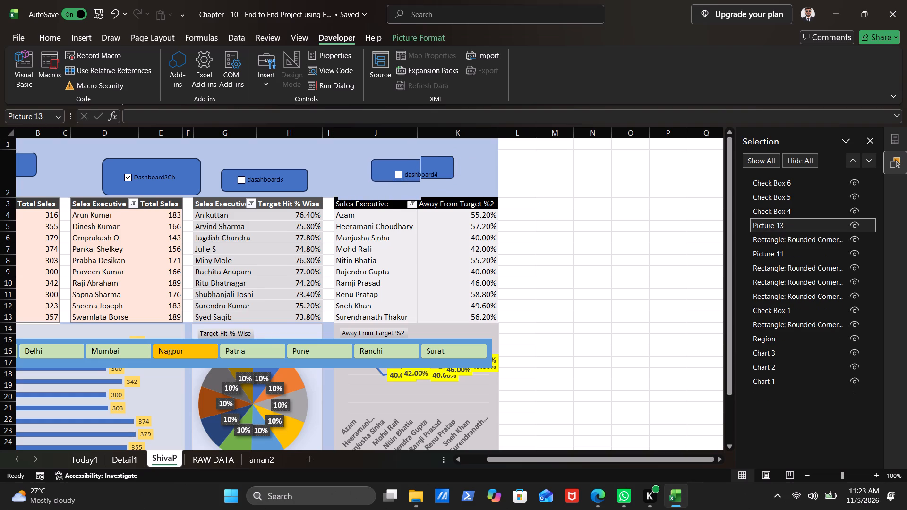
pyautogui.moveTo(413, 167); pyautogui.dragTo(414, 166)
pyautogui.click(598, 170)
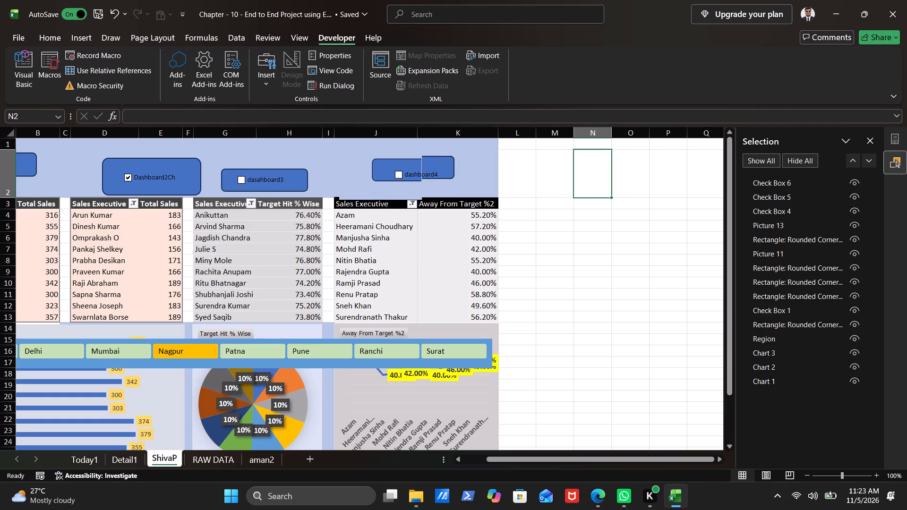
pyautogui.press('Delete')
pyautogui.press('Delete')
pyautogui.press('Delete')
pyautogui.click(402, 166)
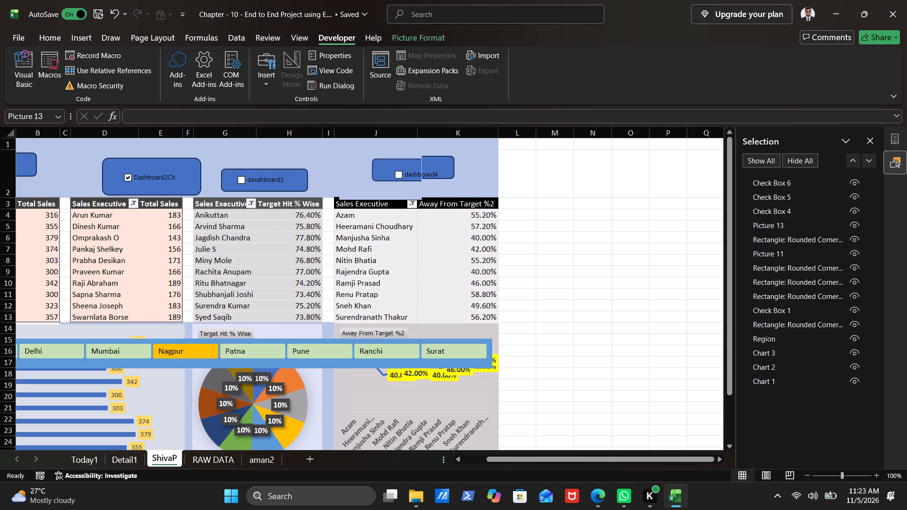
pyautogui.press('Delete')
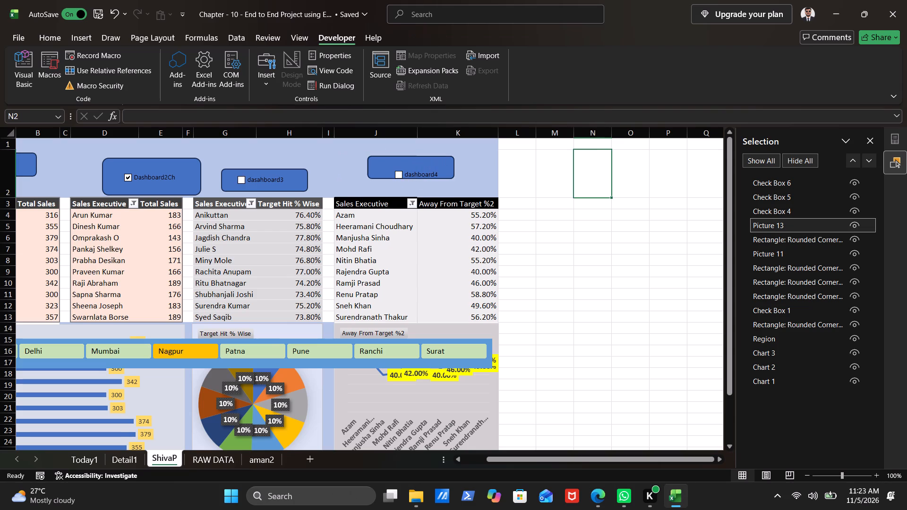
pyautogui.click(553, 180)
# Lower the front rounded rectangle above the Away From Target %2 table so the dashboard4 check box sits inside it.
pyautogui.moveTo(445, 167); pyautogui.dragTo(445, 169)
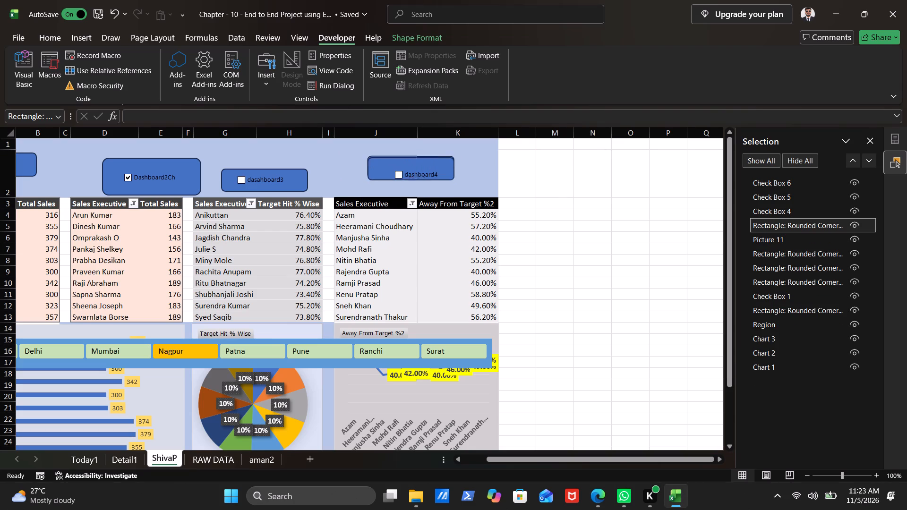
pyautogui.moveTo(445, 169); pyautogui.dragTo(447, 176)
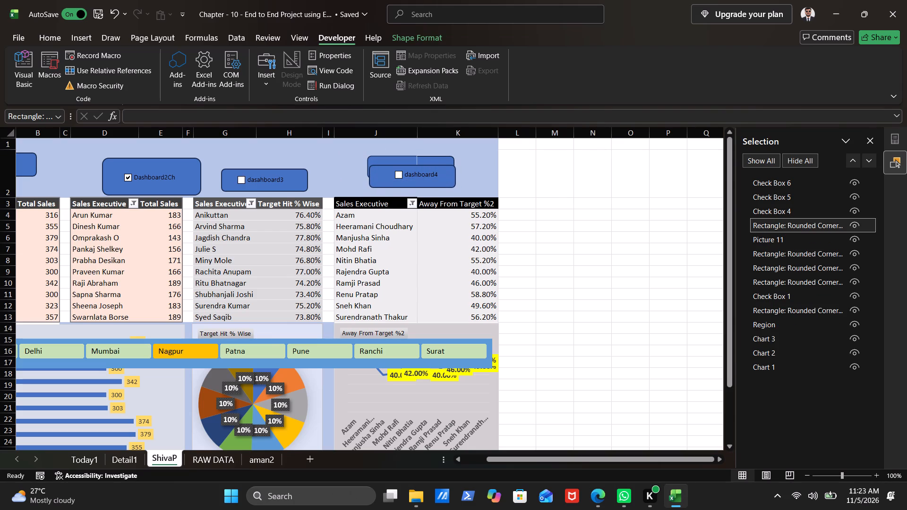
pyautogui.moveTo(447, 176); pyautogui.dragTo(447, 177)
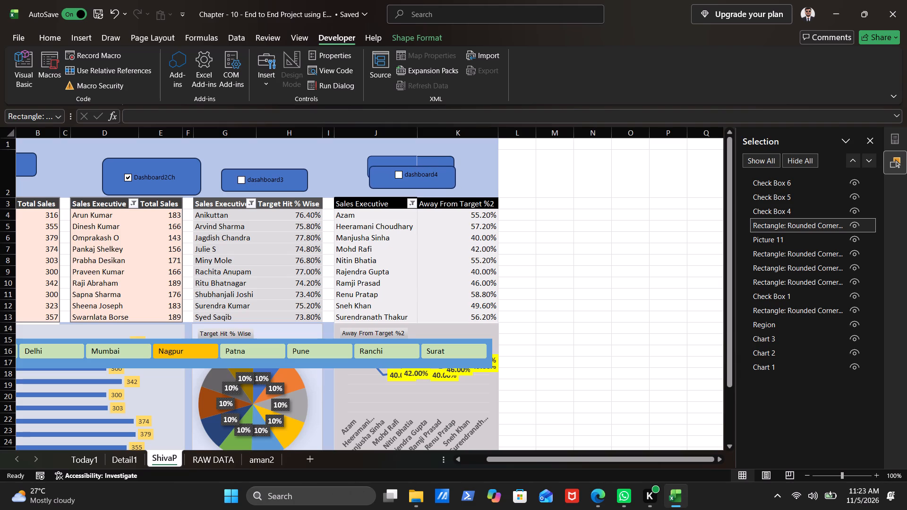
# Nudge the front rounded rectangle above the Away From Target %2 table slightly up so it centres on the dashboard4 check box.
pyautogui.moveTo(447, 177); pyautogui.dragTo(449, 174)
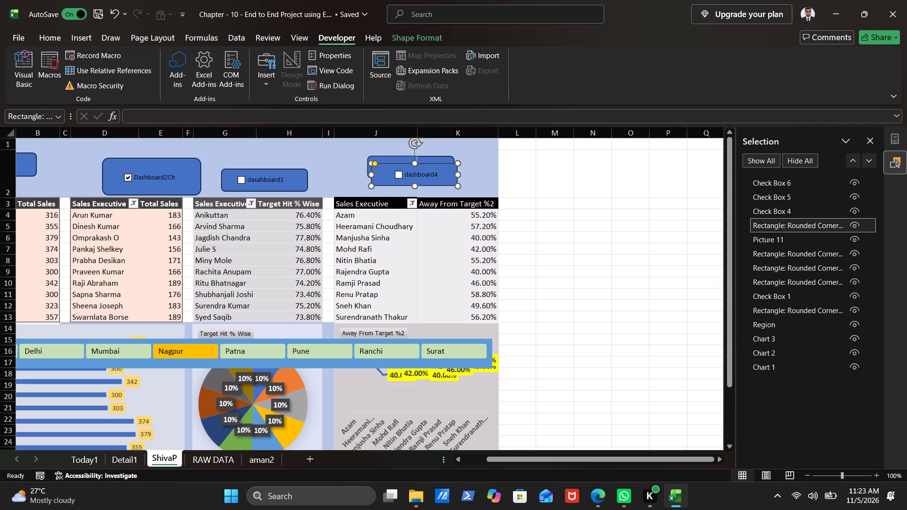
# Delete the duplicate rounded rectangle and Picture 11 lying behind the dashboard4 button.
pyautogui.click(438, 158)
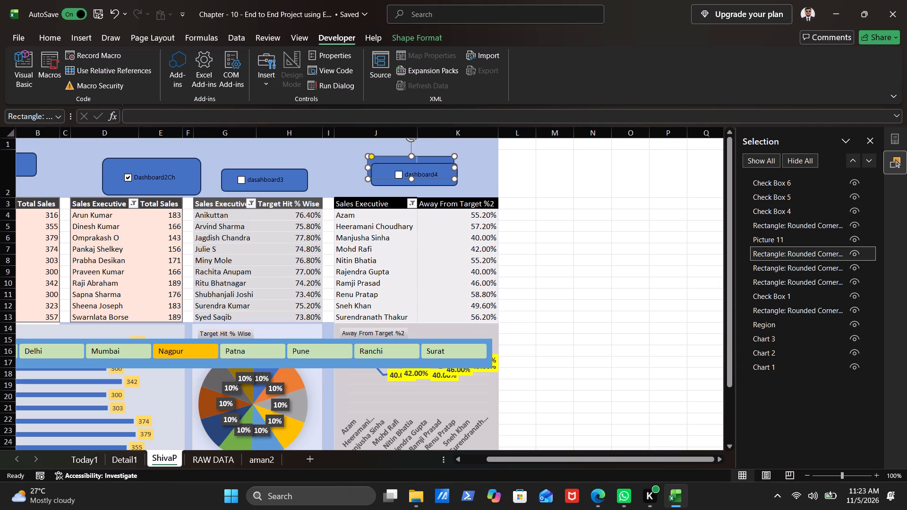
pyautogui.press('Delete')
pyautogui.press('Delete')
pyautogui.press('Delete')
pyautogui.press('Delete')
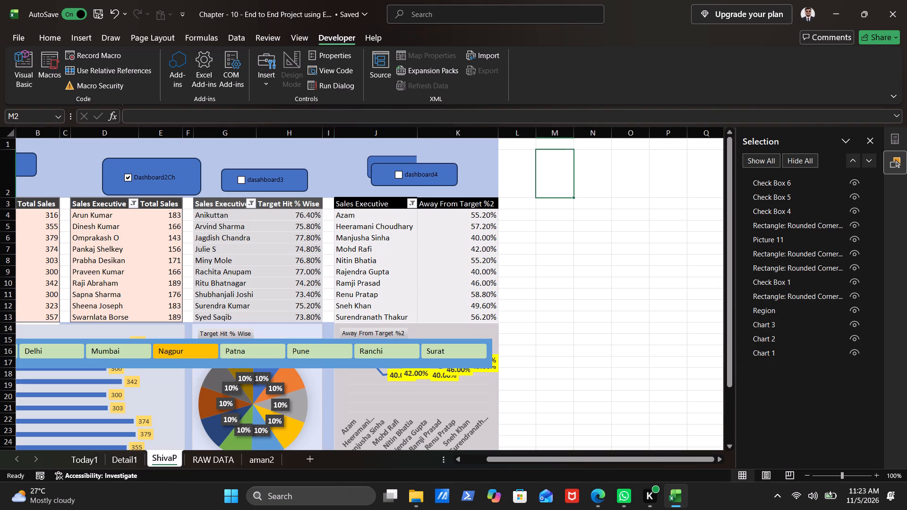
pyautogui.press('Delete')
pyautogui.click(410, 158)
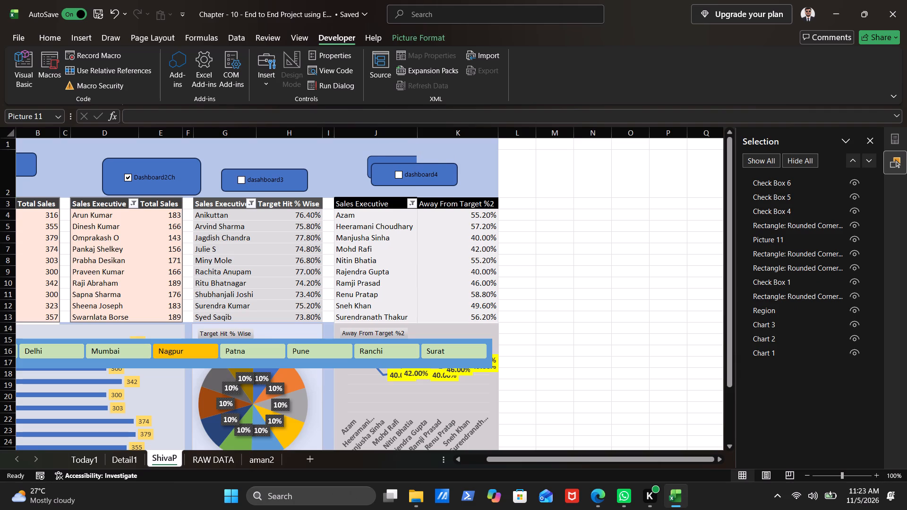
pyautogui.press('Delete')
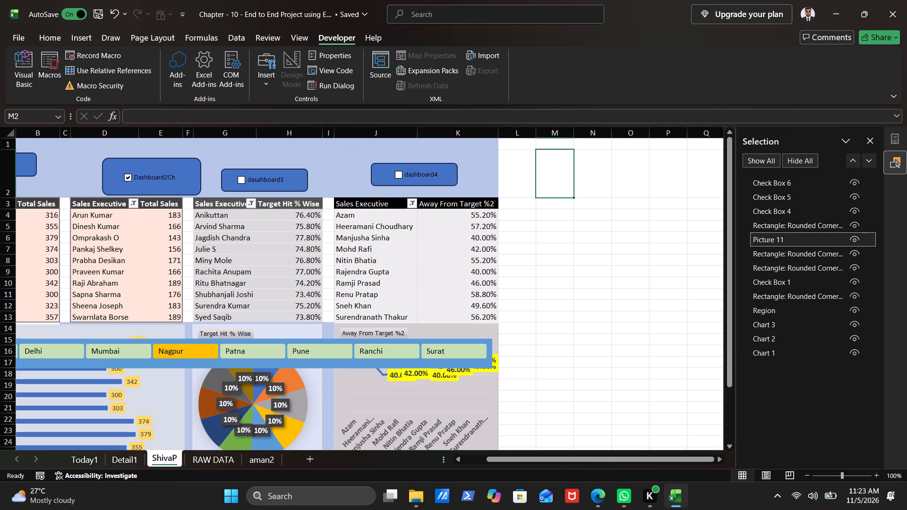
# Shrink the rounded rectangle around the Dashboard2Ch check box in height and width so it fits closely around the caption.
pyautogui.click(155, 162)
pyautogui.moveTo(151, 158); pyautogui.dragTo(152, 163)
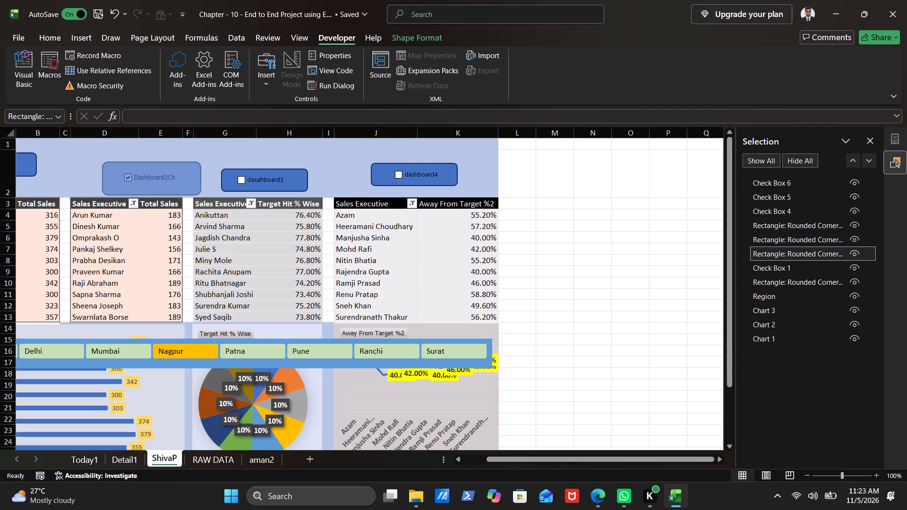
pyautogui.moveTo(152, 163); pyautogui.dragTo(152, 164)
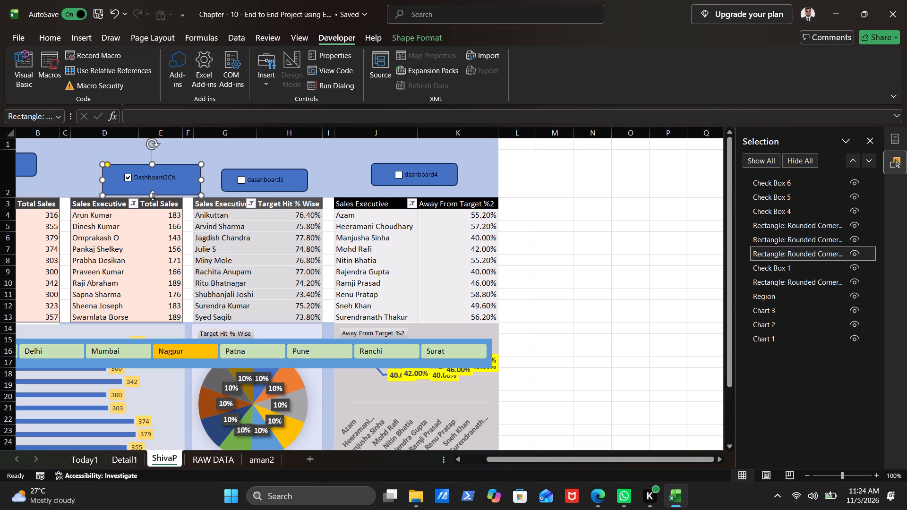
pyautogui.moveTo(153, 196); pyautogui.dragTo(153, 195)
pyautogui.moveTo(153, 195); pyautogui.dragTo(151, 191)
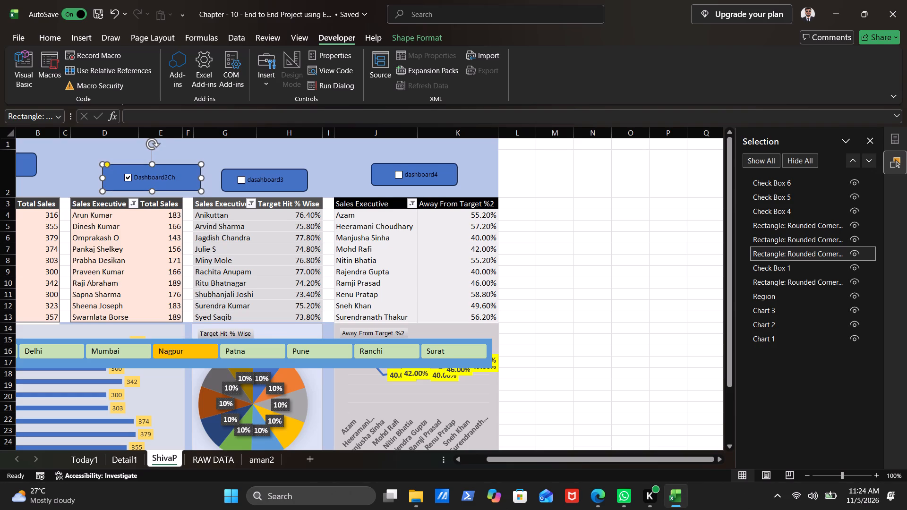
pyautogui.moveTo(202, 178); pyautogui.dragTo(193, 178)
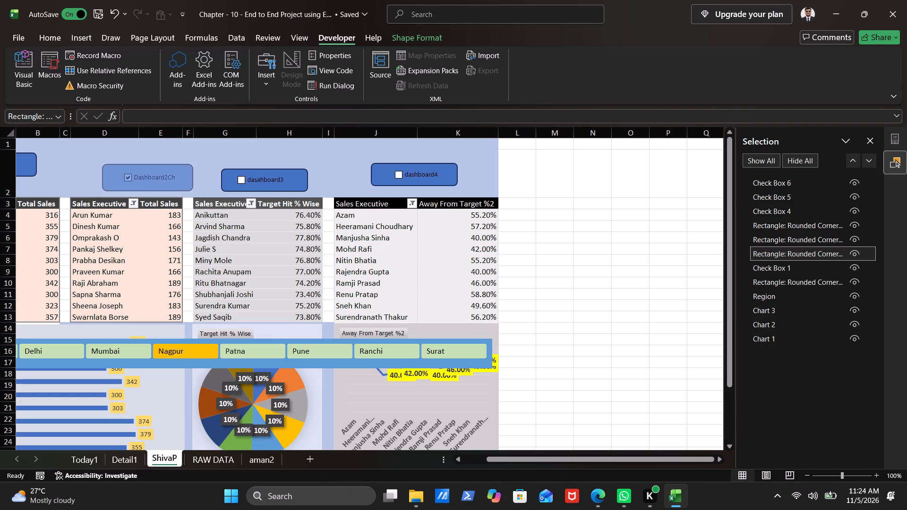
pyautogui.moveTo(193, 178); pyautogui.dragTo(190, 178)
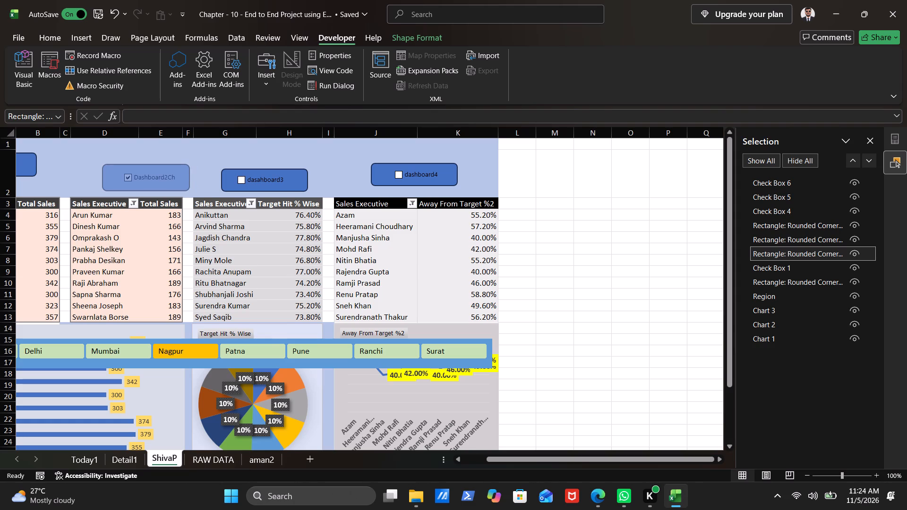
pyautogui.click(94, 146)
pyautogui.click(89, 162)
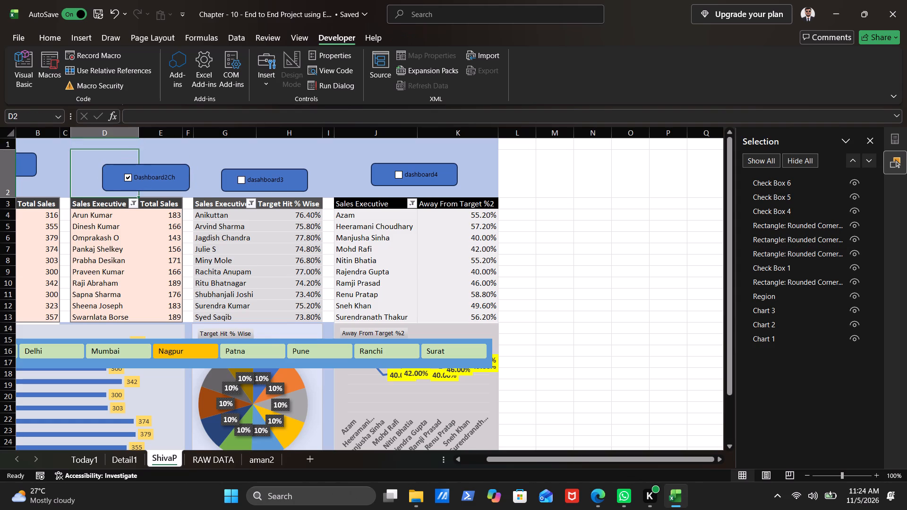
# Tick the dasahboard3 and dashboard4 check boxes in the banner.
pyautogui.hscroll(3, 245, 265)
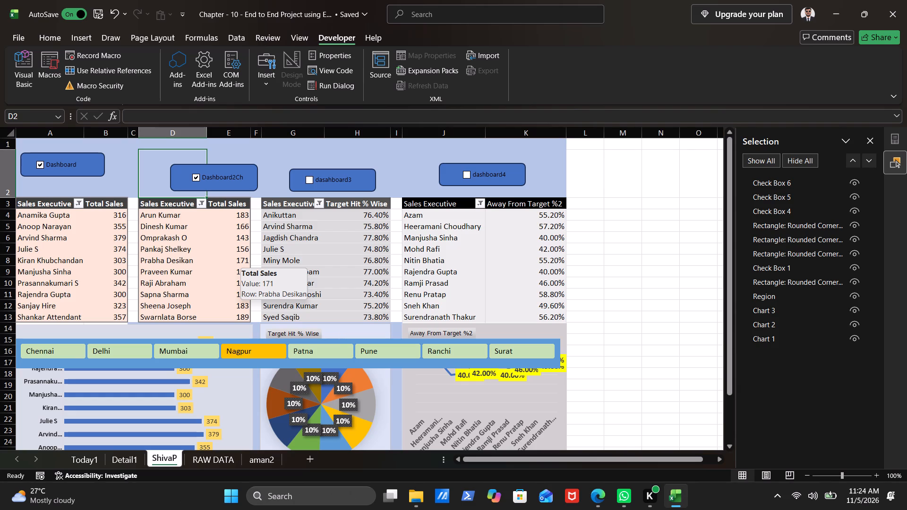
pyautogui.click(309, 179)
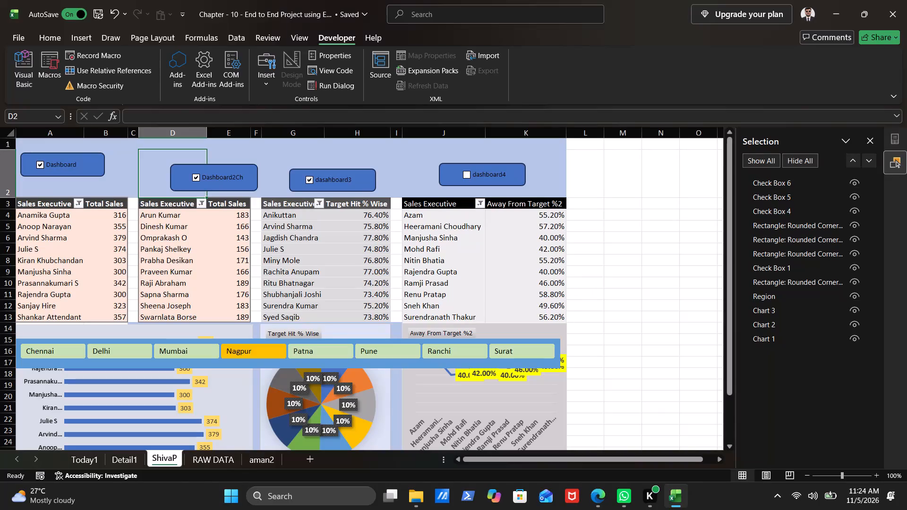
pyautogui.click(467, 176)
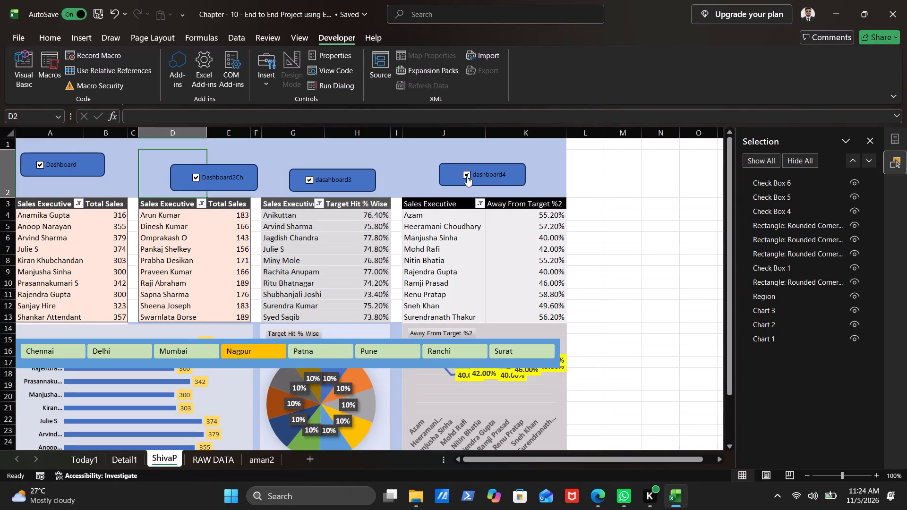
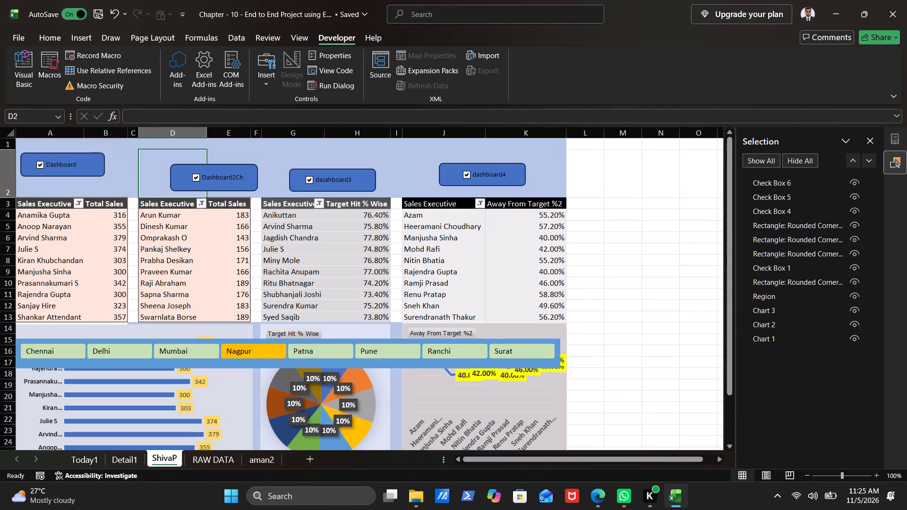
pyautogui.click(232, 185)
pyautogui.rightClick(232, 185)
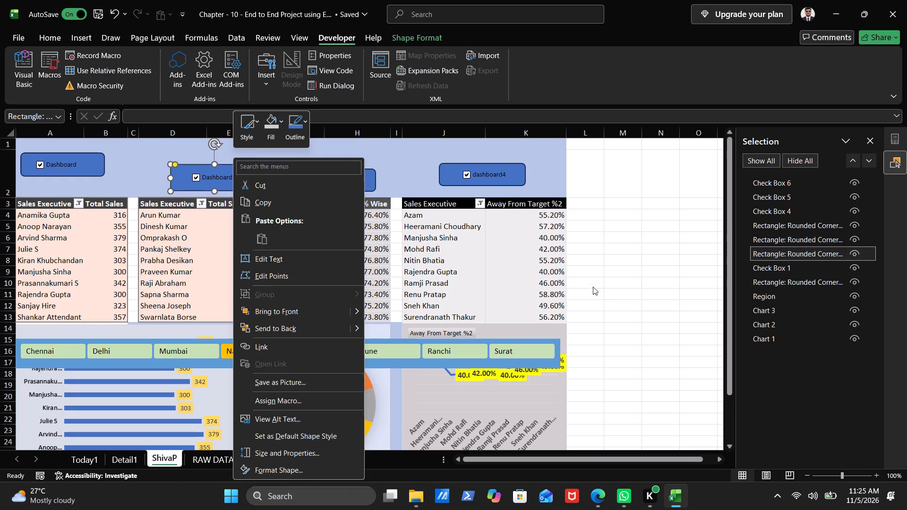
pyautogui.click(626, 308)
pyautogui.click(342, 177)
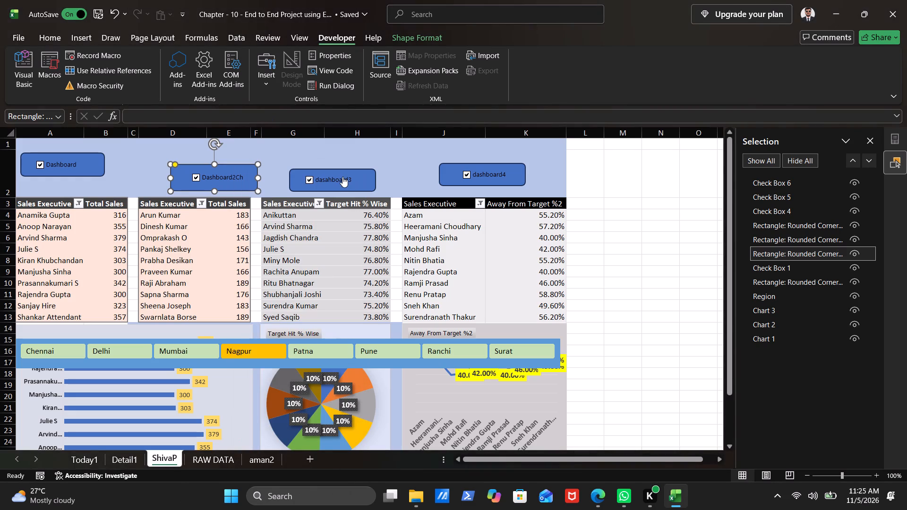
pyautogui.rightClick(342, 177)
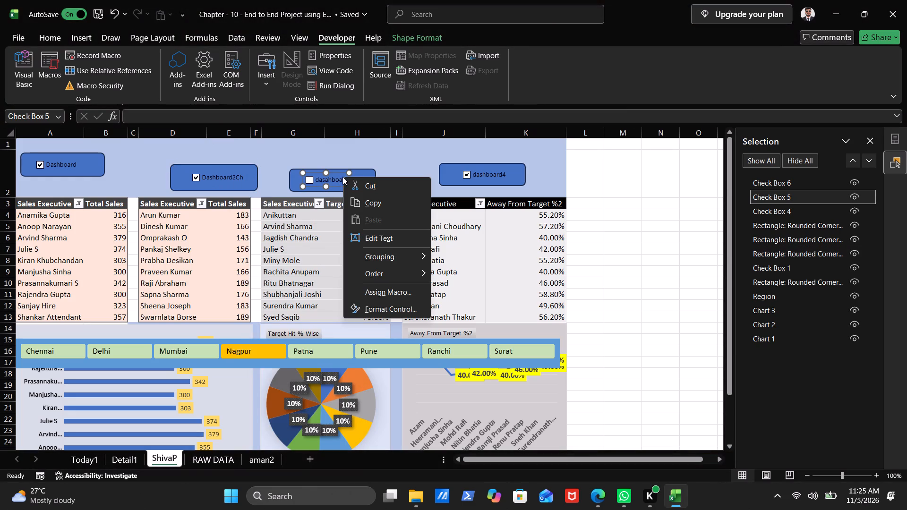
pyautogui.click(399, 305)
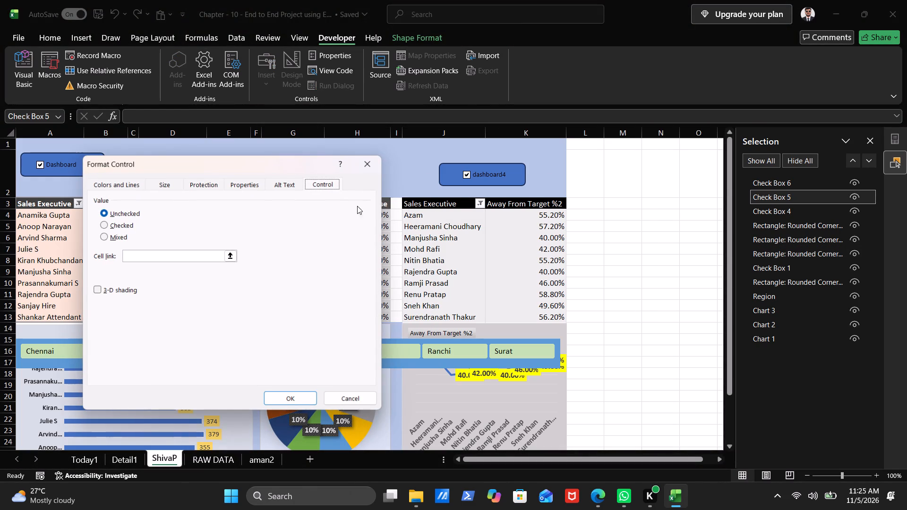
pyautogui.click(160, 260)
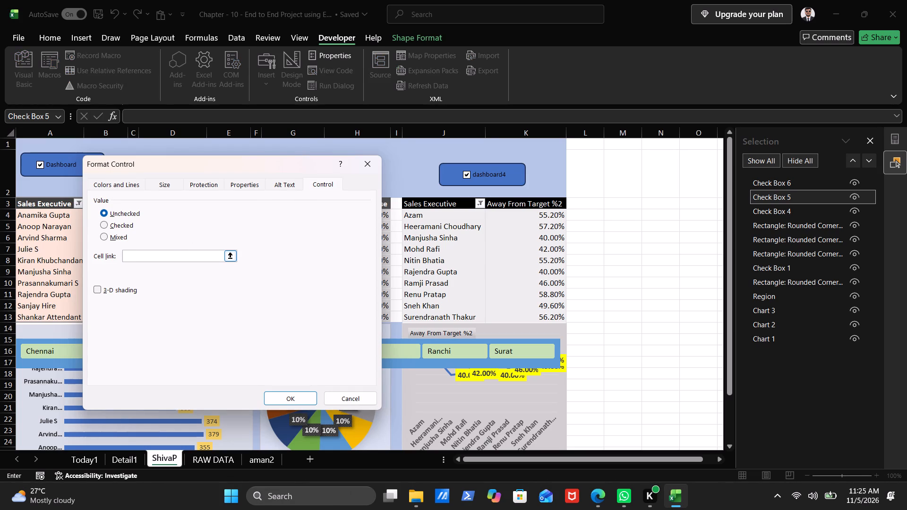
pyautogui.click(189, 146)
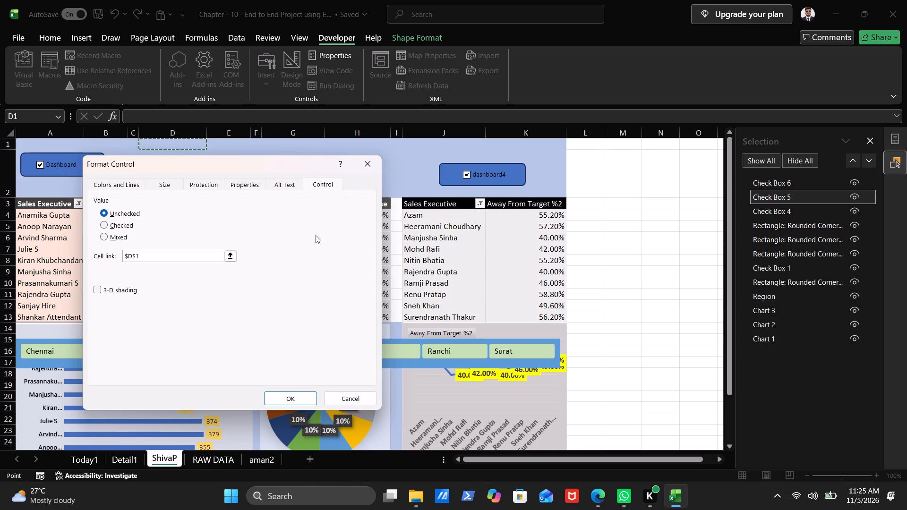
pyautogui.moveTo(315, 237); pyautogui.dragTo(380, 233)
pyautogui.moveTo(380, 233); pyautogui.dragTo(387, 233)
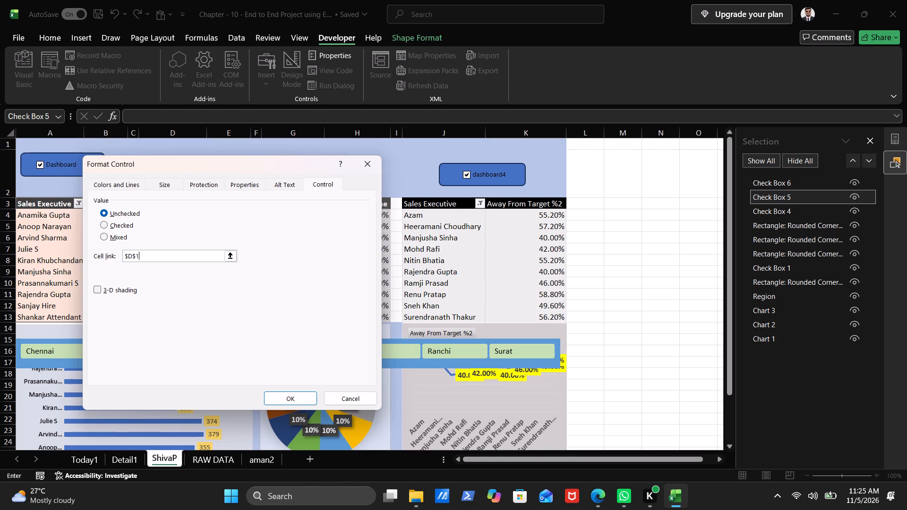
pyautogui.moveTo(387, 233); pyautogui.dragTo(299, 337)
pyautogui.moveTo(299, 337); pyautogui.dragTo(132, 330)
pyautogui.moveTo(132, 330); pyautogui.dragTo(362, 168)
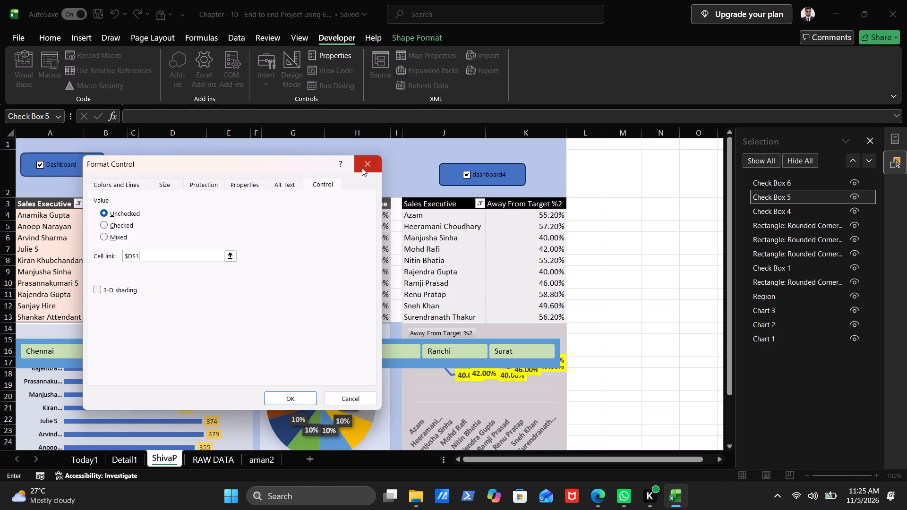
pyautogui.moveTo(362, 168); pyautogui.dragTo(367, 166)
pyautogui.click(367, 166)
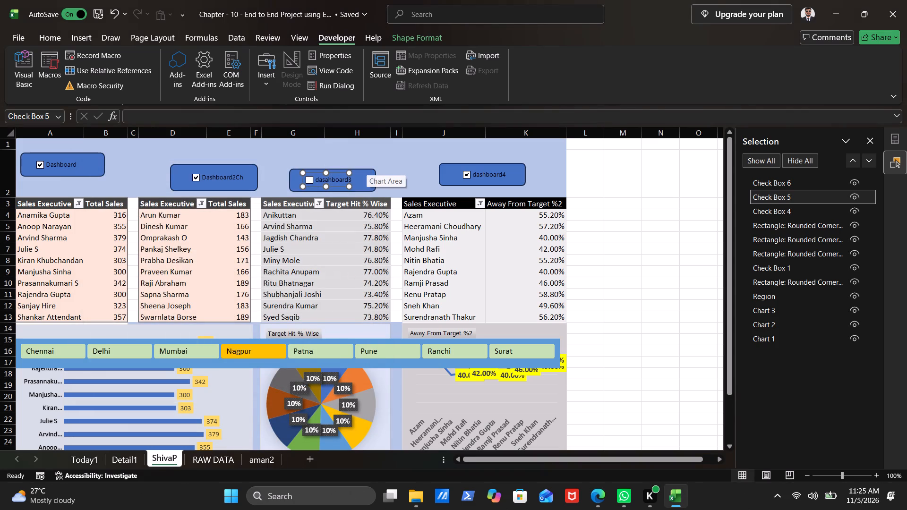
# Link the Dashboard2Ch check box to cell E1 through its Format Control settings.
pyautogui.click(224, 178)
pyautogui.rightClick(224, 178)
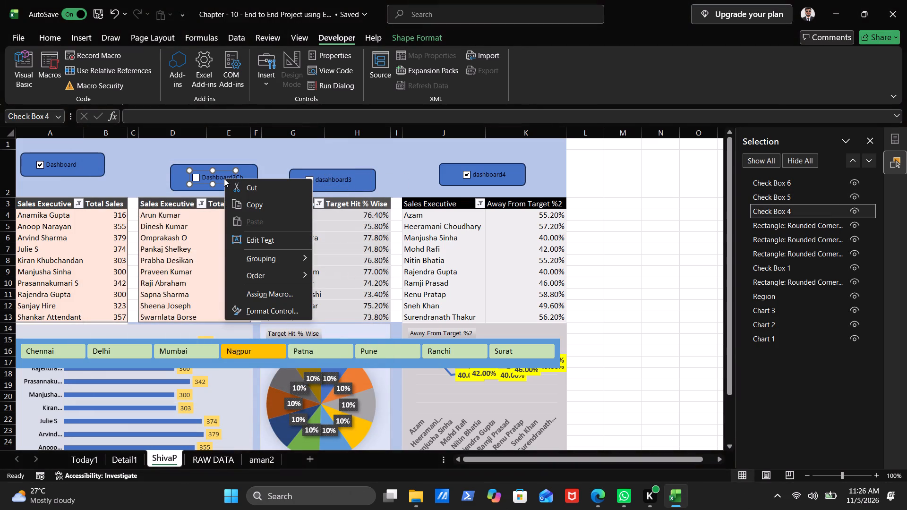
pyautogui.click(256, 314)
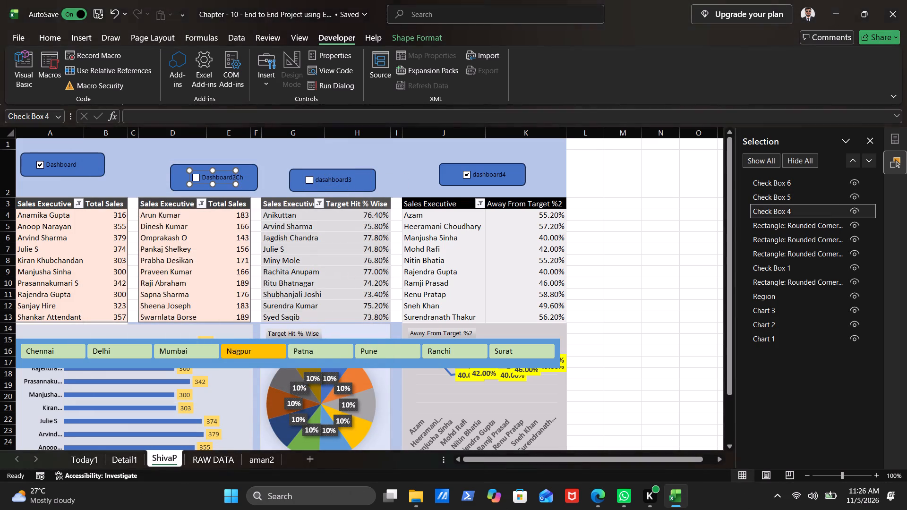
pyautogui.click(180, 254)
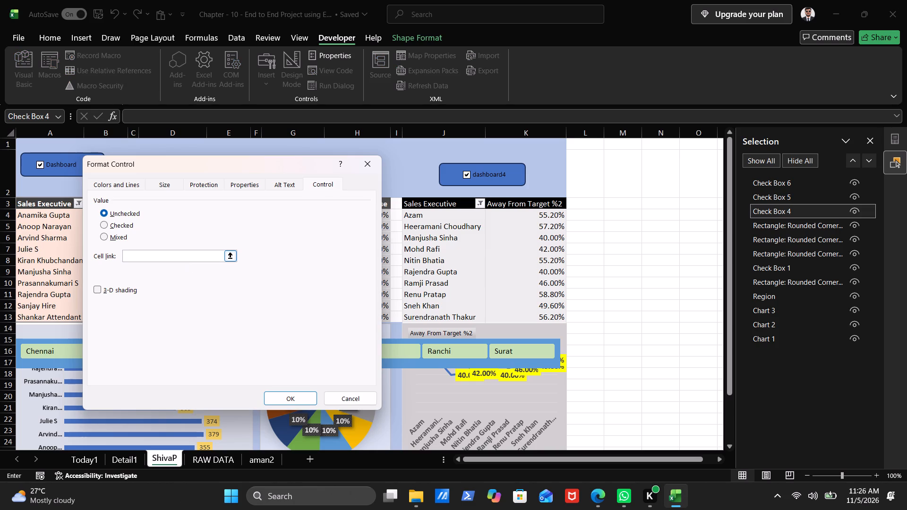
pyautogui.click(213, 149)
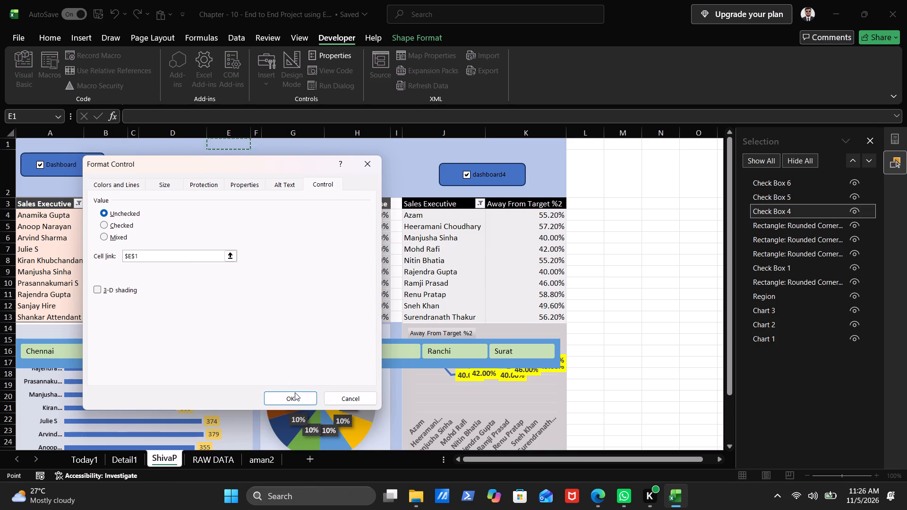
pyautogui.click(295, 397)
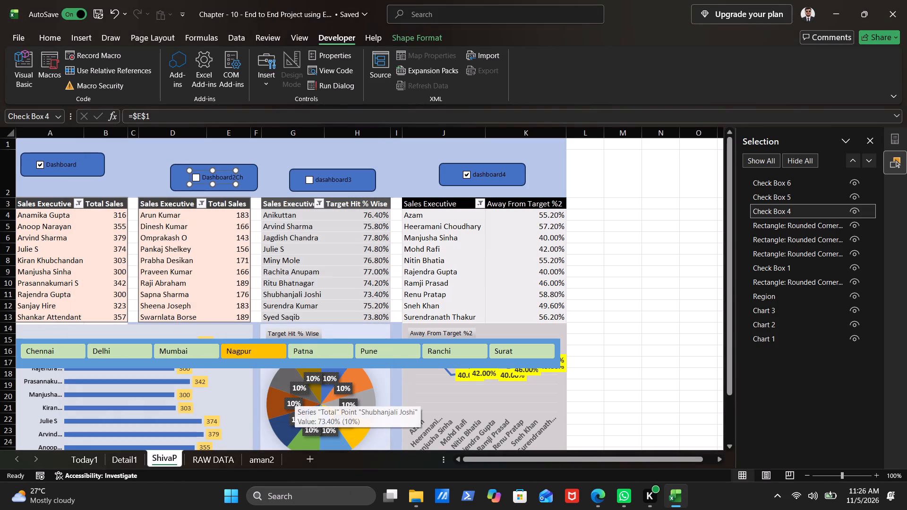
# Toggle the Dashboard2Ch check box several times to test its link to cell E1, leaving it ticked.
pyautogui.click(214, 143)
pyautogui.click(193, 159)
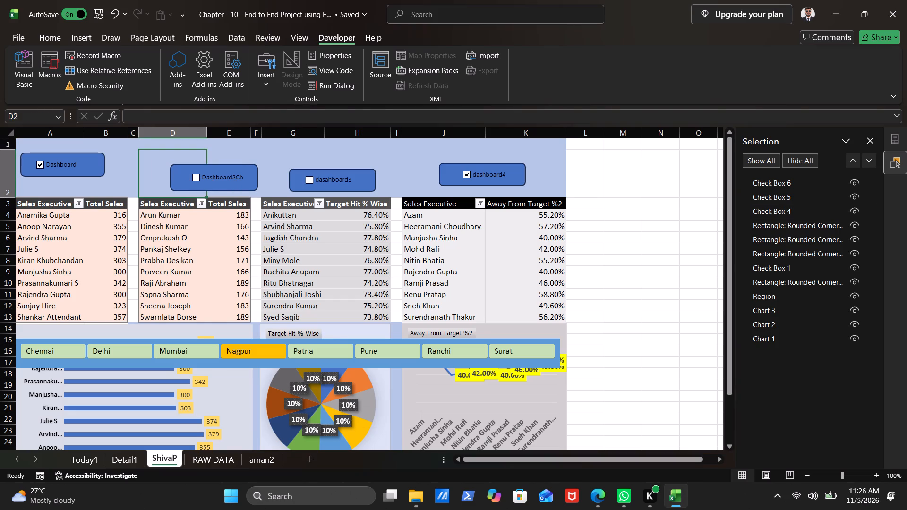
pyautogui.click(202, 149)
pyautogui.click(195, 176)
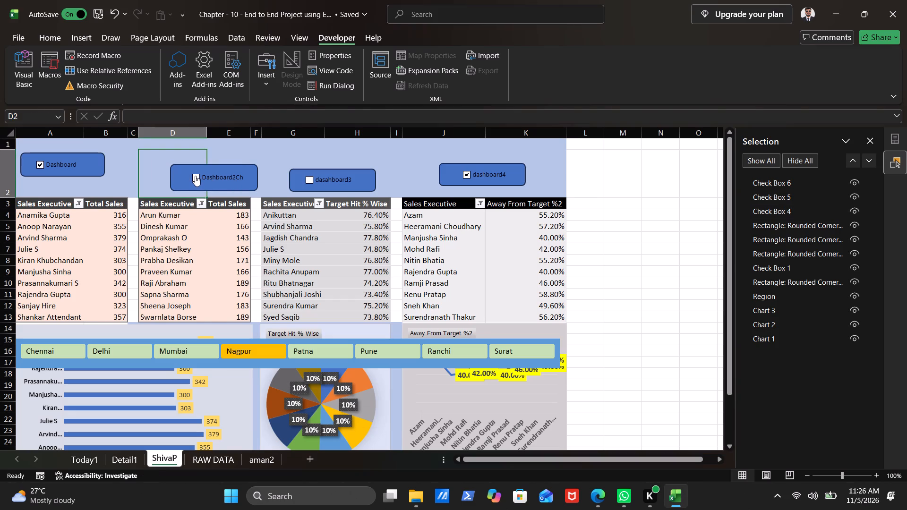
pyautogui.click(195, 176)
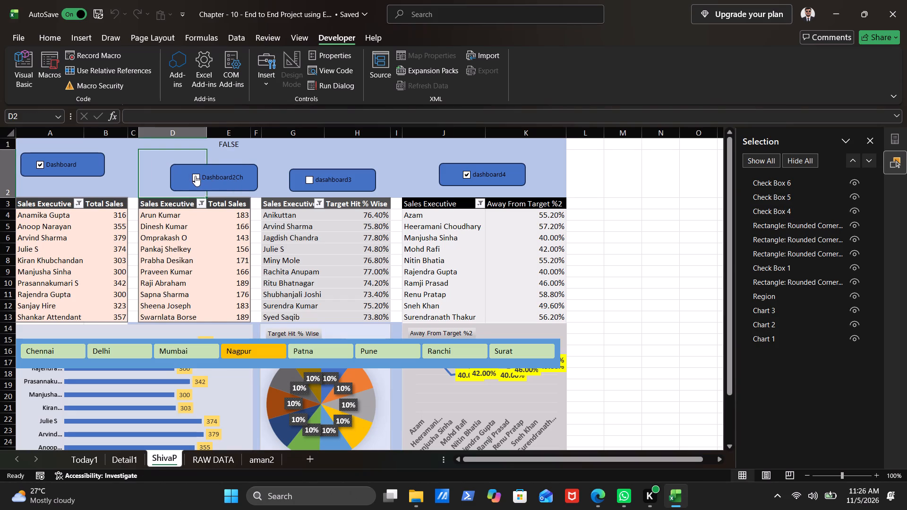
pyautogui.click(195, 176)
pyautogui.click(195, 176)
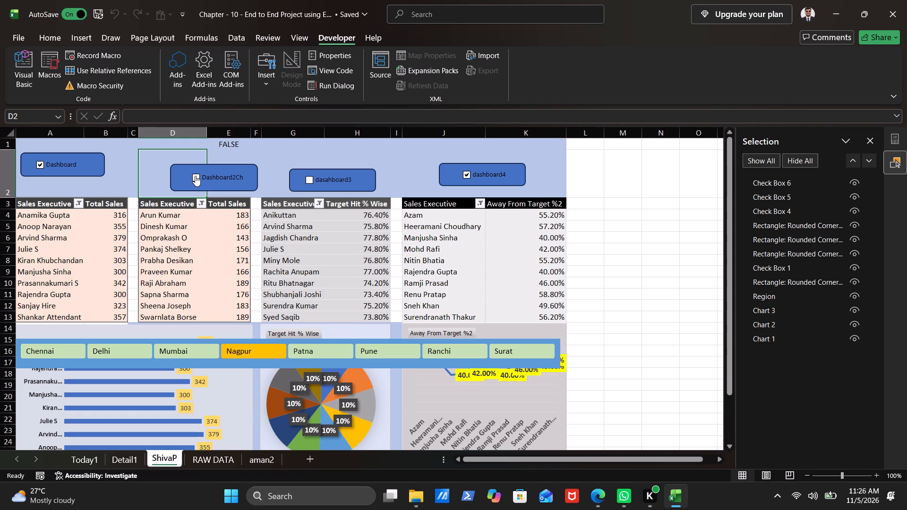
pyautogui.click(195, 176)
pyautogui.click(233, 144)
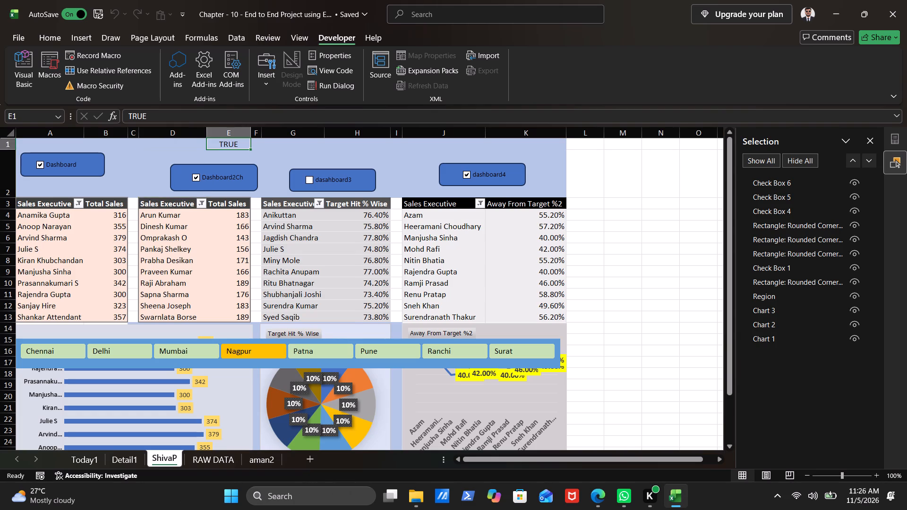
pyautogui.moveTo(231, 147); pyautogui.dragTo(222, 151)
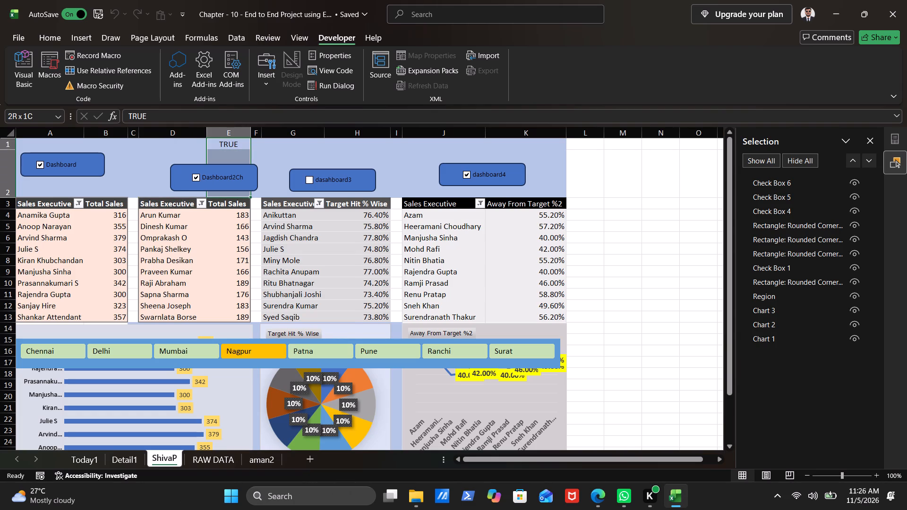
pyautogui.moveTo(222, 151); pyautogui.dragTo(223, 148)
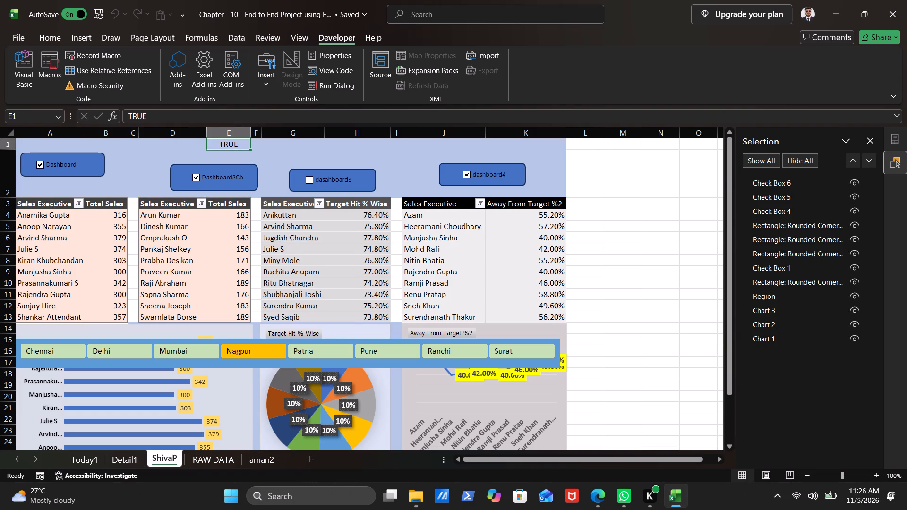
# Tick the dasahboard3 check box and link it to cell H2 through its Format Control settings.
pyautogui.click(336, 181)
pyautogui.rightClick(336, 181)
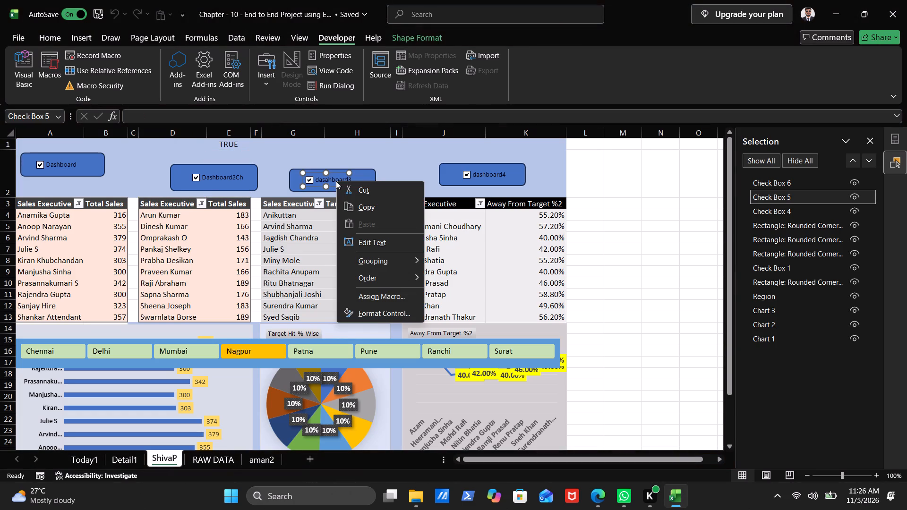
pyautogui.click(380, 311)
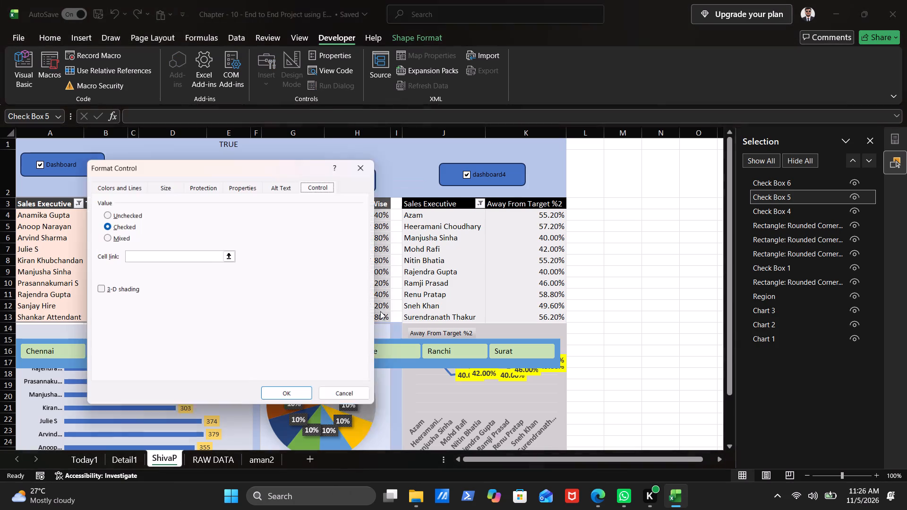
pyautogui.click(325, 149)
pyautogui.moveTo(325, 149); pyautogui.dragTo(178, 255)
pyautogui.click(178, 255)
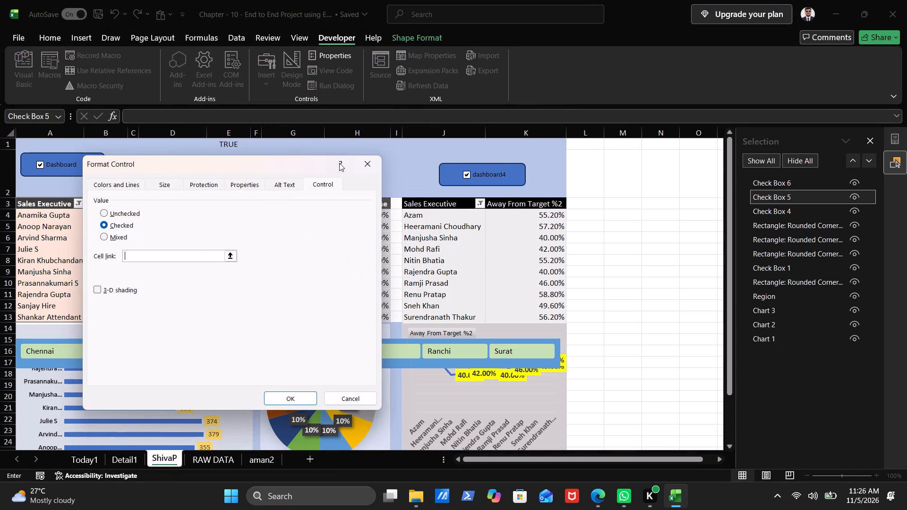
pyautogui.click(334, 151)
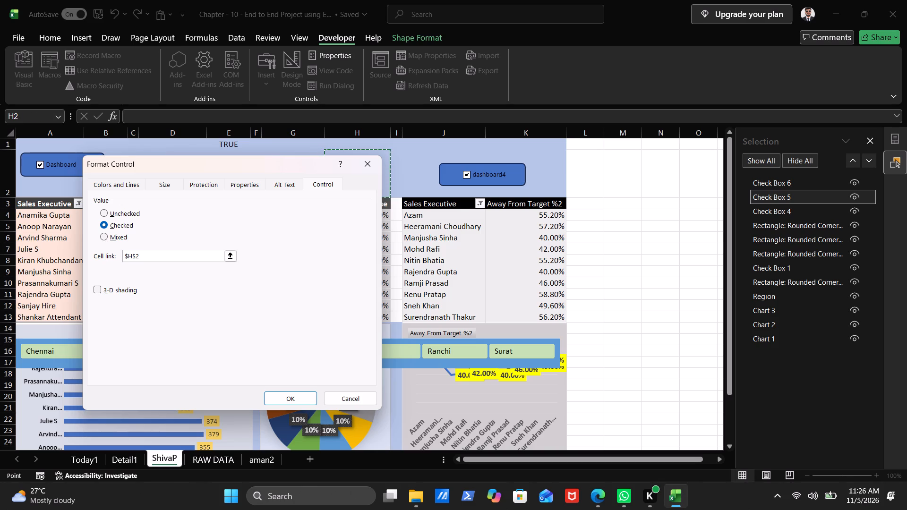
pyautogui.click(290, 398)
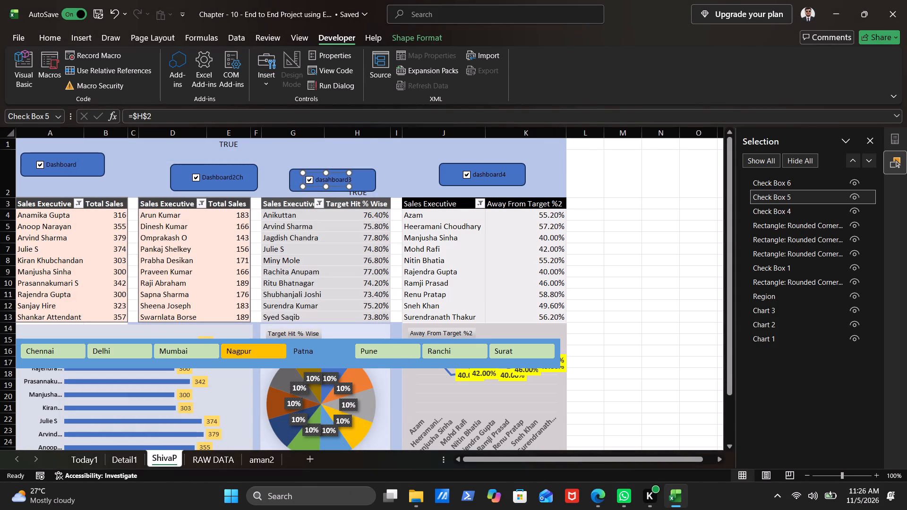
# Toggle the dasahboard3 check box repeatedly to test its link to cell H2.
pyautogui.click(416, 179)
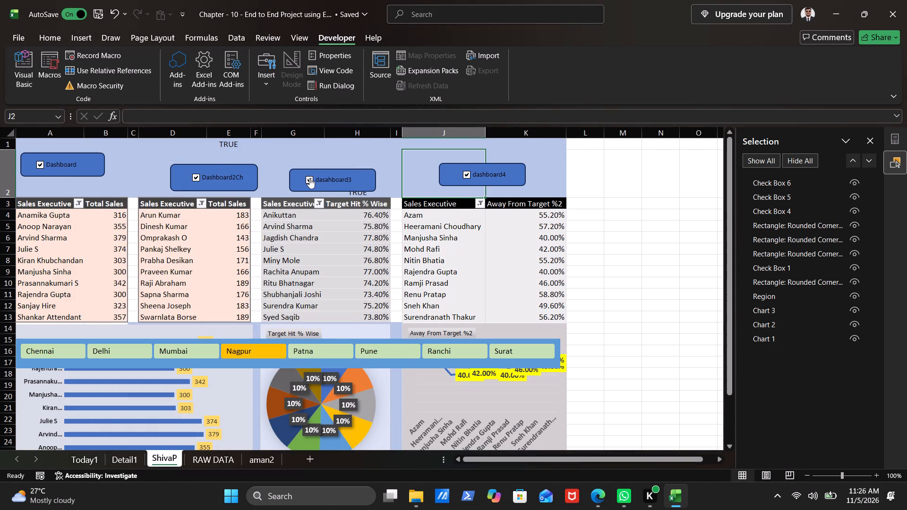
pyautogui.click(309, 178)
pyautogui.tripleClick(309, 178)
pyautogui.tripleClick(309, 178)
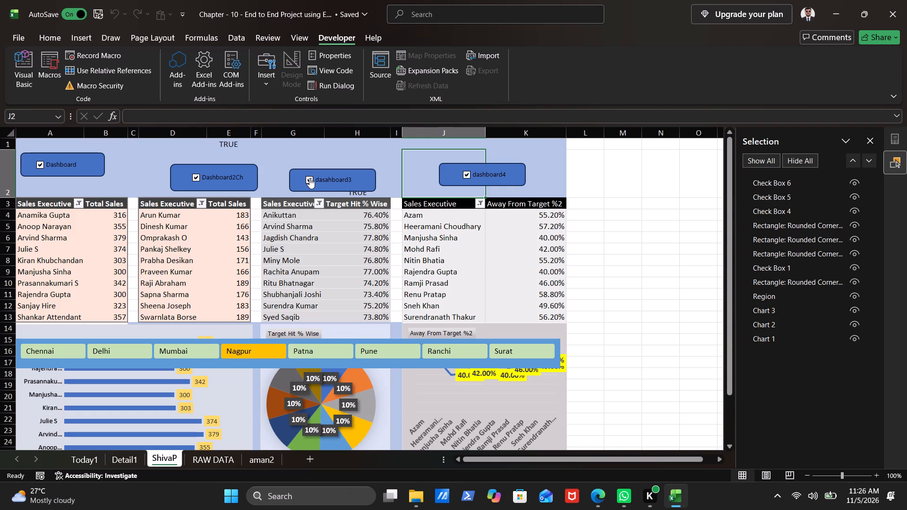
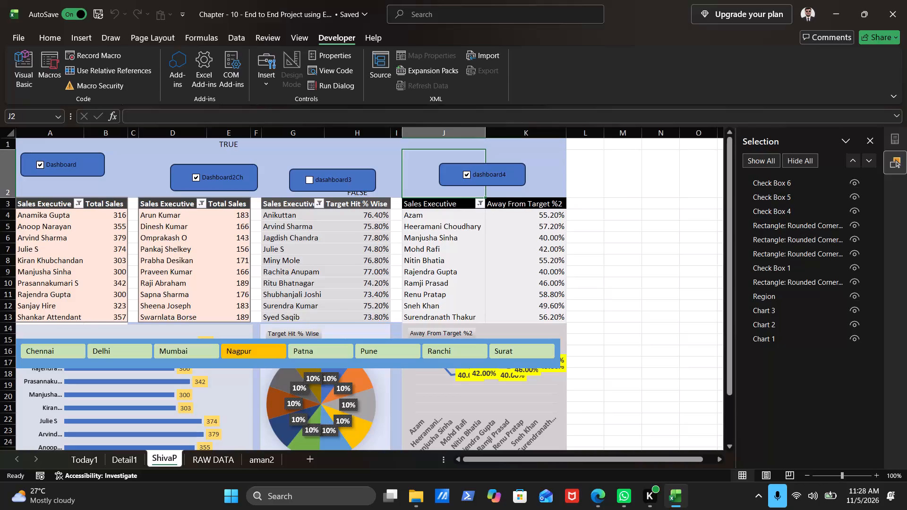
# Delete the rounded rectangles behind the Dashboard2Ch, dasahboard3 and dashboard4 check boxes in the banner.
pyautogui.click(244, 175)
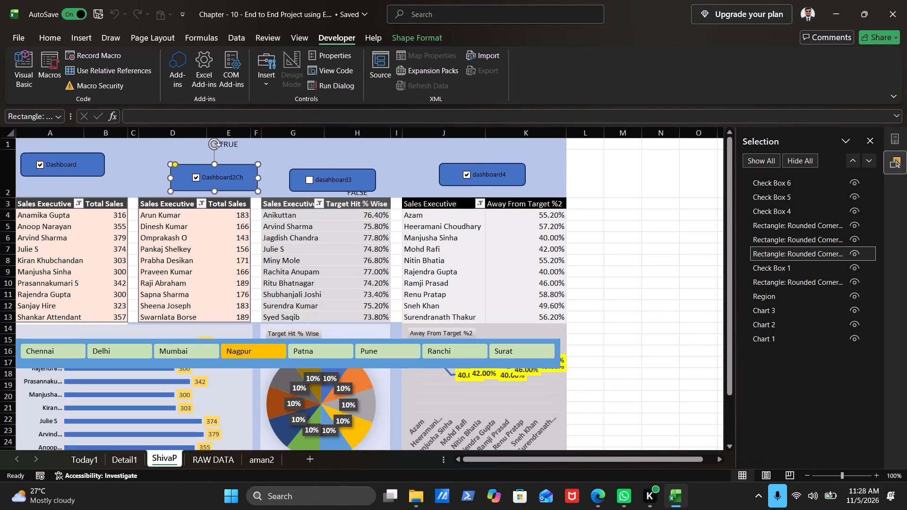
pyautogui.press('Delete')
pyautogui.press('BackSpace')
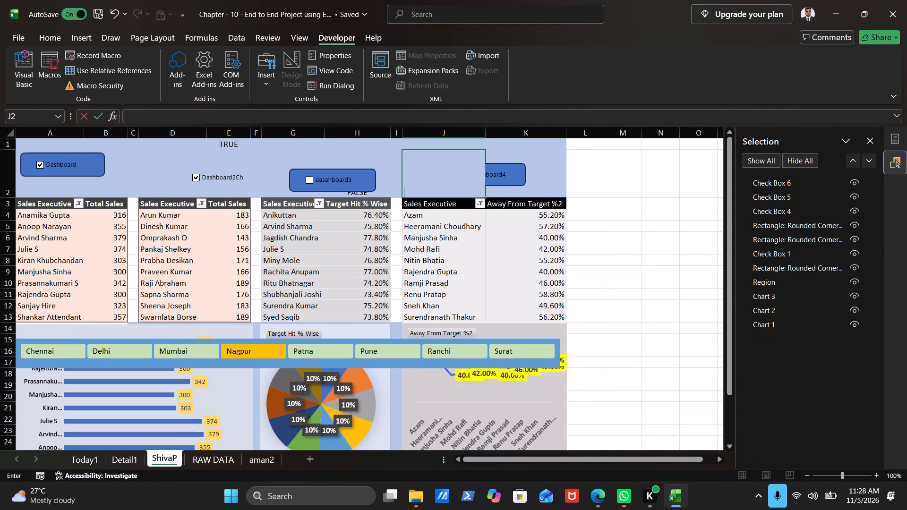
pyautogui.click(348, 183)
pyautogui.press('Delete')
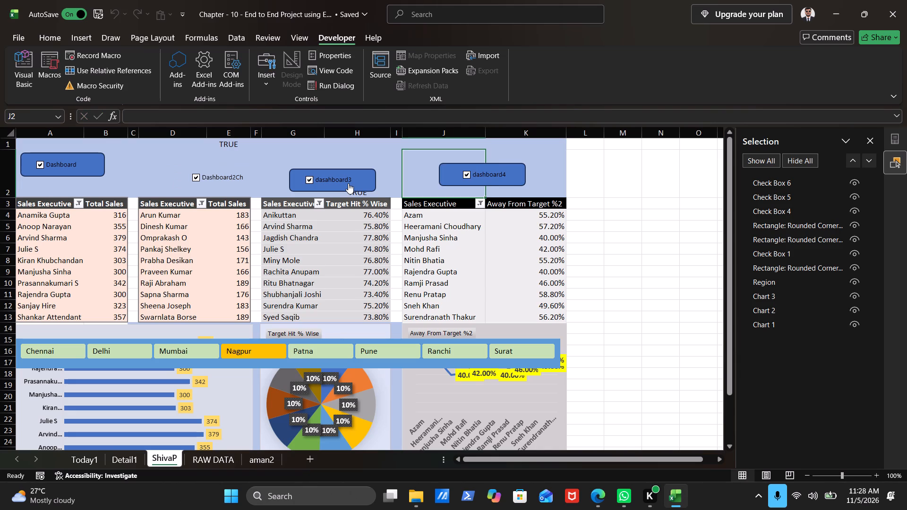
pyautogui.press('Delete')
pyautogui.click(370, 178)
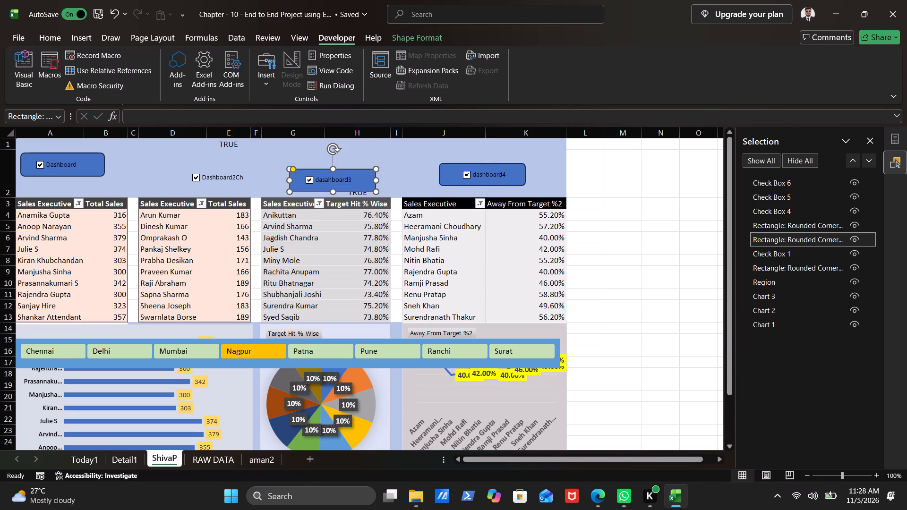
pyautogui.press('Delete')
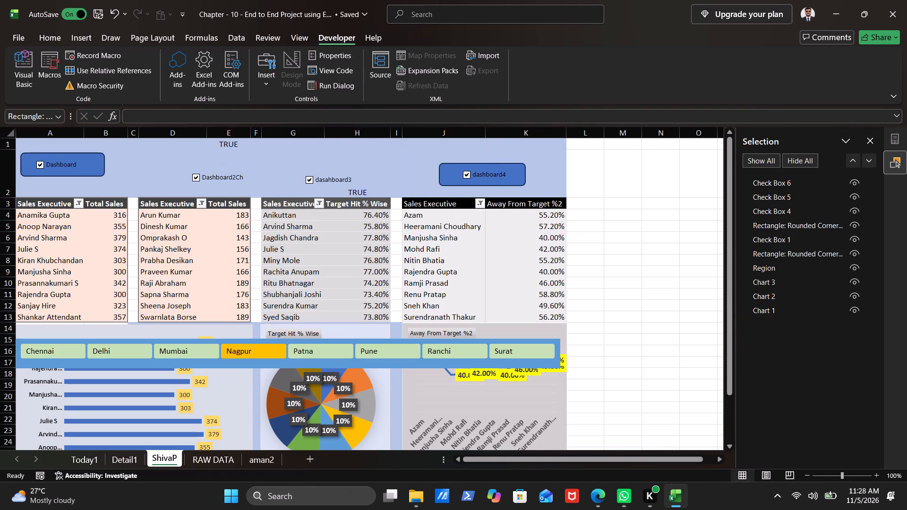
pyautogui.click(455, 180)
pyautogui.press('Delete')
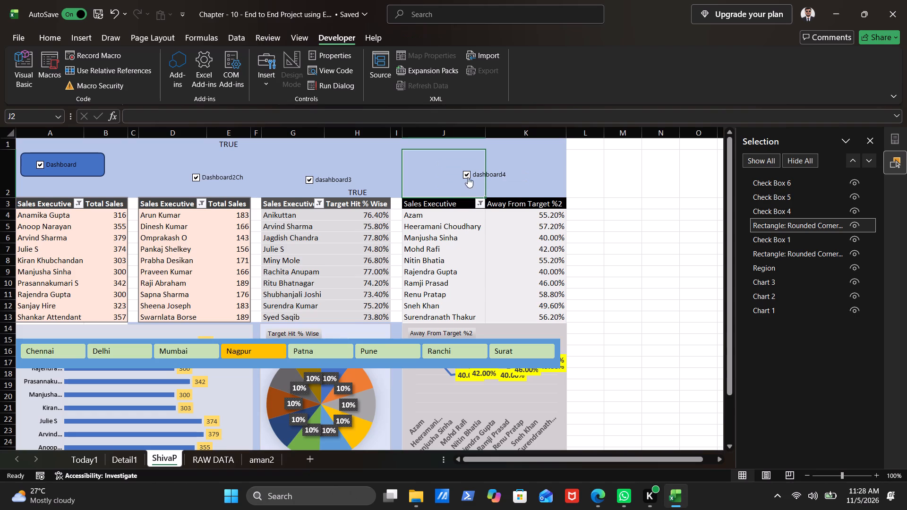
# Untick the dashboard4 check box in the banner.
pyautogui.click(467, 172)
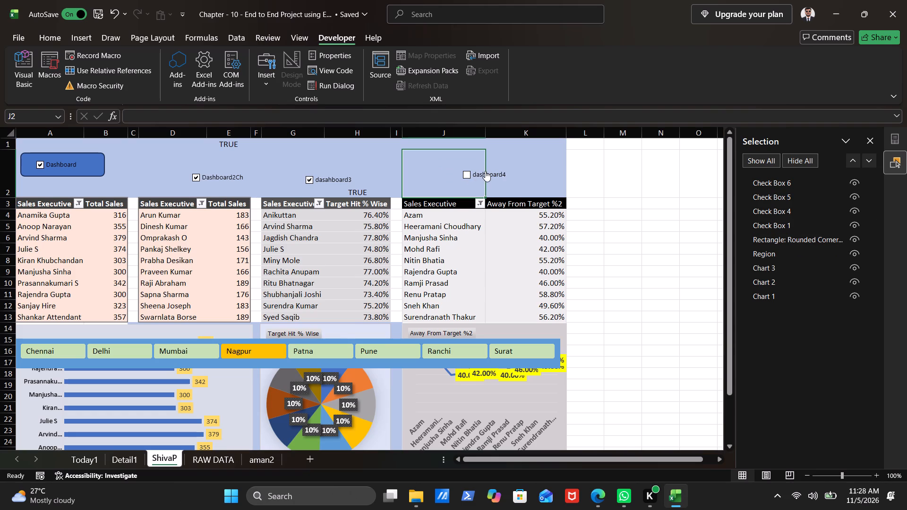
pyautogui.click(485, 171)
pyautogui.click(500, 174)
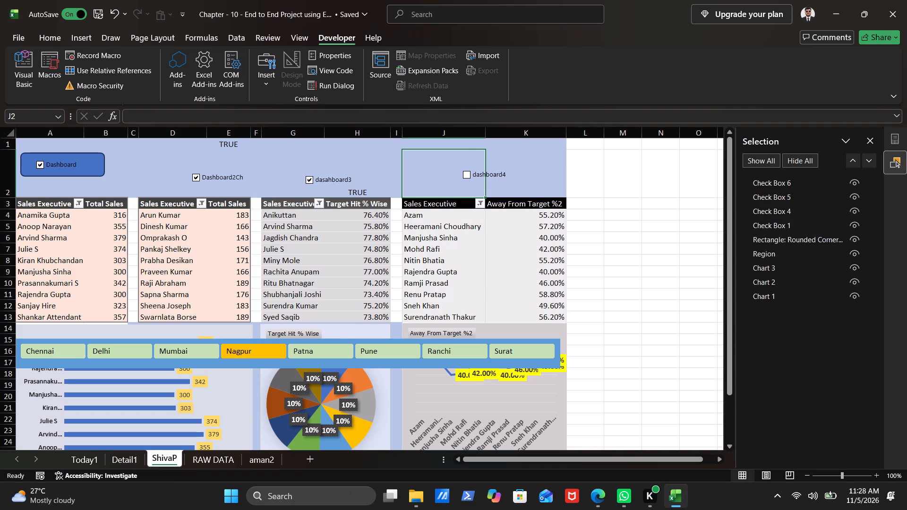
pyautogui.click(510, 177)
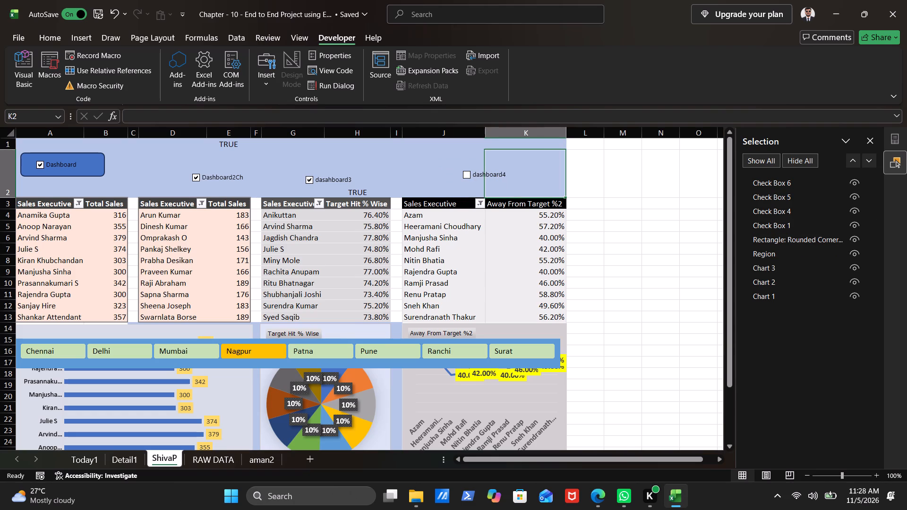
pyautogui.click(366, 198)
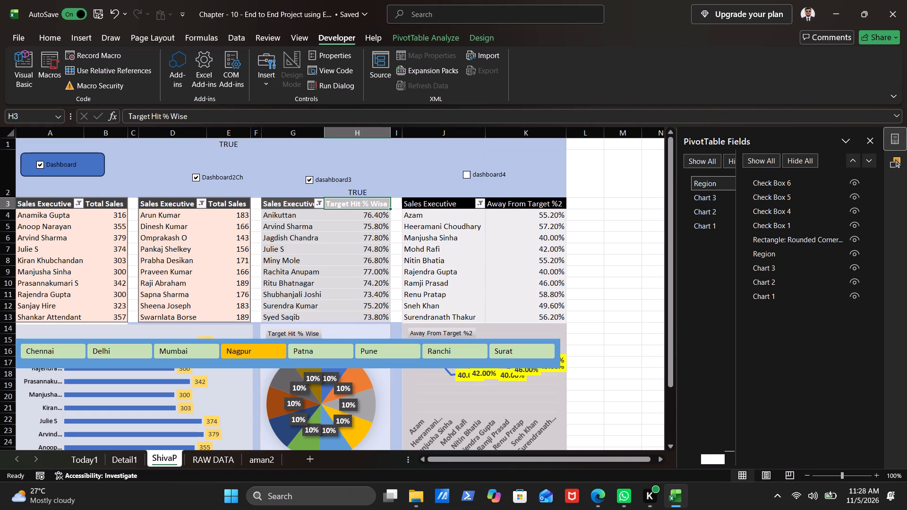
pyautogui.click(372, 171)
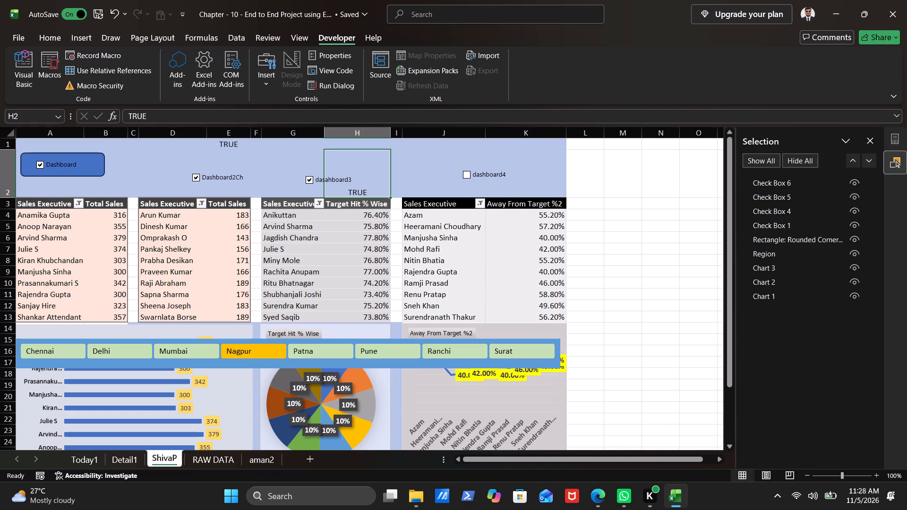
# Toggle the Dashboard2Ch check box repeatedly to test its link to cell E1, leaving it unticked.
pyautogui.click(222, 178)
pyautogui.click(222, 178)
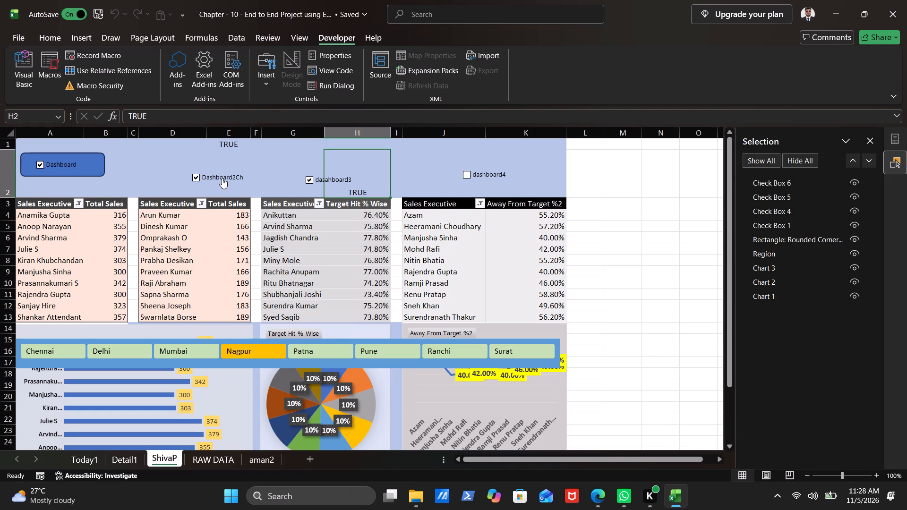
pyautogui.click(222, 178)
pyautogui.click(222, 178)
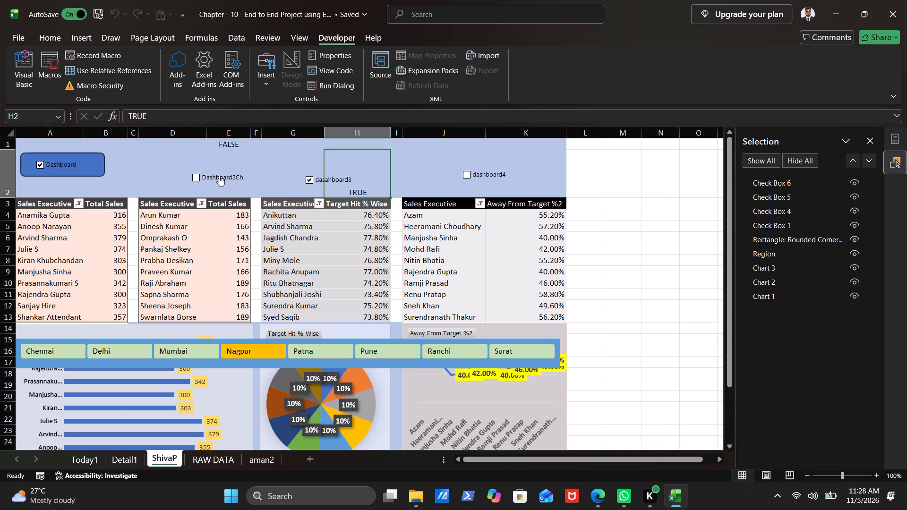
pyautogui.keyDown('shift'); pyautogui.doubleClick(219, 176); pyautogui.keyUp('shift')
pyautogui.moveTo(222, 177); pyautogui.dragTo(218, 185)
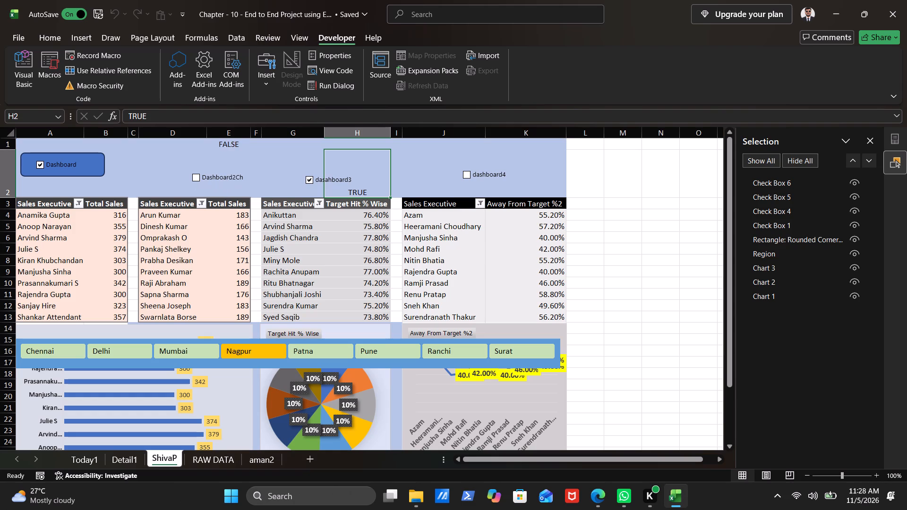
# Reshape the rounded rectangle at the Dashboard check box so that it sits lower, just beneath the caption.
pyautogui.click(93, 172)
pyautogui.moveTo(93, 172); pyautogui.dragTo(63, 177)
pyautogui.moveTo(63, 177); pyautogui.dragTo(62, 189)
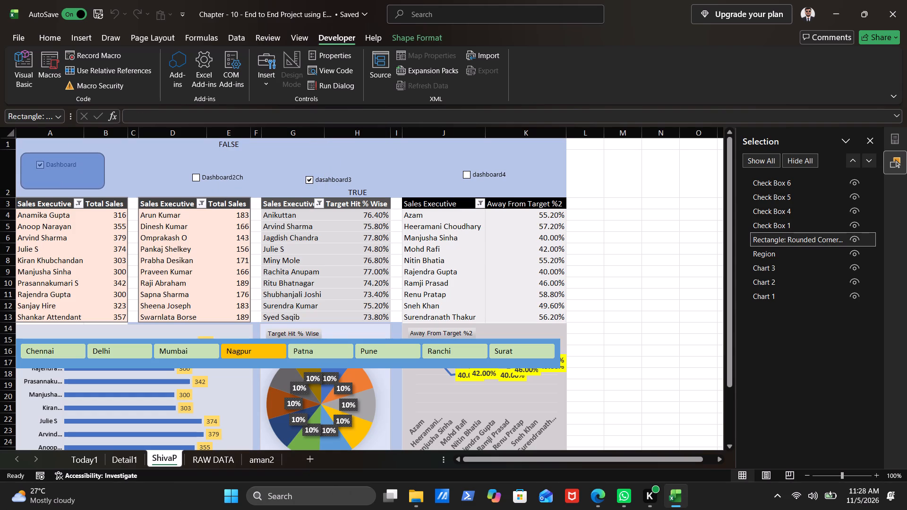
pyautogui.moveTo(62, 189); pyautogui.dragTo(62, 186)
pyautogui.moveTo(62, 151); pyautogui.dragTo(63, 168)
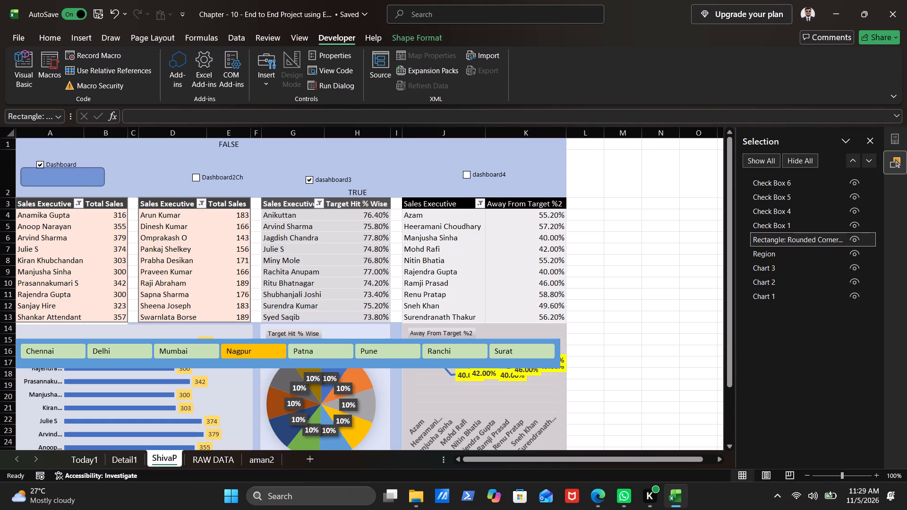
pyautogui.moveTo(63, 168); pyautogui.dragTo(62, 160)
pyautogui.click(118, 200)
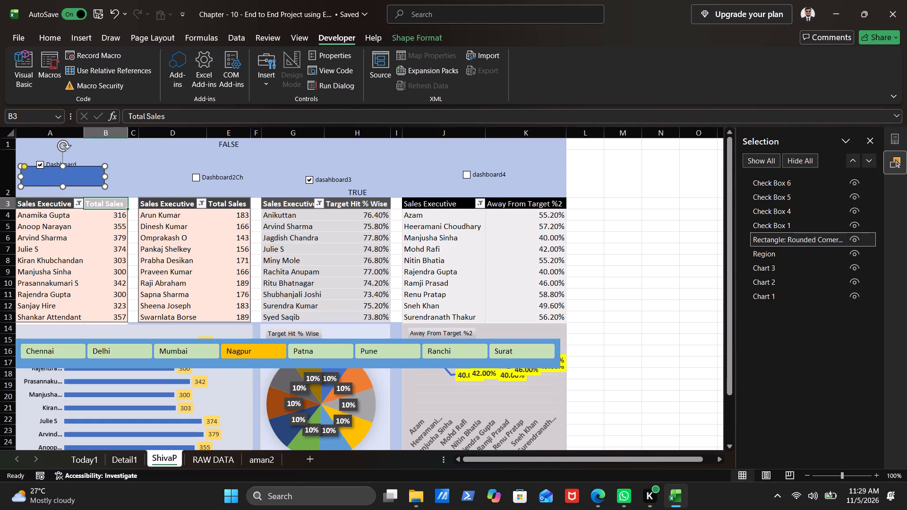
pyautogui.click(83, 178)
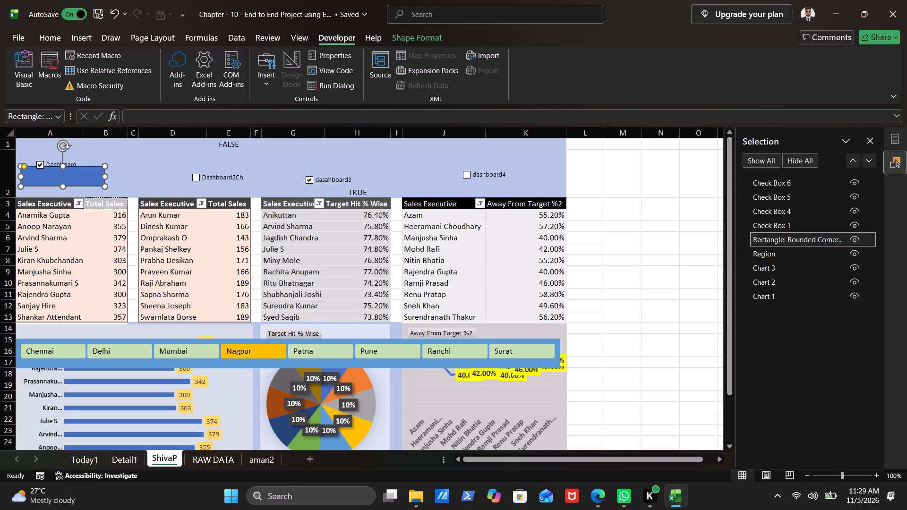
# Clear the contents of the banner cells in A1:K2.
pyautogui.moveTo(43, 147); pyautogui.dragTo(404, 166)
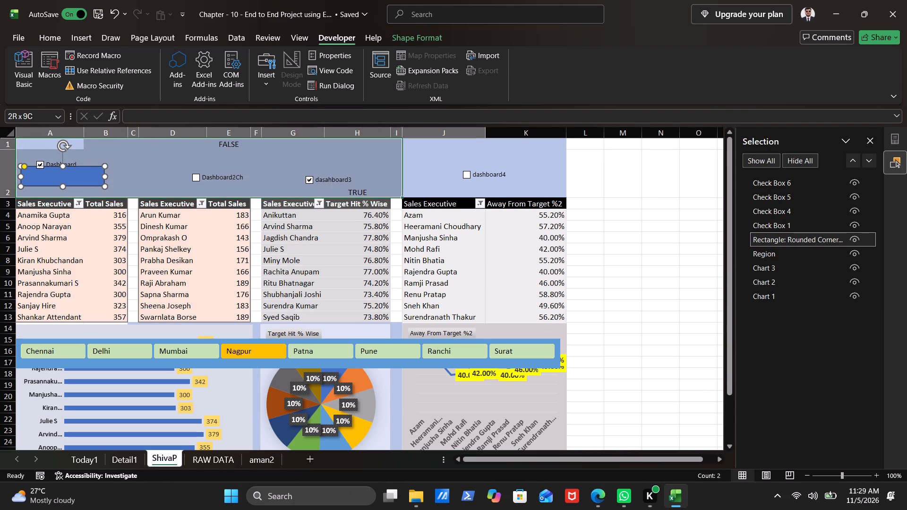
pyautogui.moveTo(404, 166); pyautogui.dragTo(503, 165)
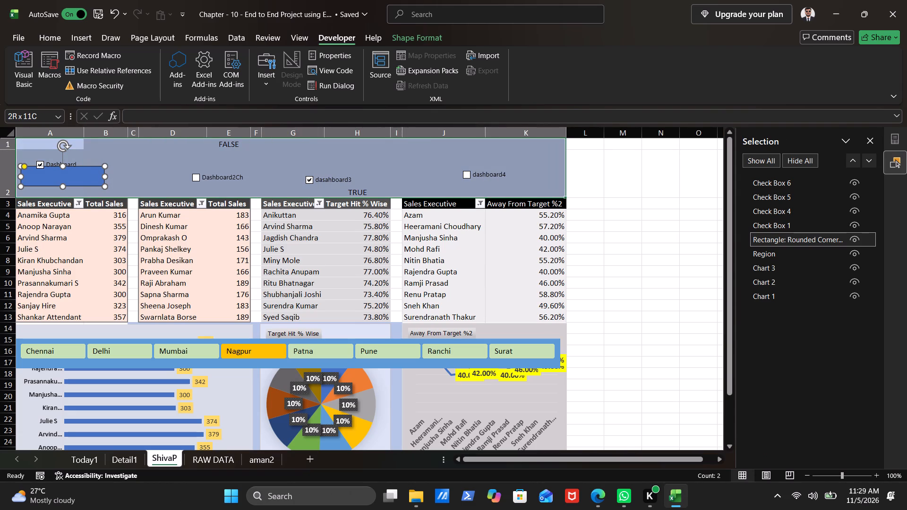
pyautogui.moveTo(503, 165); pyautogui.dragTo(503, 163)
pyautogui.press('Delete')
pyautogui.press('Delete')
pyautogui.press('Delete')
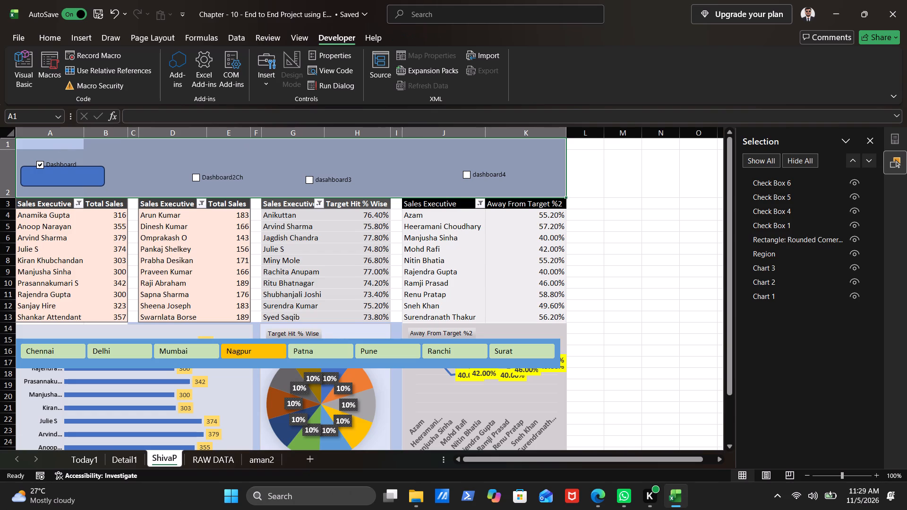
pyautogui.press('Delete')
# Tick the Dashboard2Ch check box.
pyautogui.click(228, 178)
# Insert a new form-control check box in the banner just below Dashboard2Ch.
pyautogui.click(268, 83)
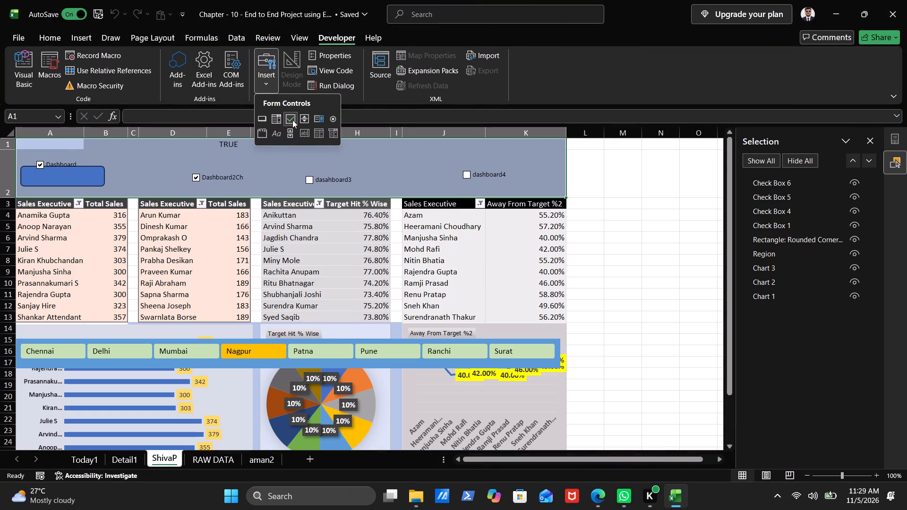
pyautogui.click(292, 120)
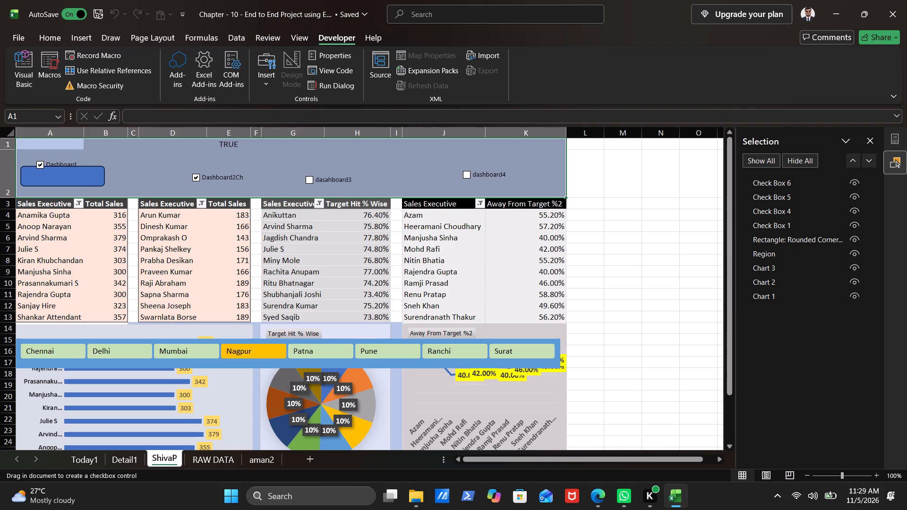
pyautogui.doubleClick(231, 180)
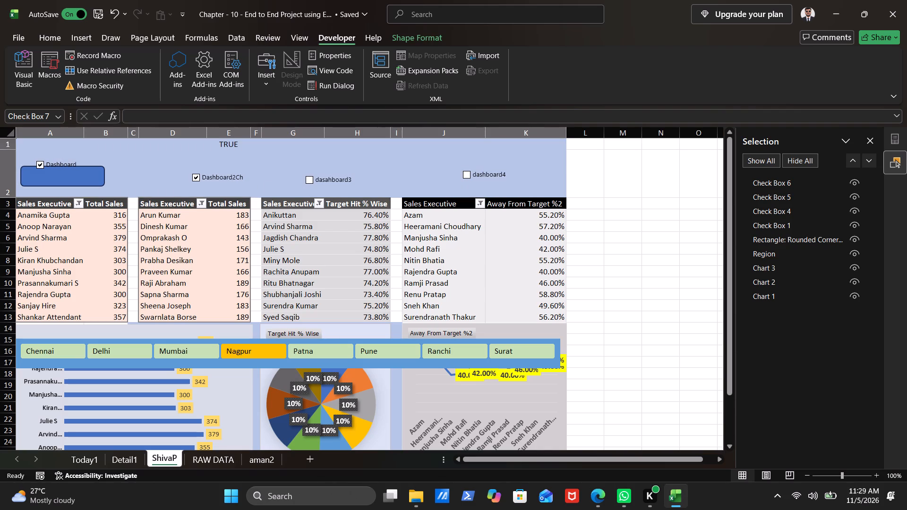
pyautogui.click(659, 223)
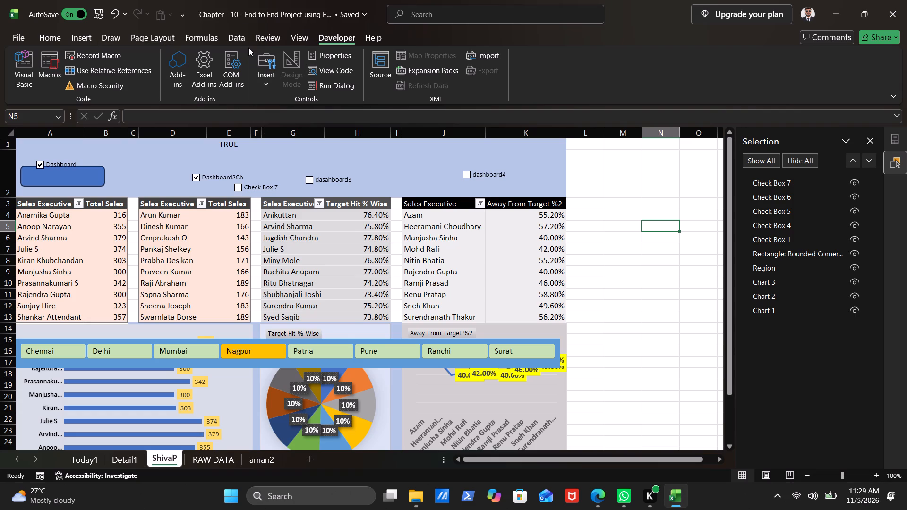
pyautogui.click(329, 36)
pyautogui.click(329, 54)
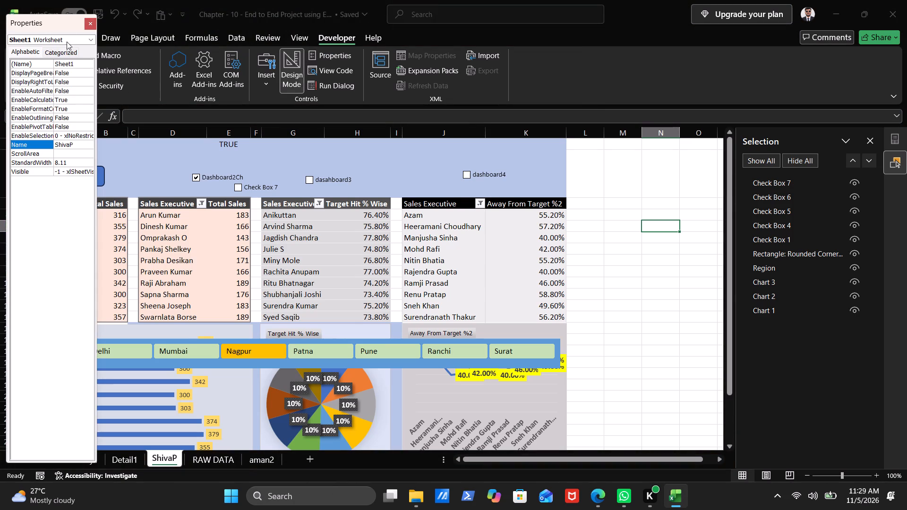
pyautogui.click(90, 23)
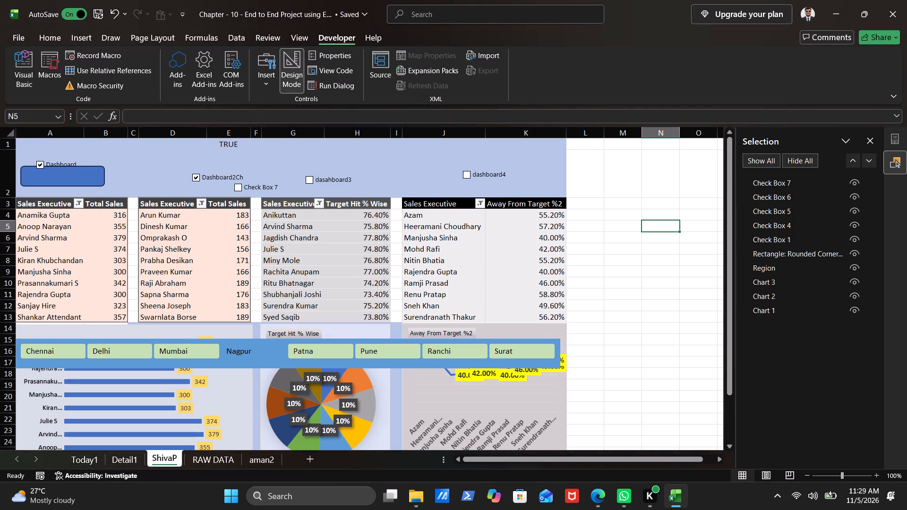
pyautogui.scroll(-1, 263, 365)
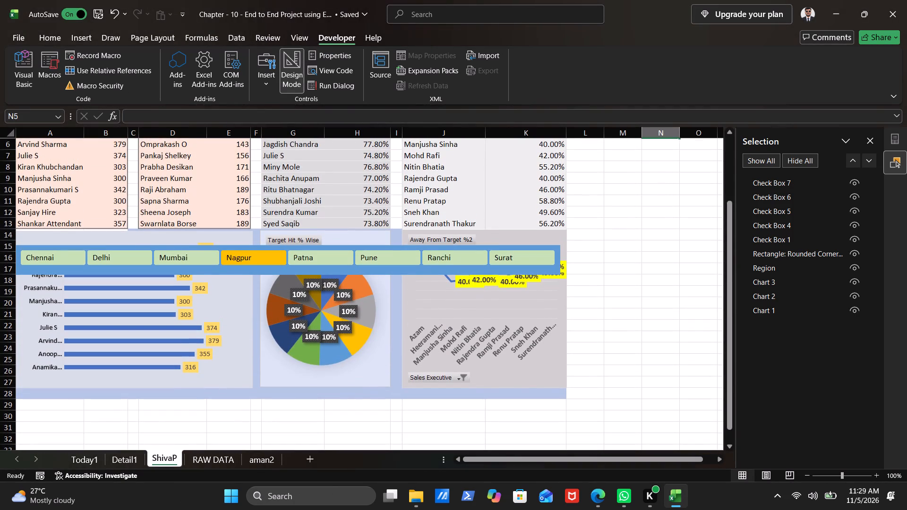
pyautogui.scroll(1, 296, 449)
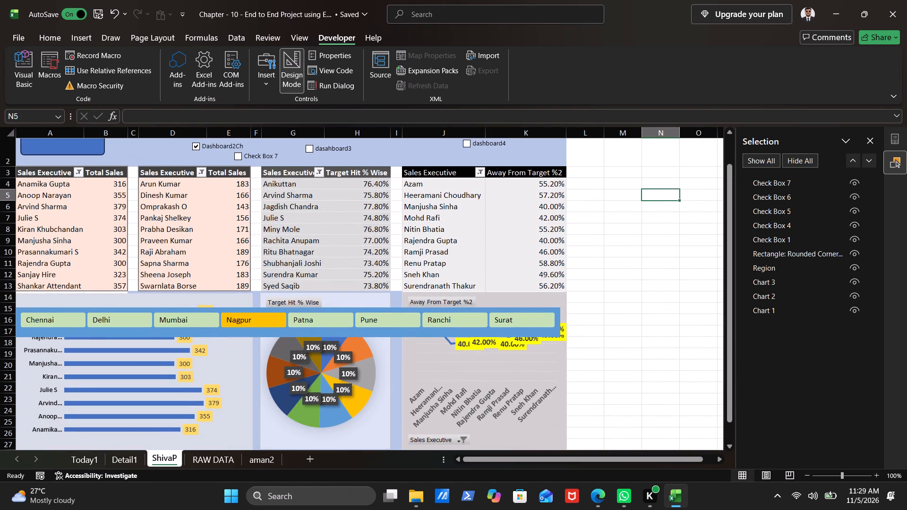
# Move the Region slicer from over the charts up into the banner in row 2, just above the PivotTable headers.
pyautogui.moveTo(227, 329); pyautogui.dragTo(213, 128)
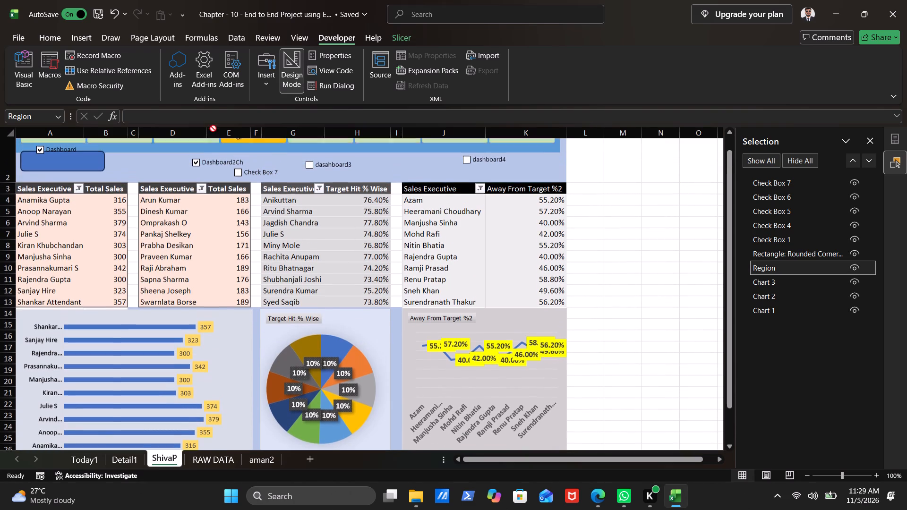
pyautogui.moveTo(213, 128); pyautogui.dragTo(221, 170)
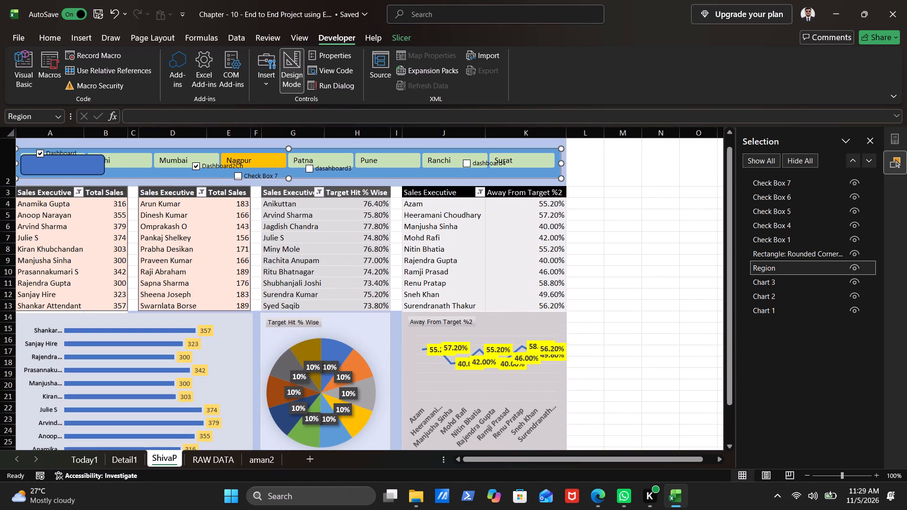
# Delete the blue rounded rectangle beneath the Dashboard check box.
pyautogui.click(86, 166)
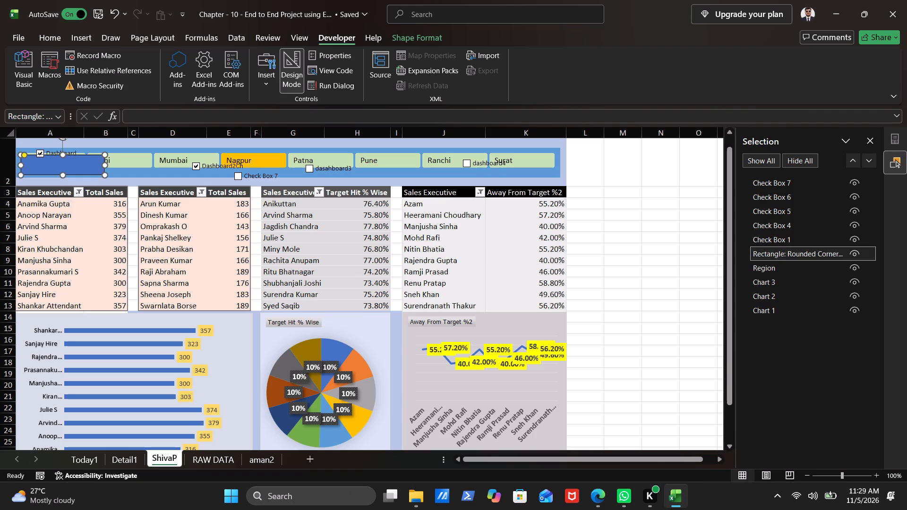
pyautogui.press('Delete')
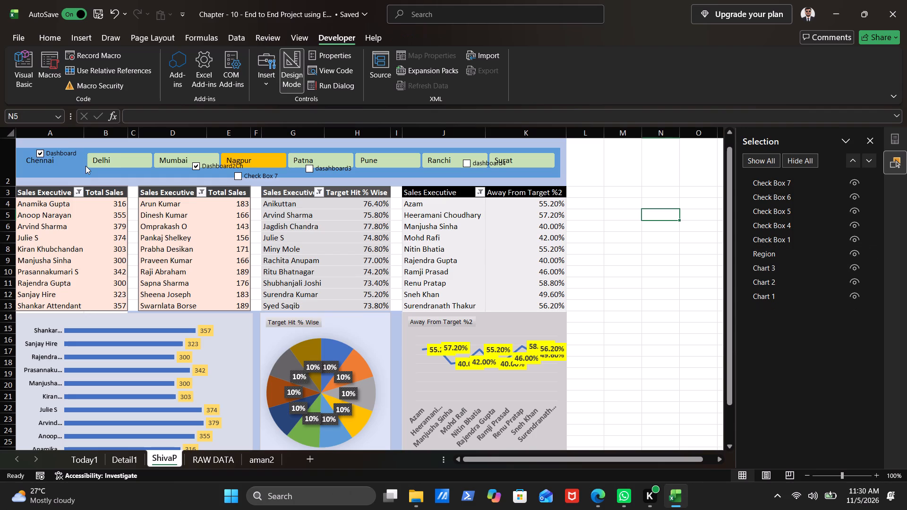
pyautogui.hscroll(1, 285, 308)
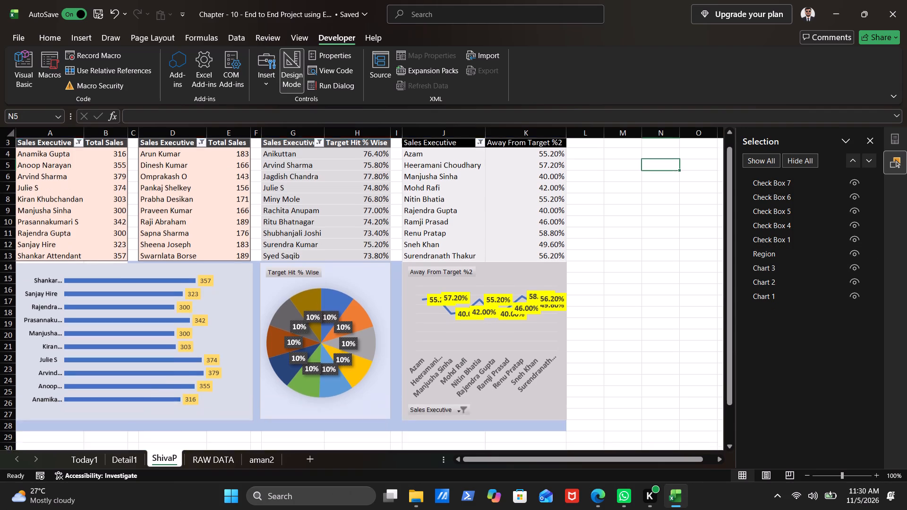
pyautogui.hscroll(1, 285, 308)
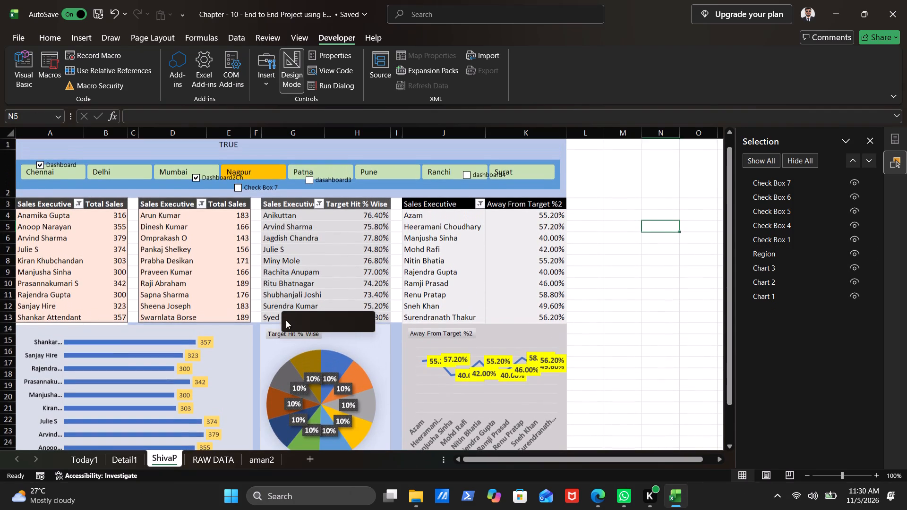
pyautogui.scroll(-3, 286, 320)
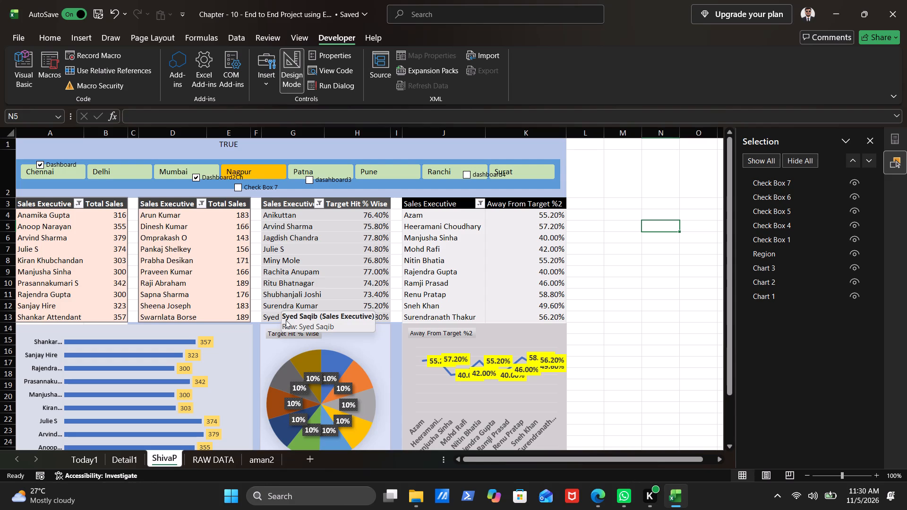
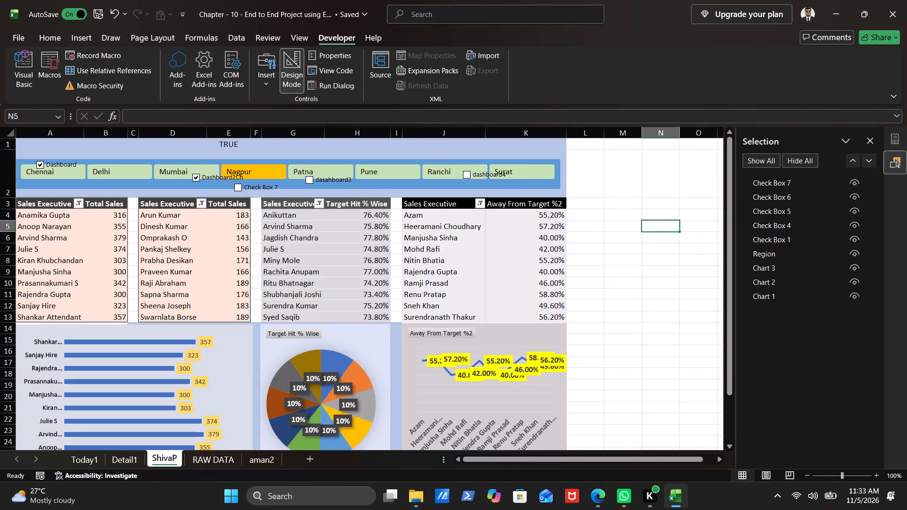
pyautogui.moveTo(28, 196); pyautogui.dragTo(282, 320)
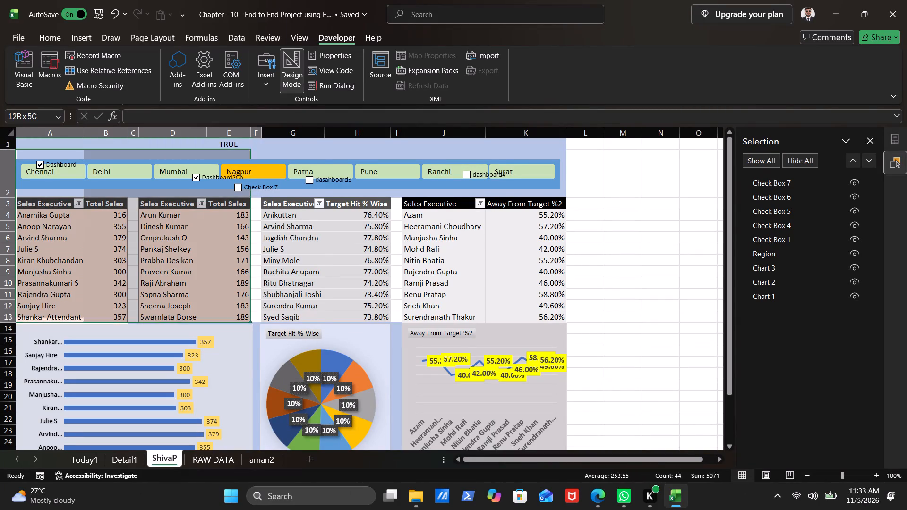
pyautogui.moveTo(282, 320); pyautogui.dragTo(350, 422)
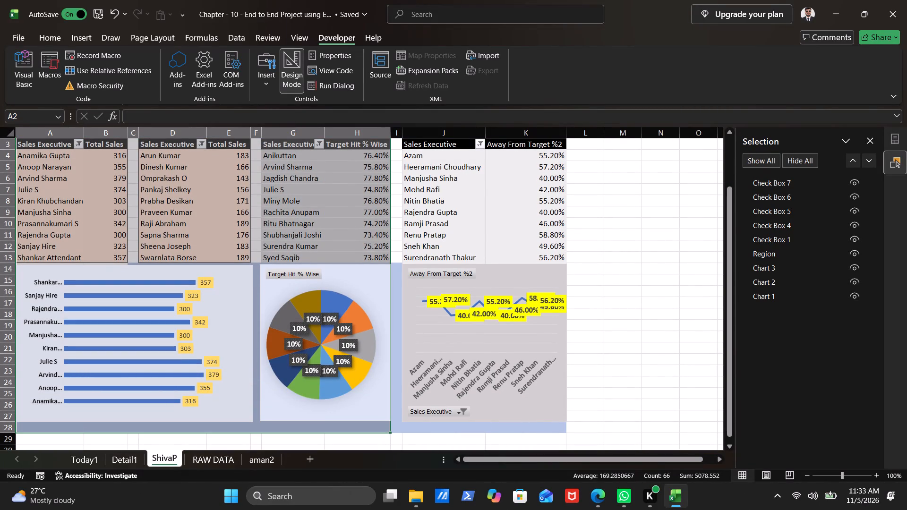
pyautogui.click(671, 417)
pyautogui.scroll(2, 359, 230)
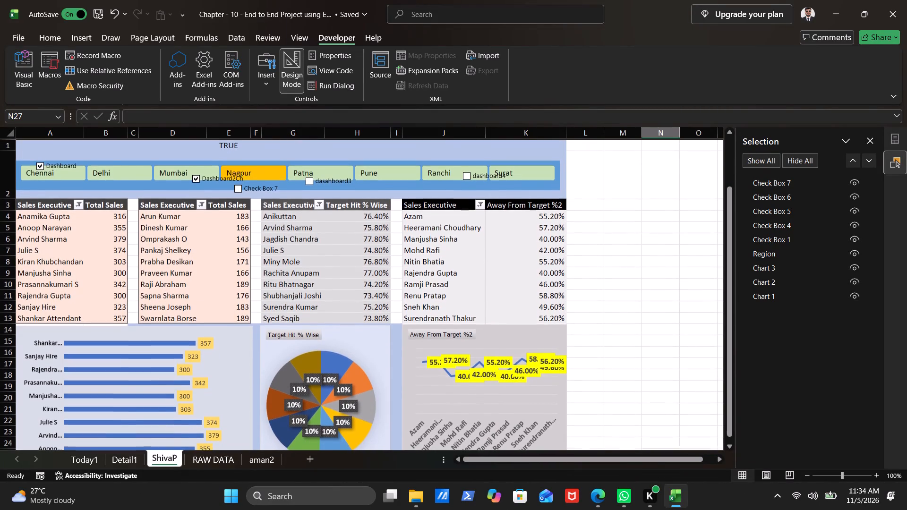
# Copy the dashboard tables and charts in A3:K28 and paste them below, starting at cell A30.
pyautogui.moveTo(37, 200); pyautogui.dragTo(223, 229)
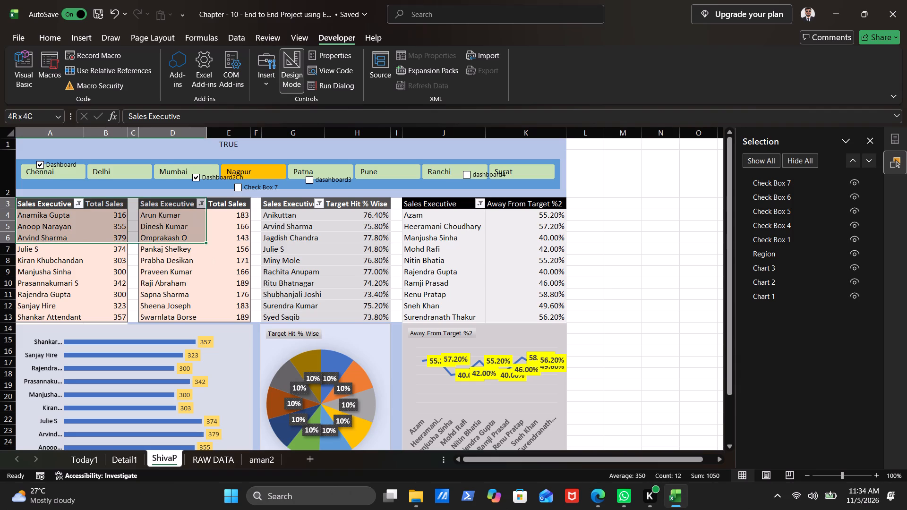
pyautogui.moveTo(223, 229); pyautogui.dragTo(502, 498)
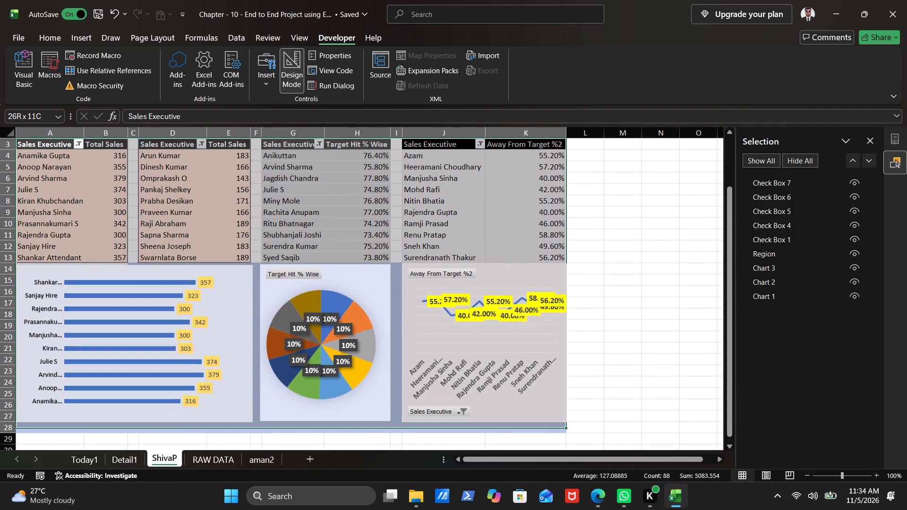
pyautogui.moveTo(502, 498); pyautogui.dragTo(528, 422)
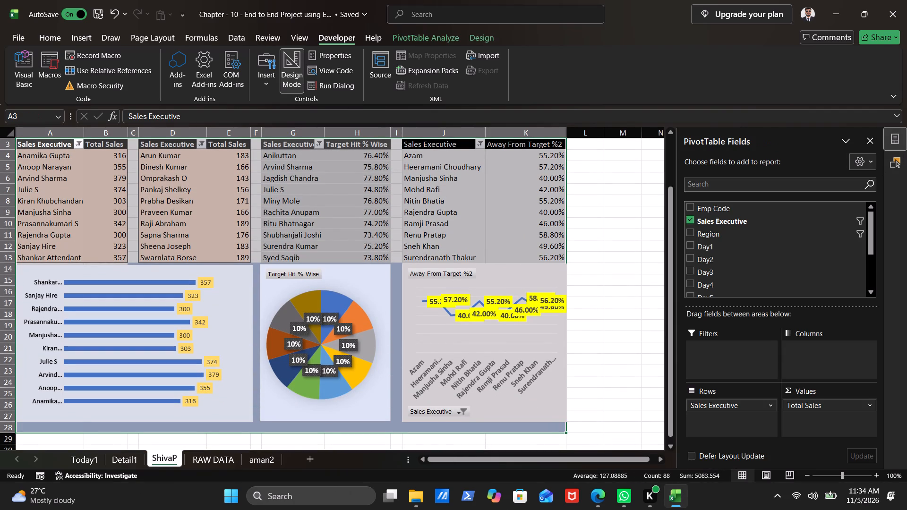
pyautogui.hotkey('ctrl', 'c')
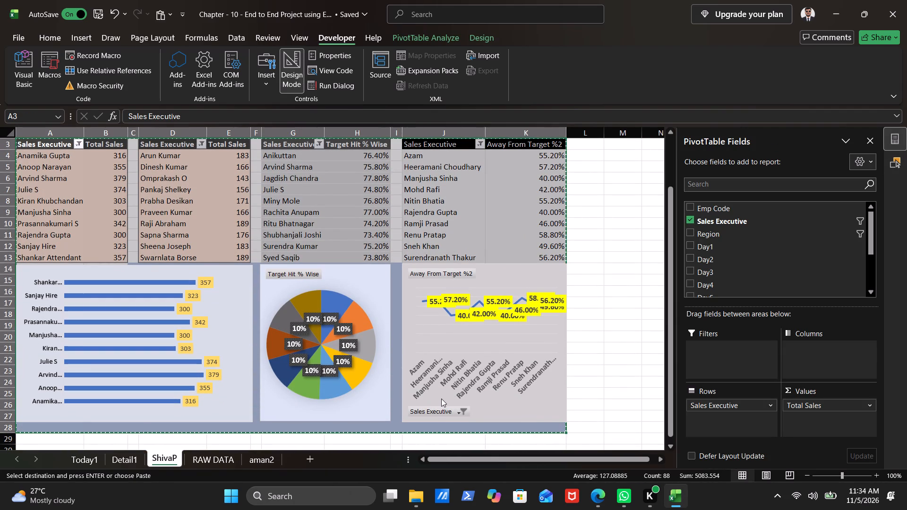
pyautogui.scroll(-4, 441, 399)
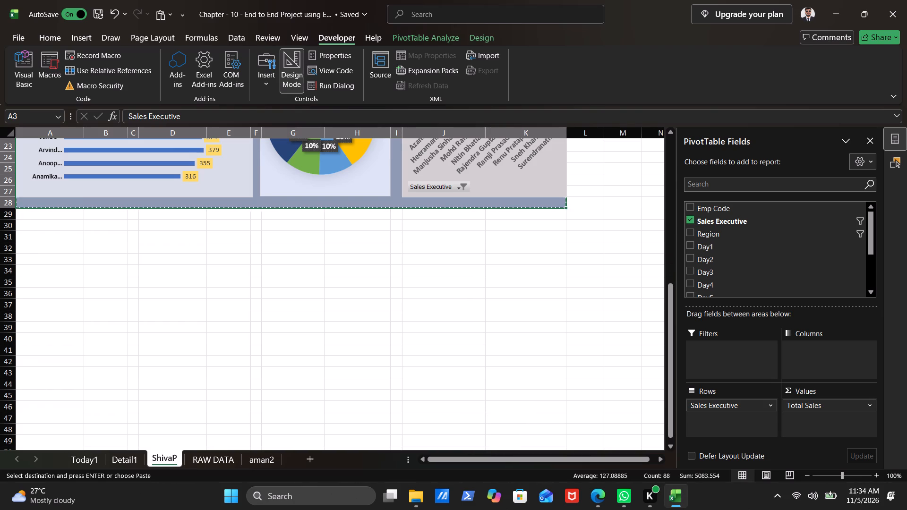
pyautogui.click(34, 228)
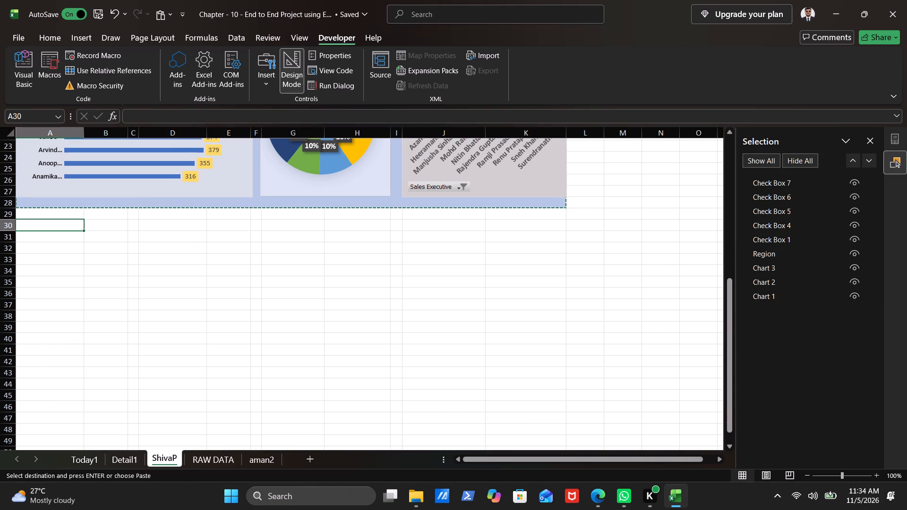
pyautogui.hotkey('ctrl', 'v')
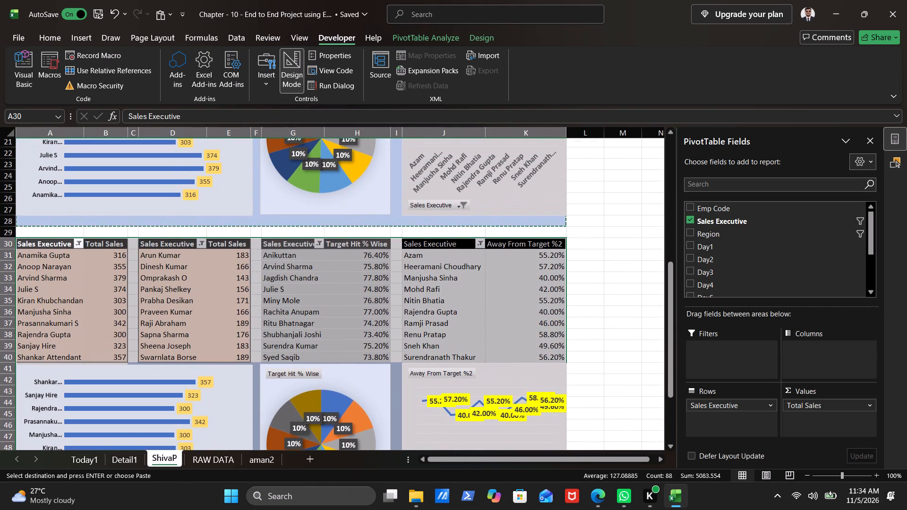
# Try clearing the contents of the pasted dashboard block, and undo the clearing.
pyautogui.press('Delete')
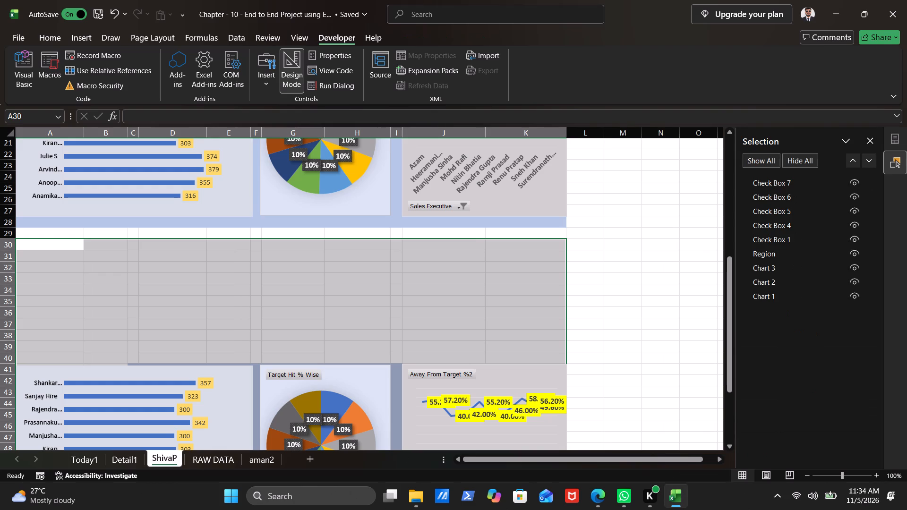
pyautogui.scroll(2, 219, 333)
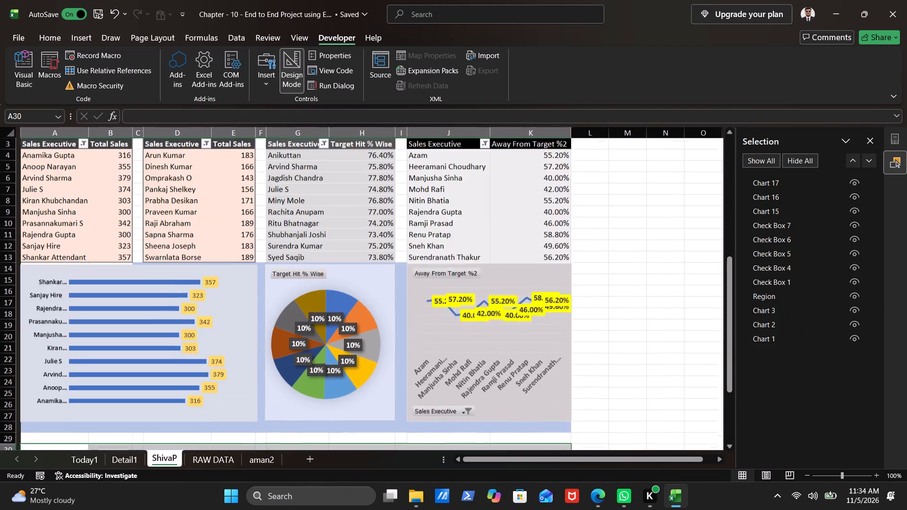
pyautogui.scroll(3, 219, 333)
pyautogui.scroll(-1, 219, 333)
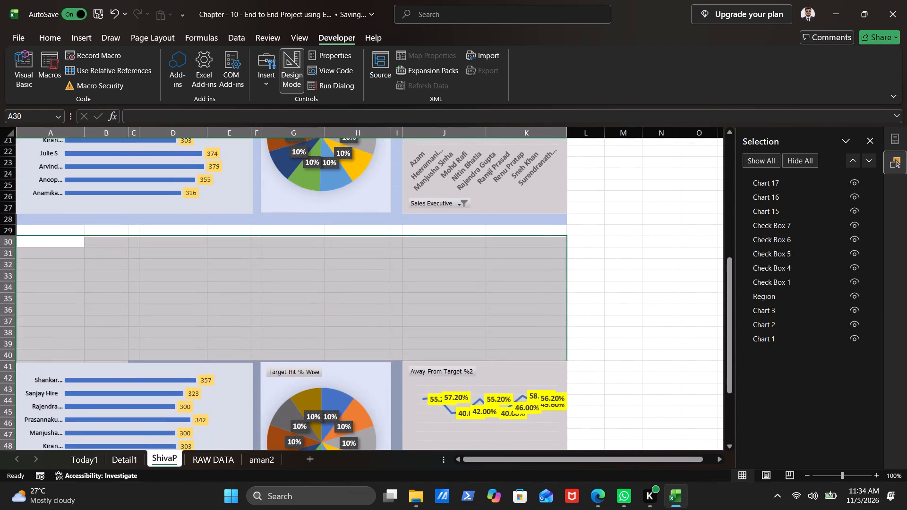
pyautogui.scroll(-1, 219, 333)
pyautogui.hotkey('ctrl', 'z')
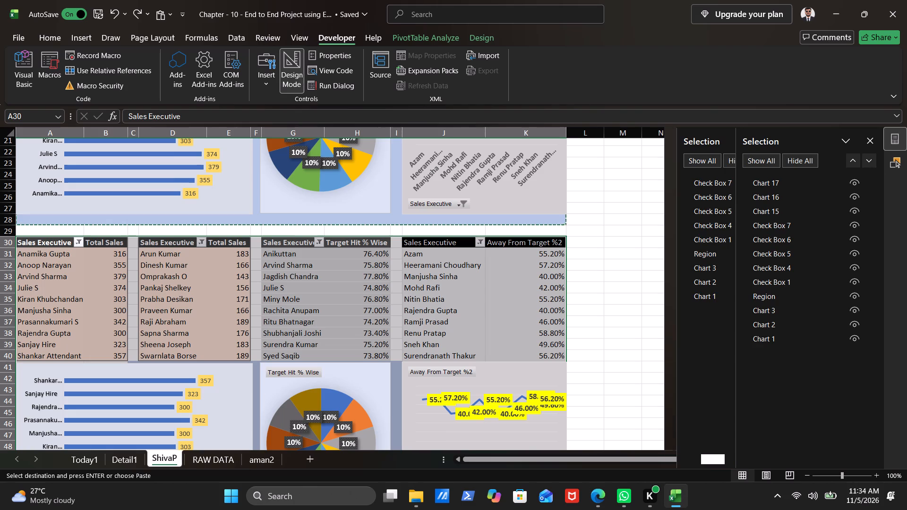
# Increase the heights of rows 29 and 28 to make space for a banner above the pasted dashboard.
pyautogui.click(641, 215)
pyautogui.hscroll(-1, 397, 289)
pyautogui.hscroll(1, 397, 289)
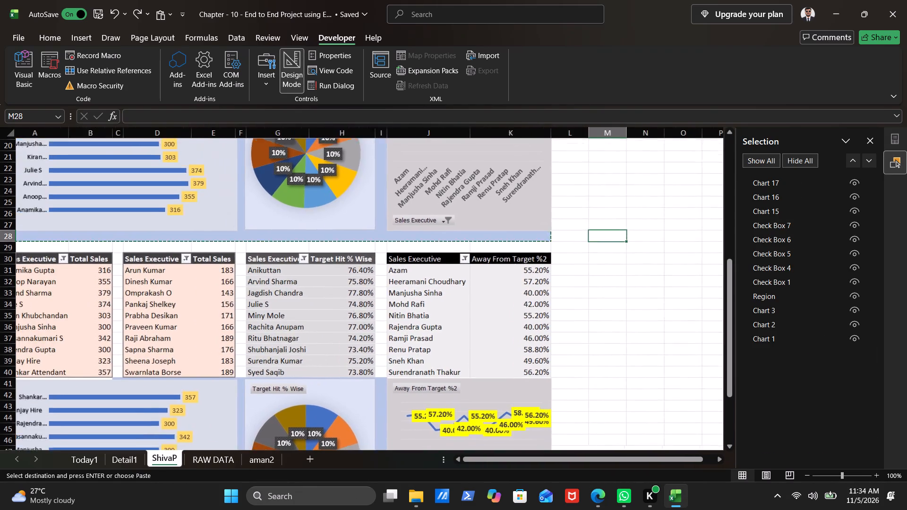
pyautogui.hscroll(1, 397, 289)
pyautogui.scroll(5, 397, 289)
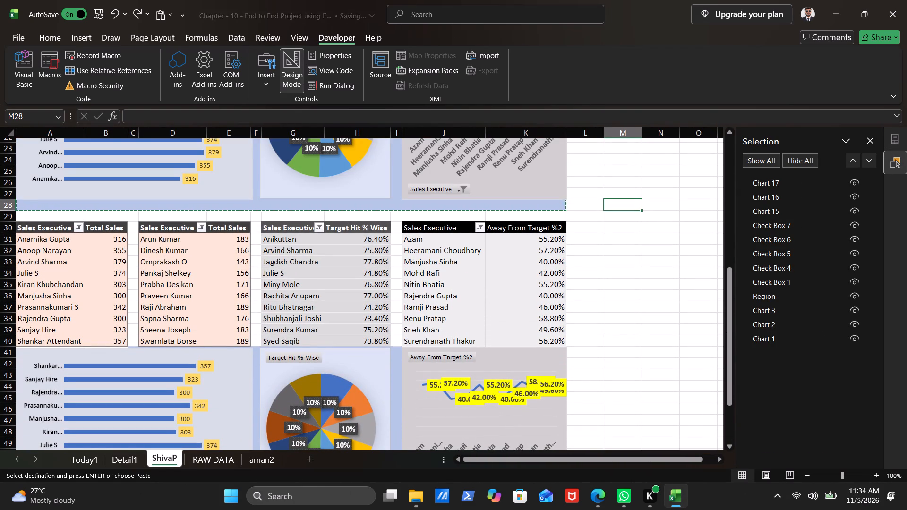
pyautogui.hscroll(1, 214, 337)
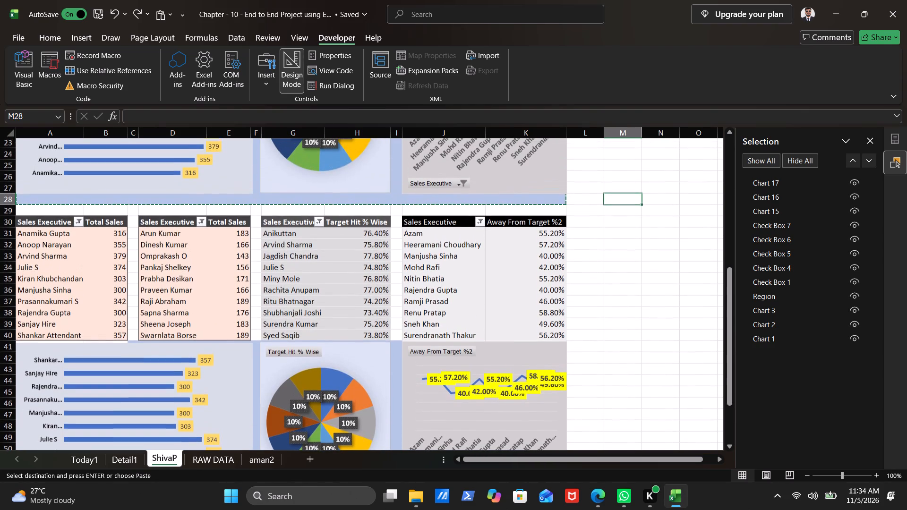
pyautogui.click(573, 183)
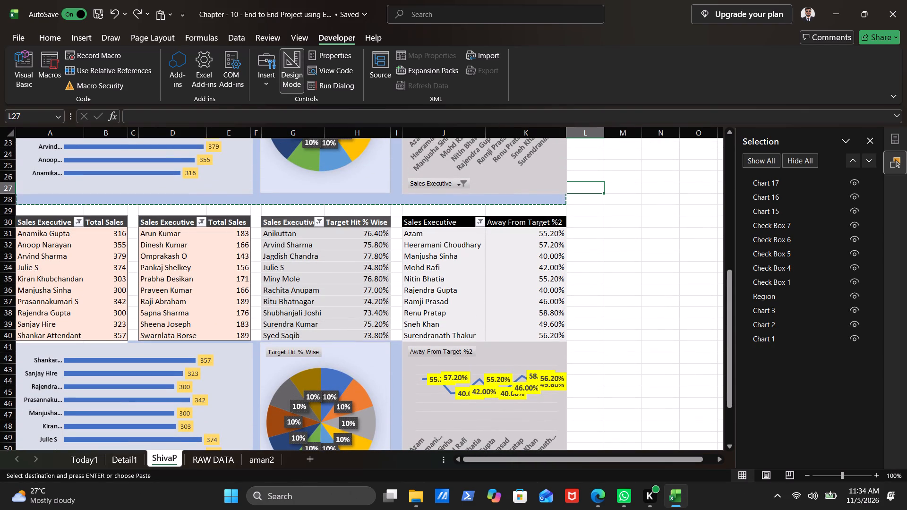
pyautogui.moveTo(12, 216); pyautogui.dragTo(16, 257)
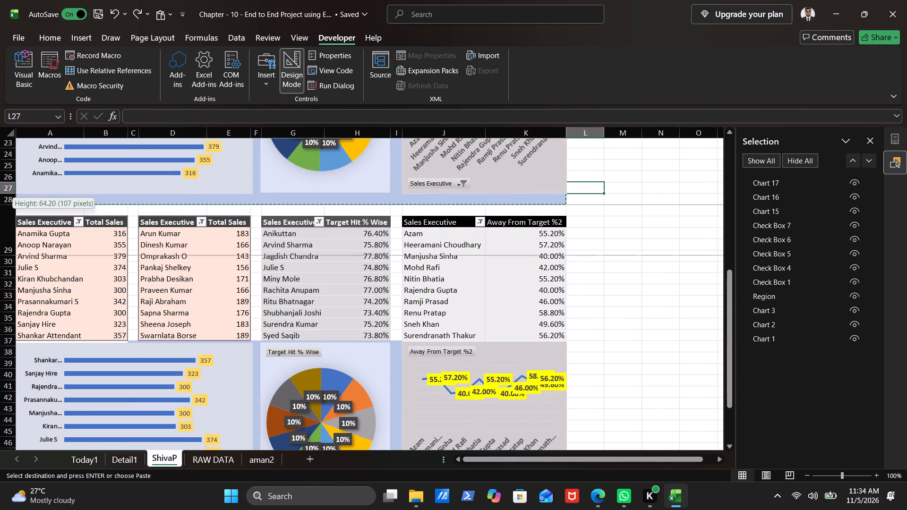
pyautogui.moveTo(16, 257); pyautogui.dragTo(17, 275)
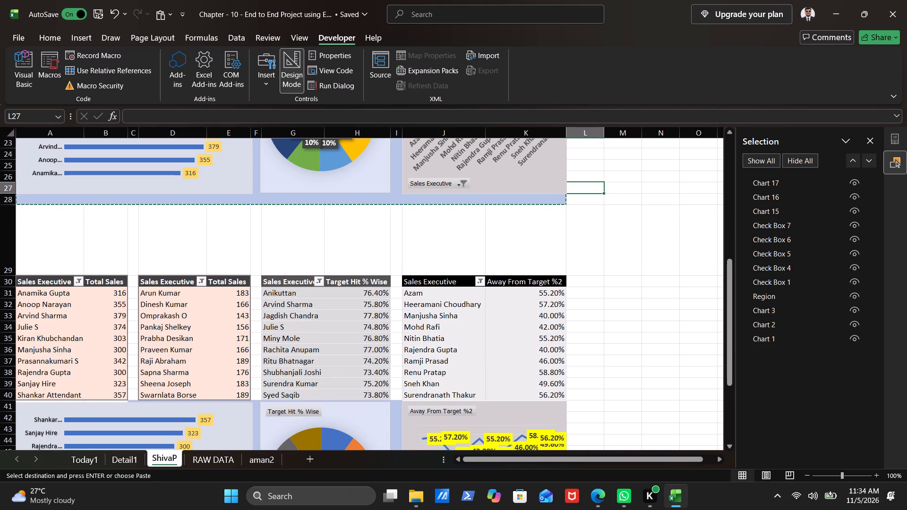
pyautogui.moveTo(15, 205); pyautogui.dragTo(20, 225)
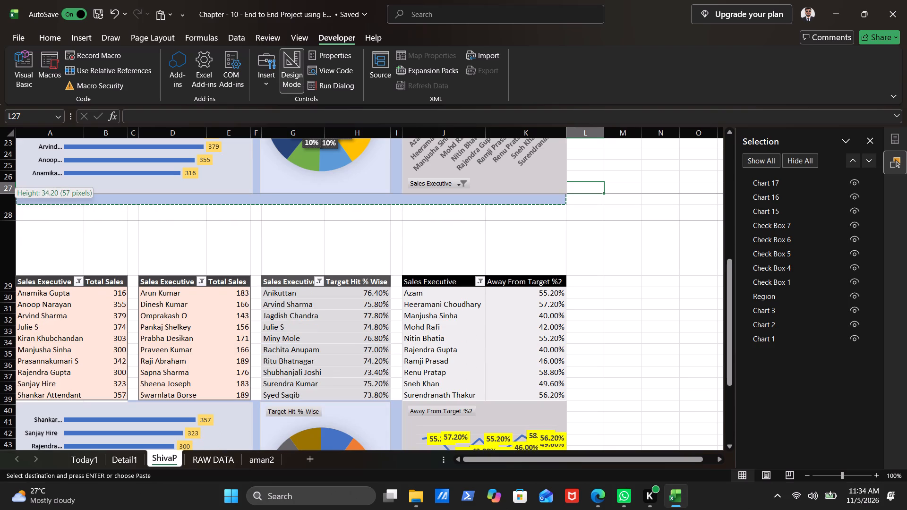
pyautogui.moveTo(20, 225); pyautogui.dragTo(22, 229)
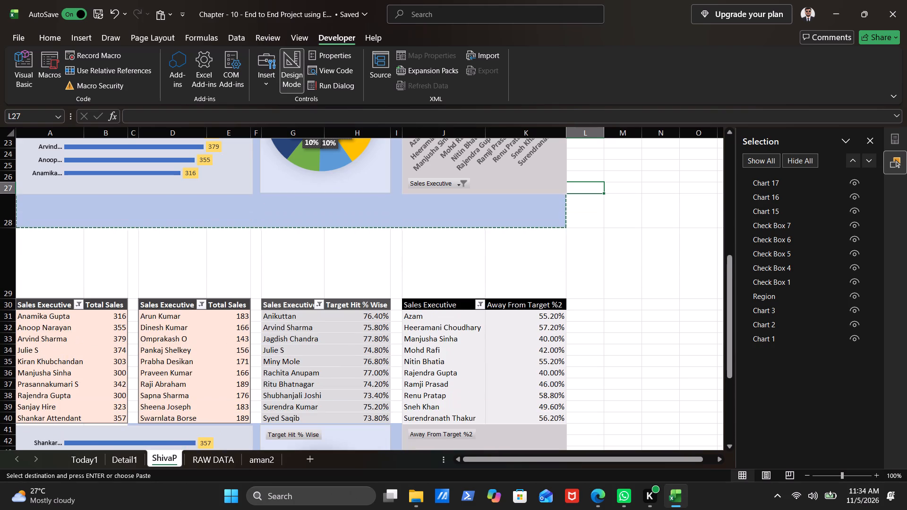
# Set the font colour of cells A29:K29 to the darker blue theme colour.
pyautogui.hscroll(1, 270, 303)
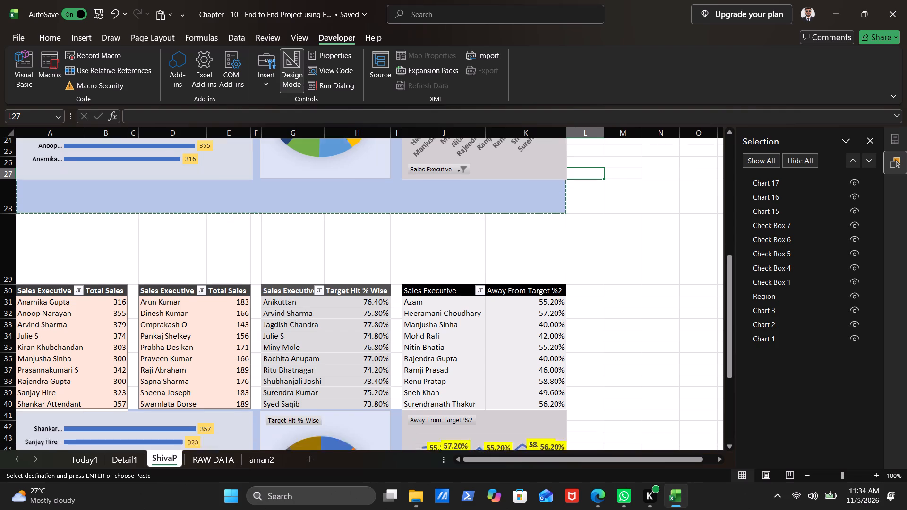
pyautogui.hscroll(1, 270, 303)
pyautogui.scroll(3, 270, 303)
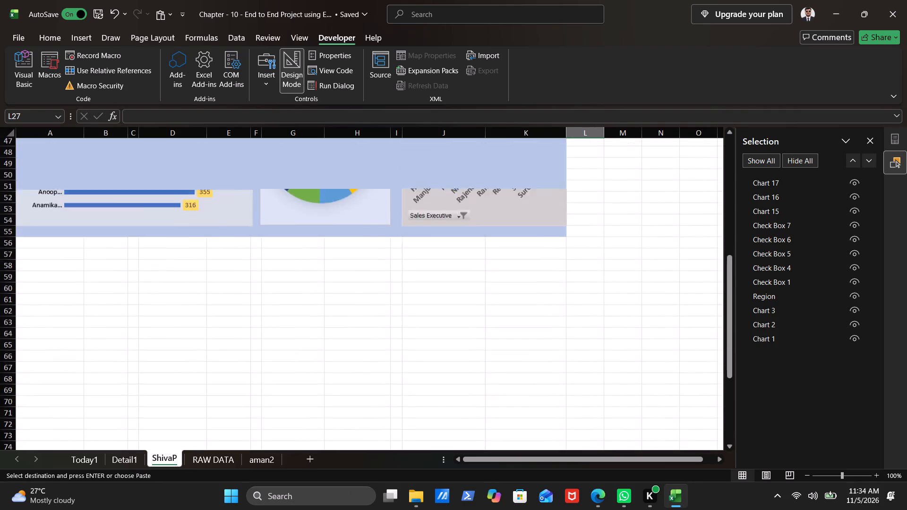
pyautogui.scroll(3, 270, 303)
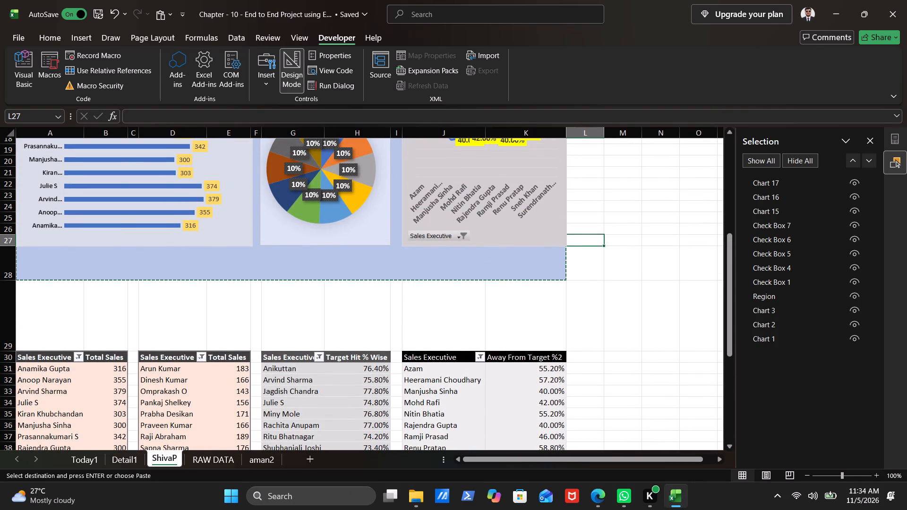
pyautogui.click(68, 314)
pyautogui.moveTo(43, 307); pyautogui.dragTo(345, 285)
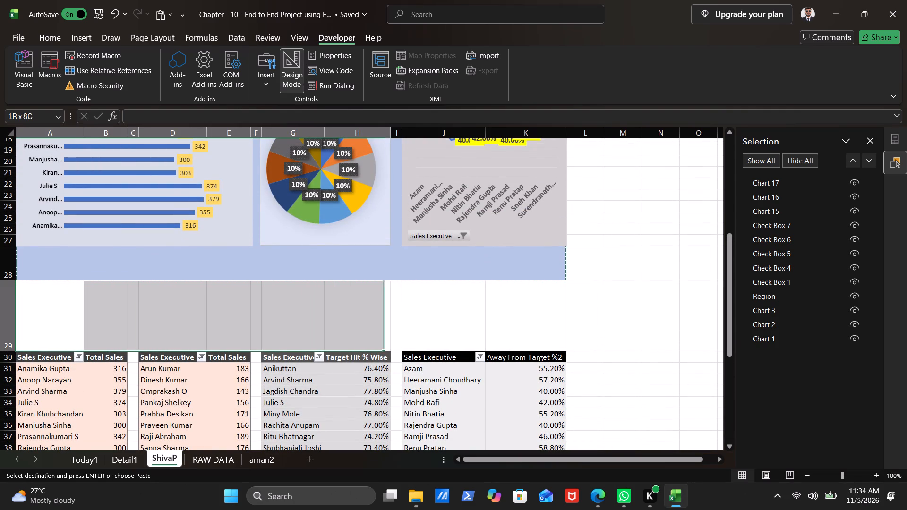
pyautogui.moveTo(345, 285); pyautogui.dragTo(500, 310)
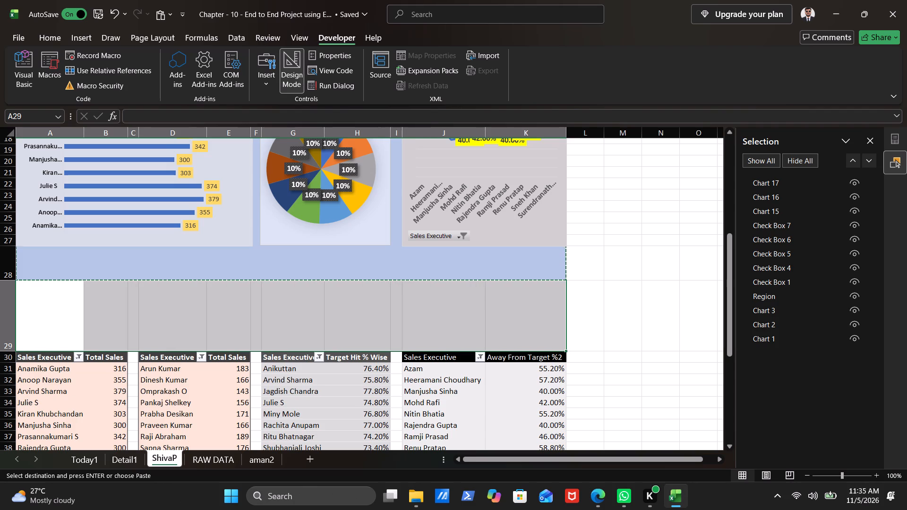
pyautogui.click(54, 34)
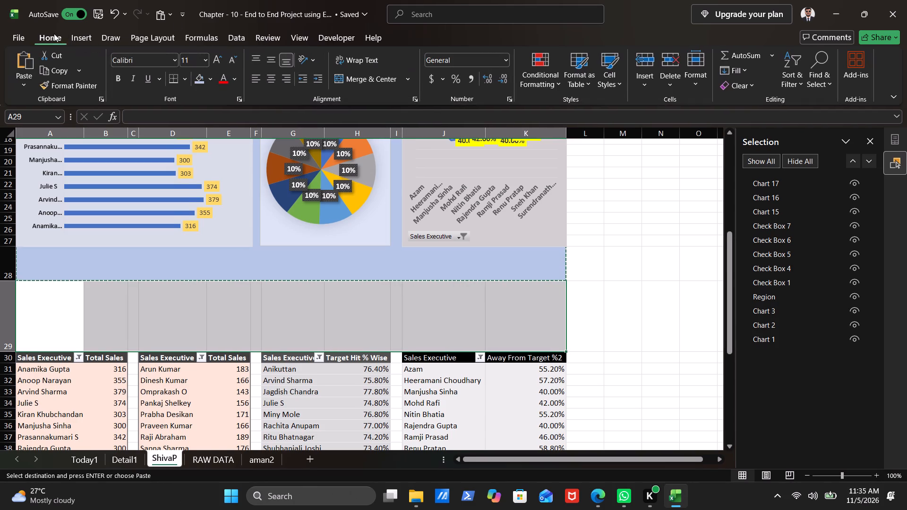
pyautogui.click(232, 79)
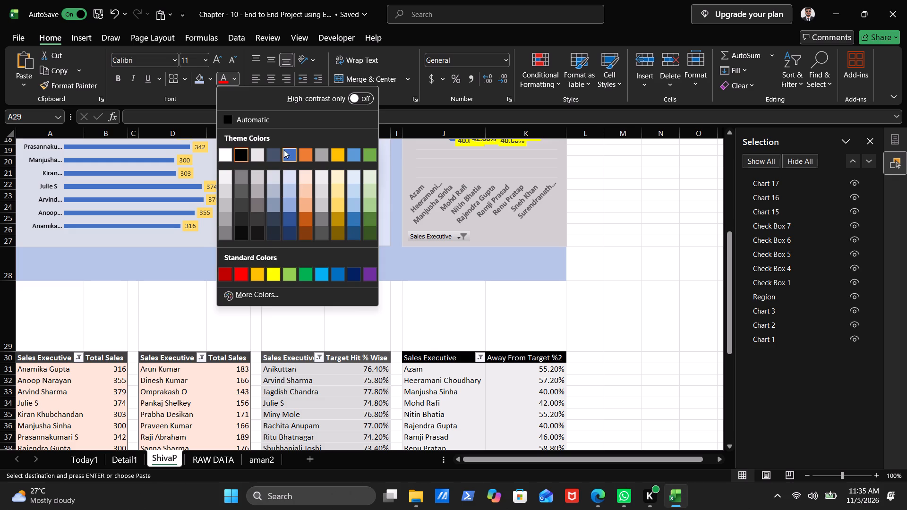
pyautogui.click(290, 218)
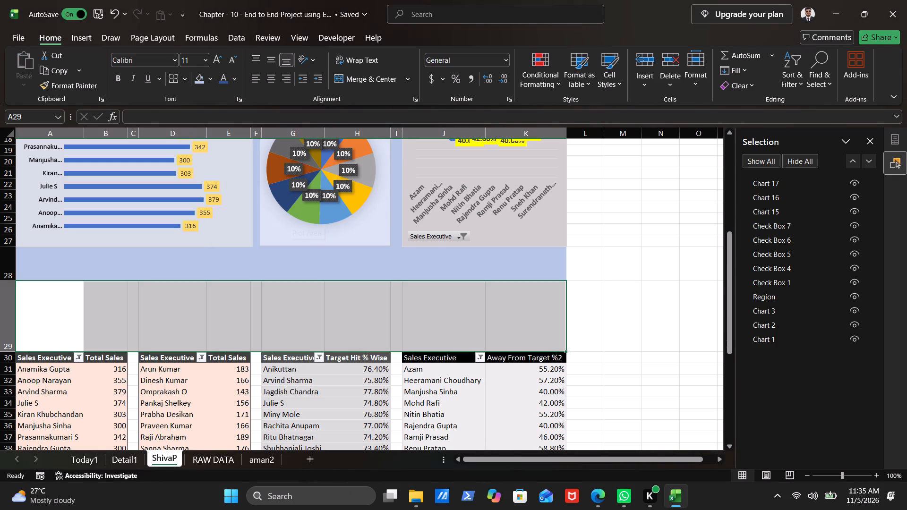
# Reapply the blue font colour to A29:K29 and fill these cells with the first dashboard's light blue background colour.
pyautogui.click(47, 297)
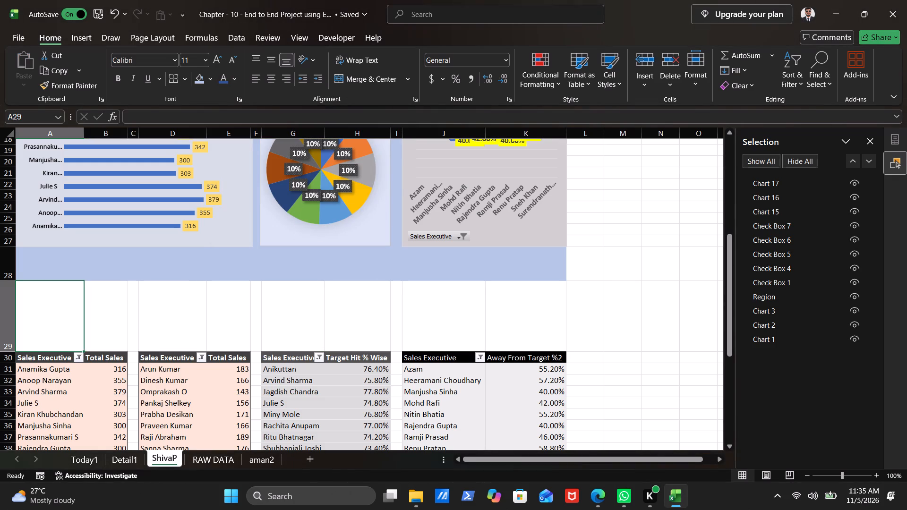
pyautogui.moveTo(47, 297); pyautogui.dragTo(496, 297)
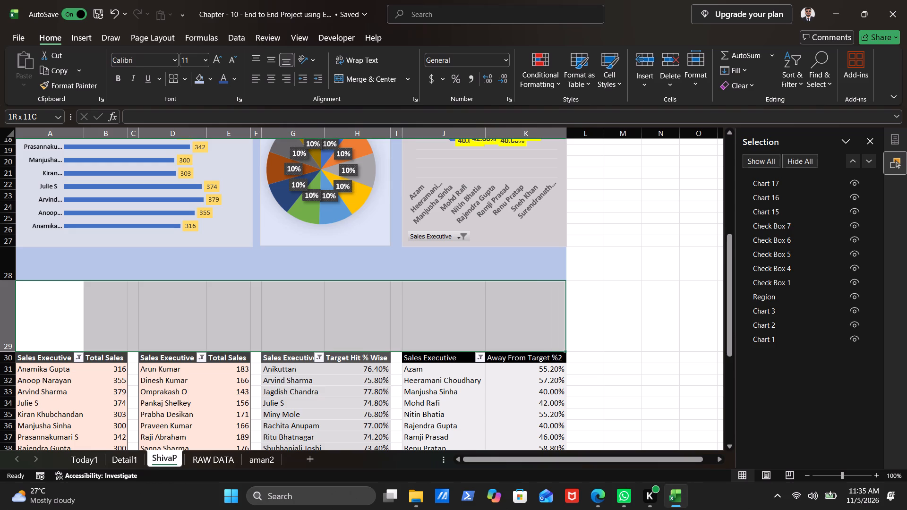
pyautogui.moveTo(496, 297); pyautogui.dragTo(507, 300)
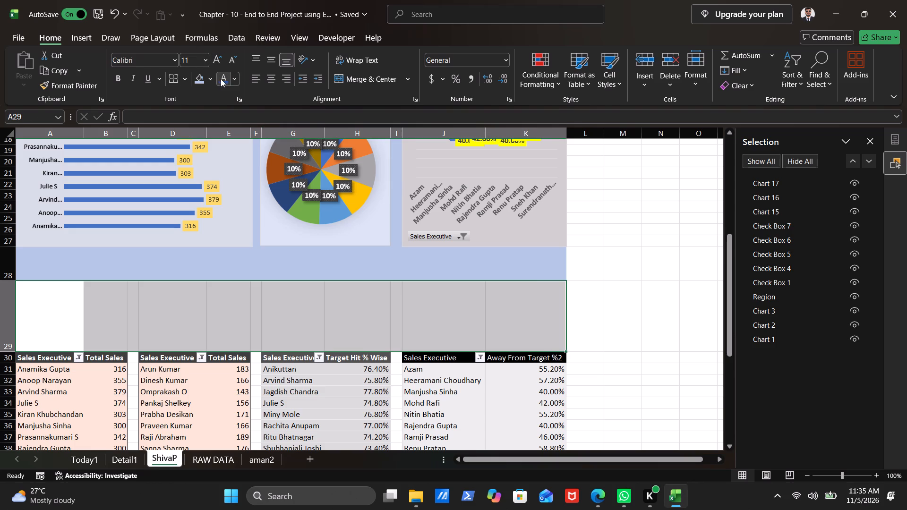
pyautogui.click(224, 82)
pyautogui.click(205, 80)
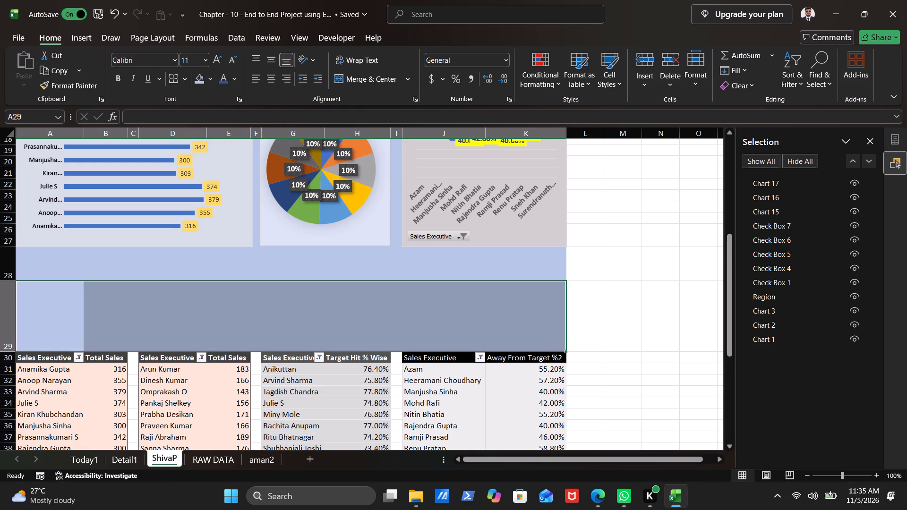
# Compare the original dashboard with its pasted copy, examining the banner areas, tables and charts of both blocks.
pyautogui.click(647, 331)
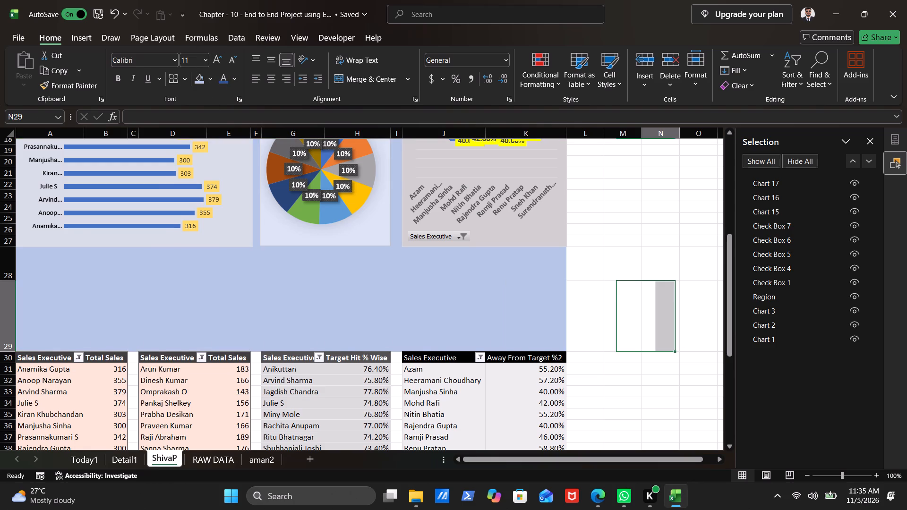
pyautogui.scroll(-4, 410, 330)
pyautogui.scroll(5, 410, 330)
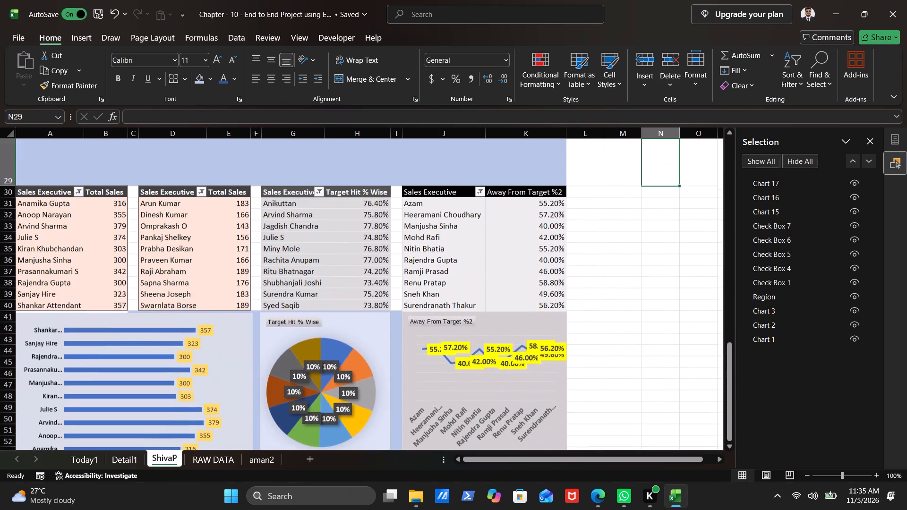
pyautogui.scroll(2, 410, 330)
pyautogui.scroll(-1, 410, 330)
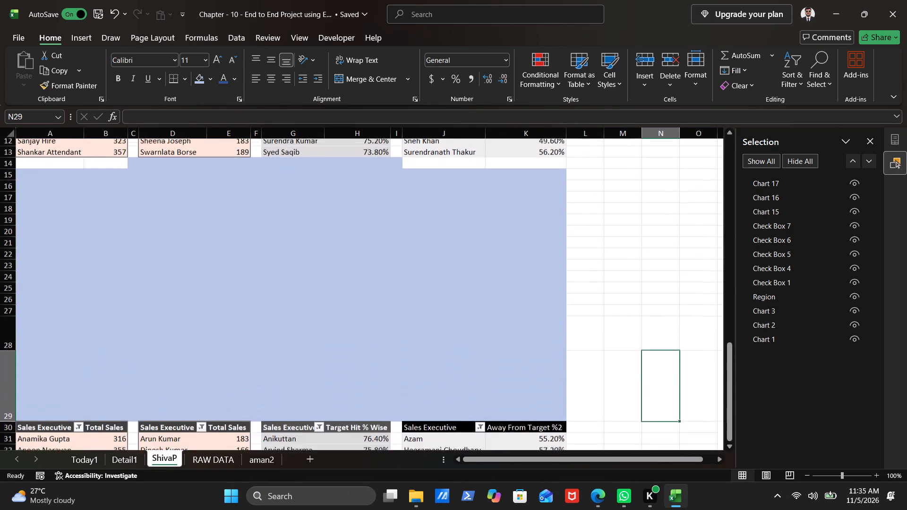
pyautogui.scroll(-1, 410, 330)
pyautogui.scroll(6, 410, 330)
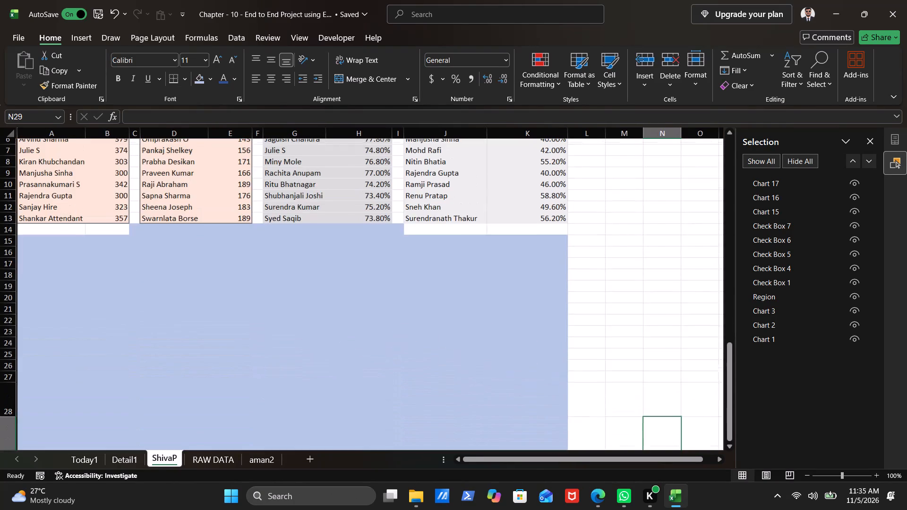
pyautogui.scroll(1, 410, 330)
pyautogui.scroll(-2, 166, 395)
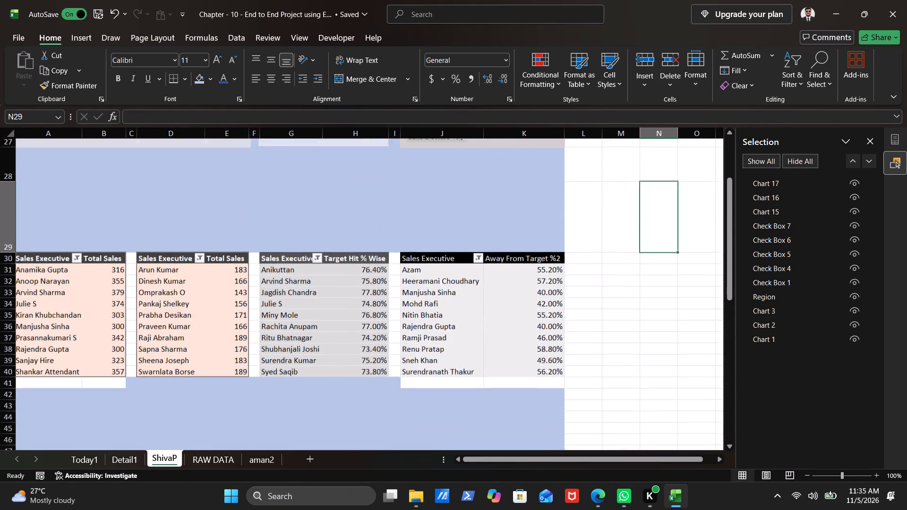
pyautogui.scroll(-3, 166, 395)
pyautogui.scroll(5, 166, 395)
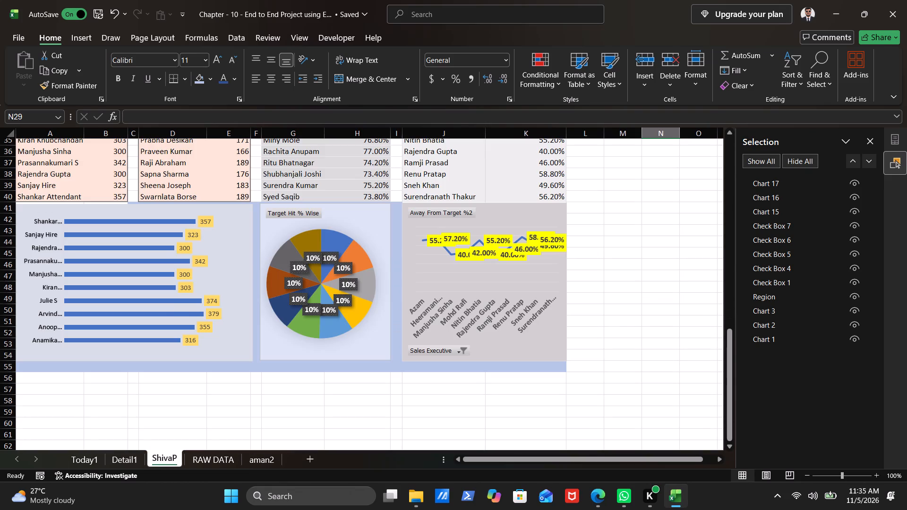
pyautogui.hscroll(1, 166, 395)
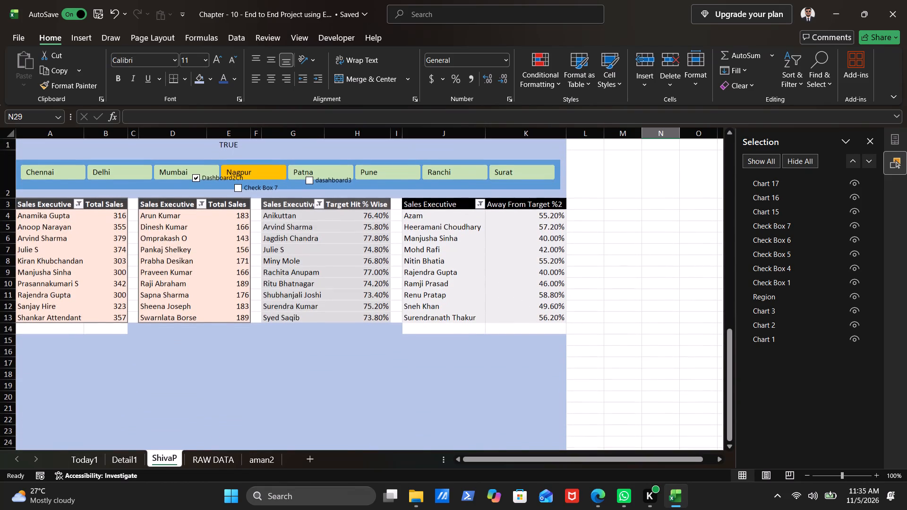
pyautogui.scroll(5, 166, 395)
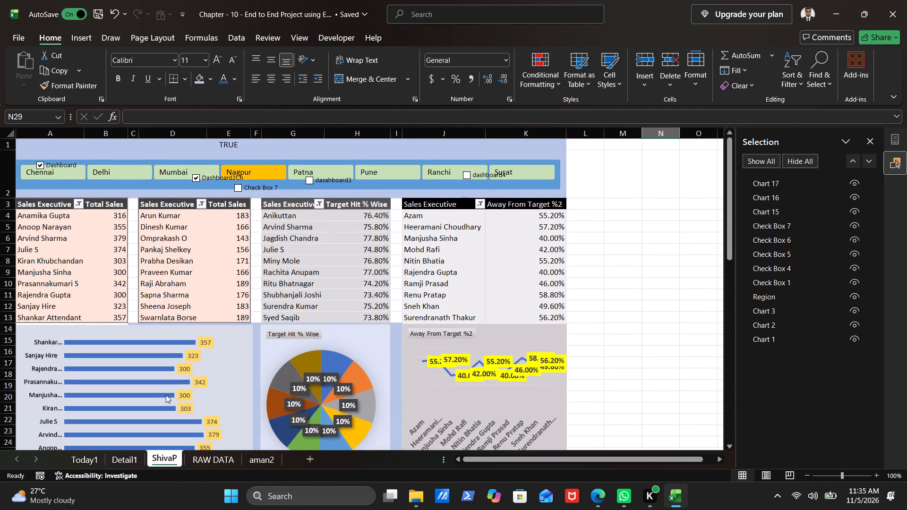
pyautogui.scroll(-5, 166, 395)
pyautogui.scroll(5, 166, 395)
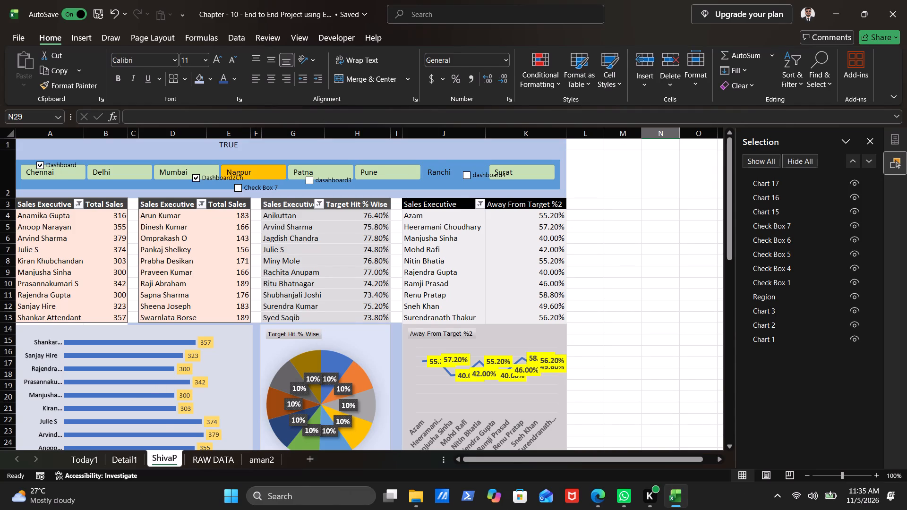
# Switch to the aman2 sheet to view its dashboard as a reference for the slicer and check box layout.
pyautogui.click(261, 463)
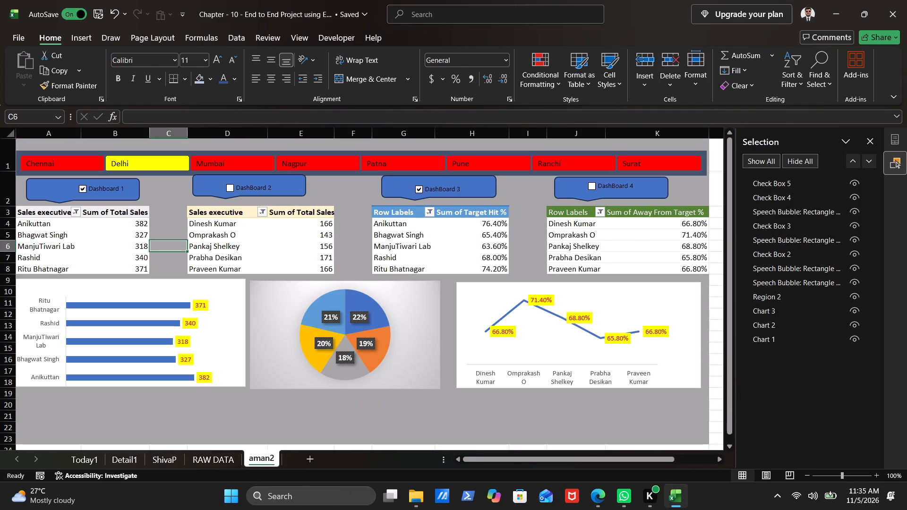